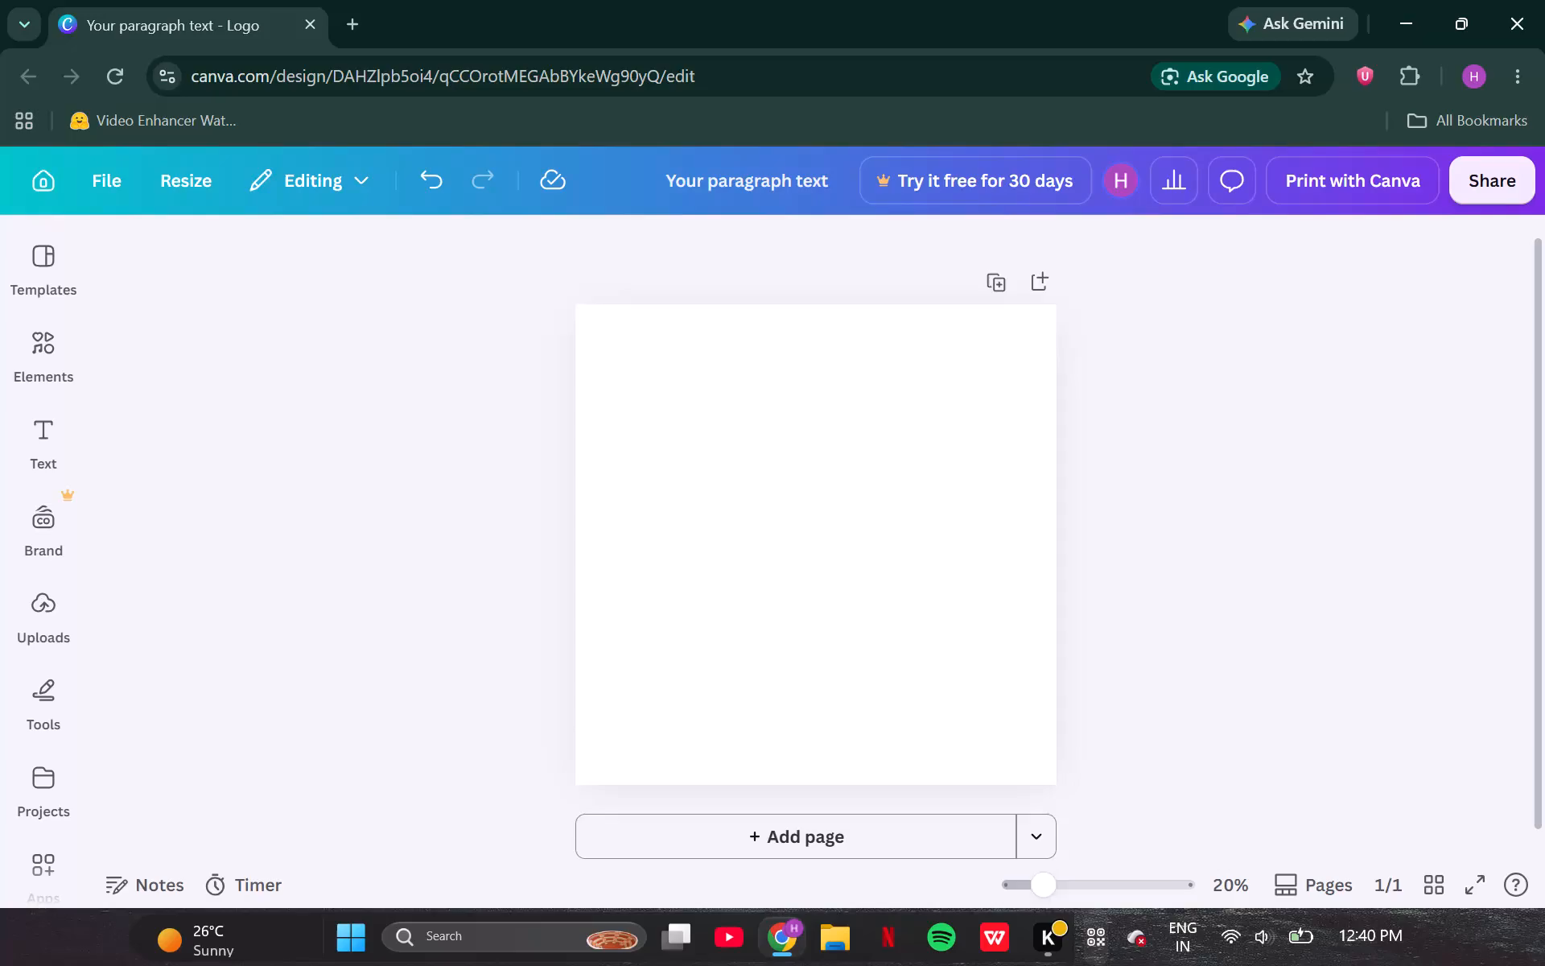
Set the blank page's background to a custom solid purple, #5D51A5.
left_click(456, 597)
left_click(843, 460)
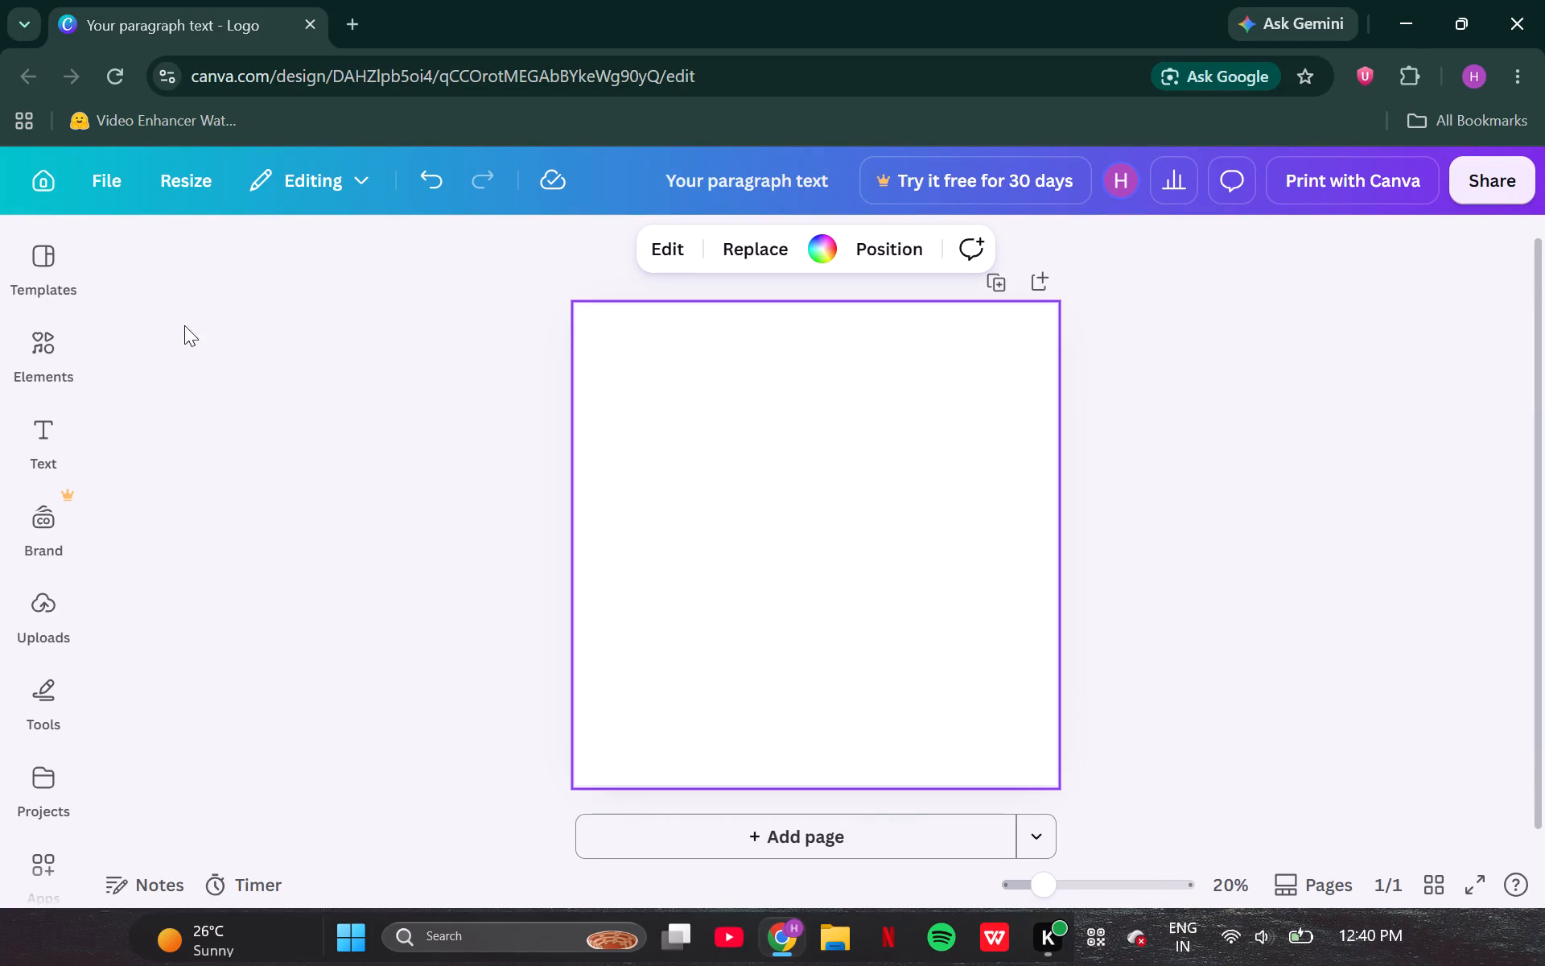
left_click(811, 250)
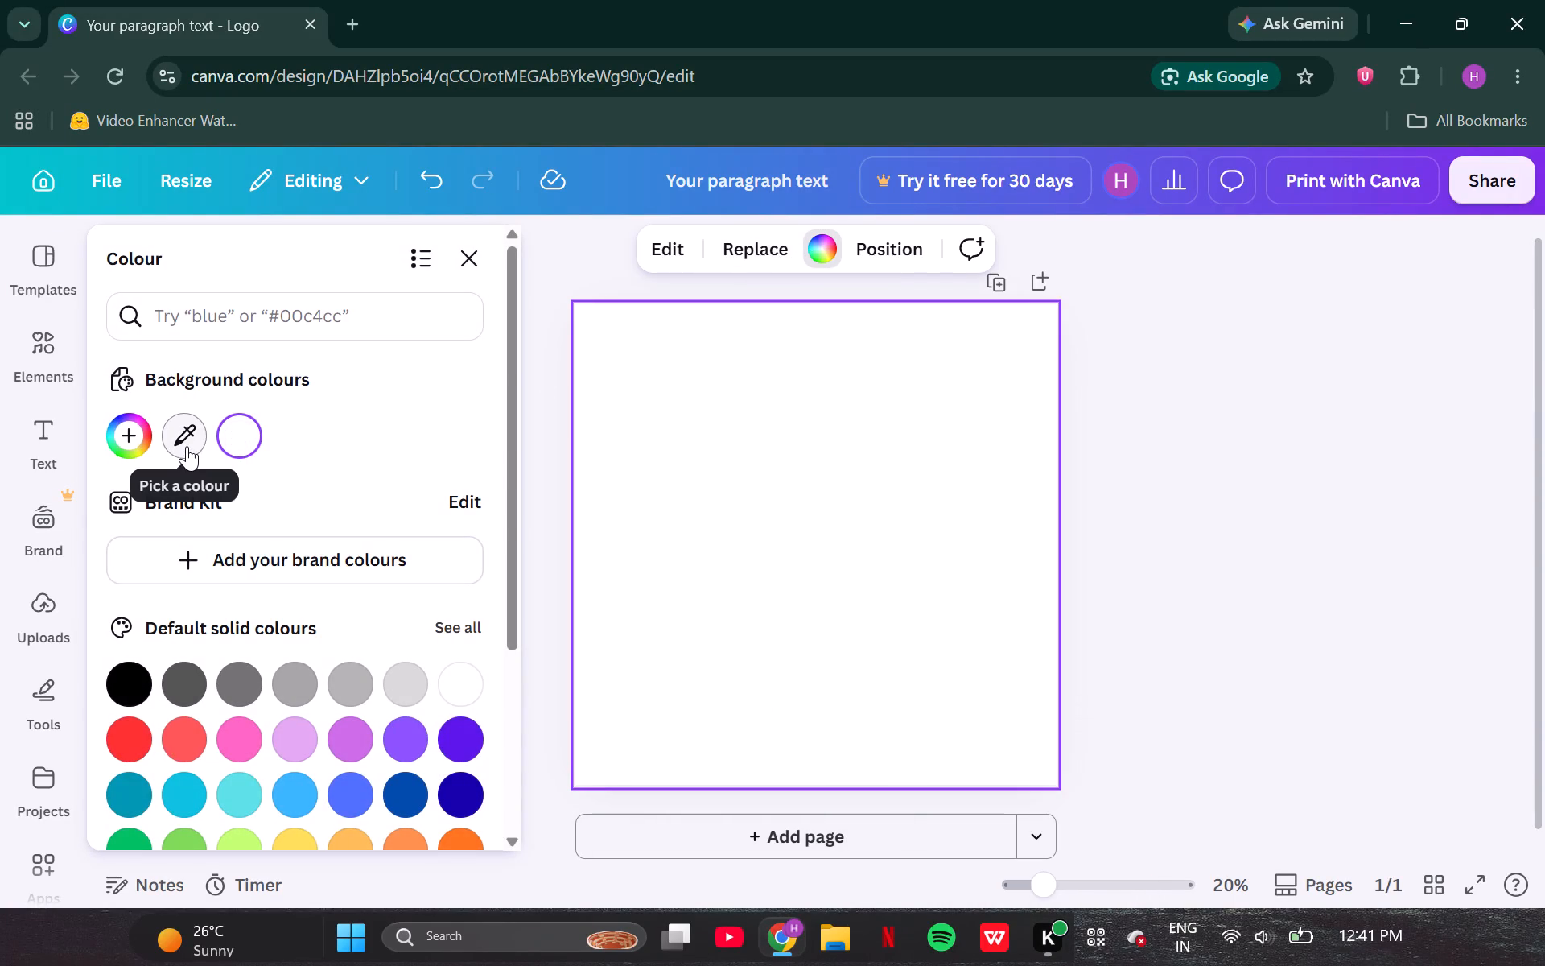
left_click(133, 440)
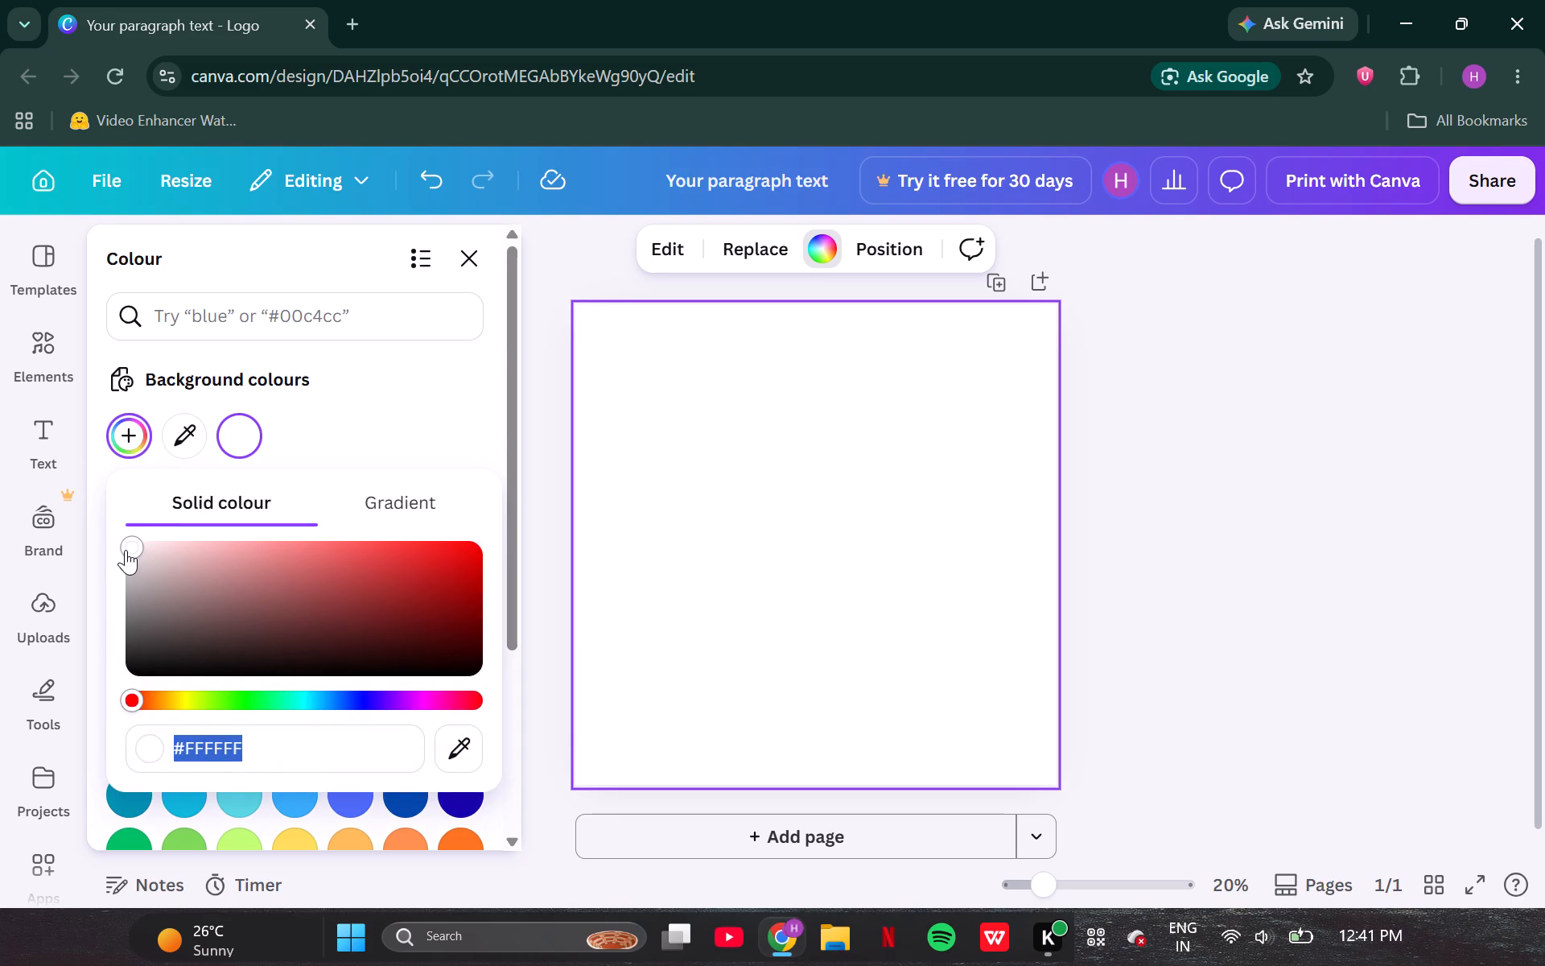
left_click_drag(126, 550, 198, 541)
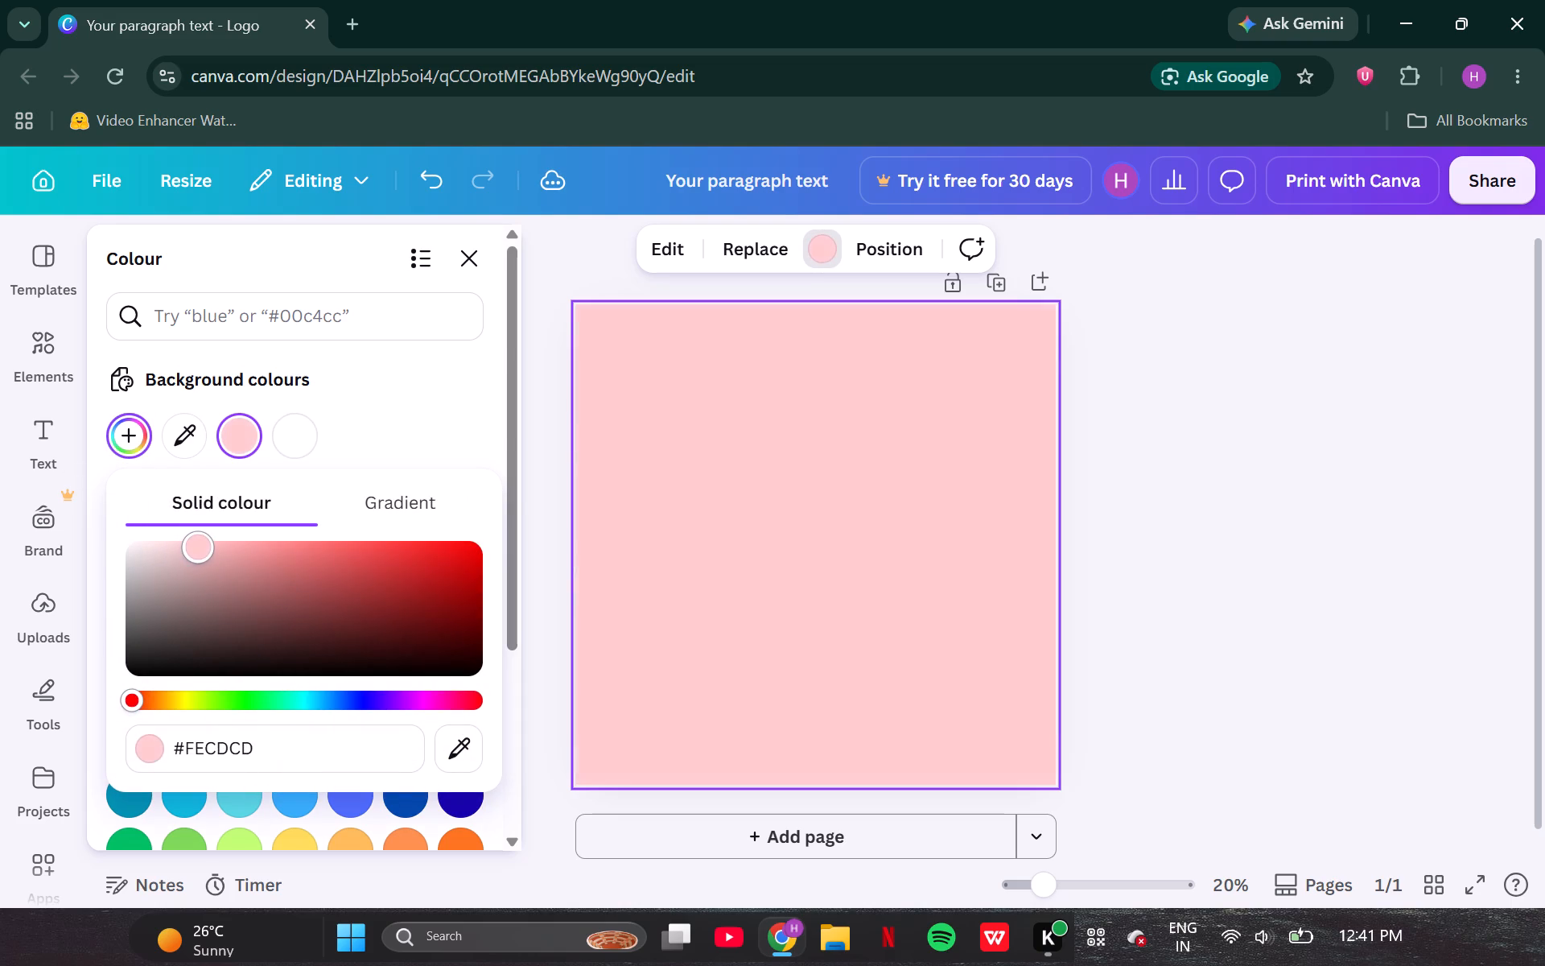
left_click_drag(198, 541, 200, 541)
left_click_drag(134, 692, 354, 693)
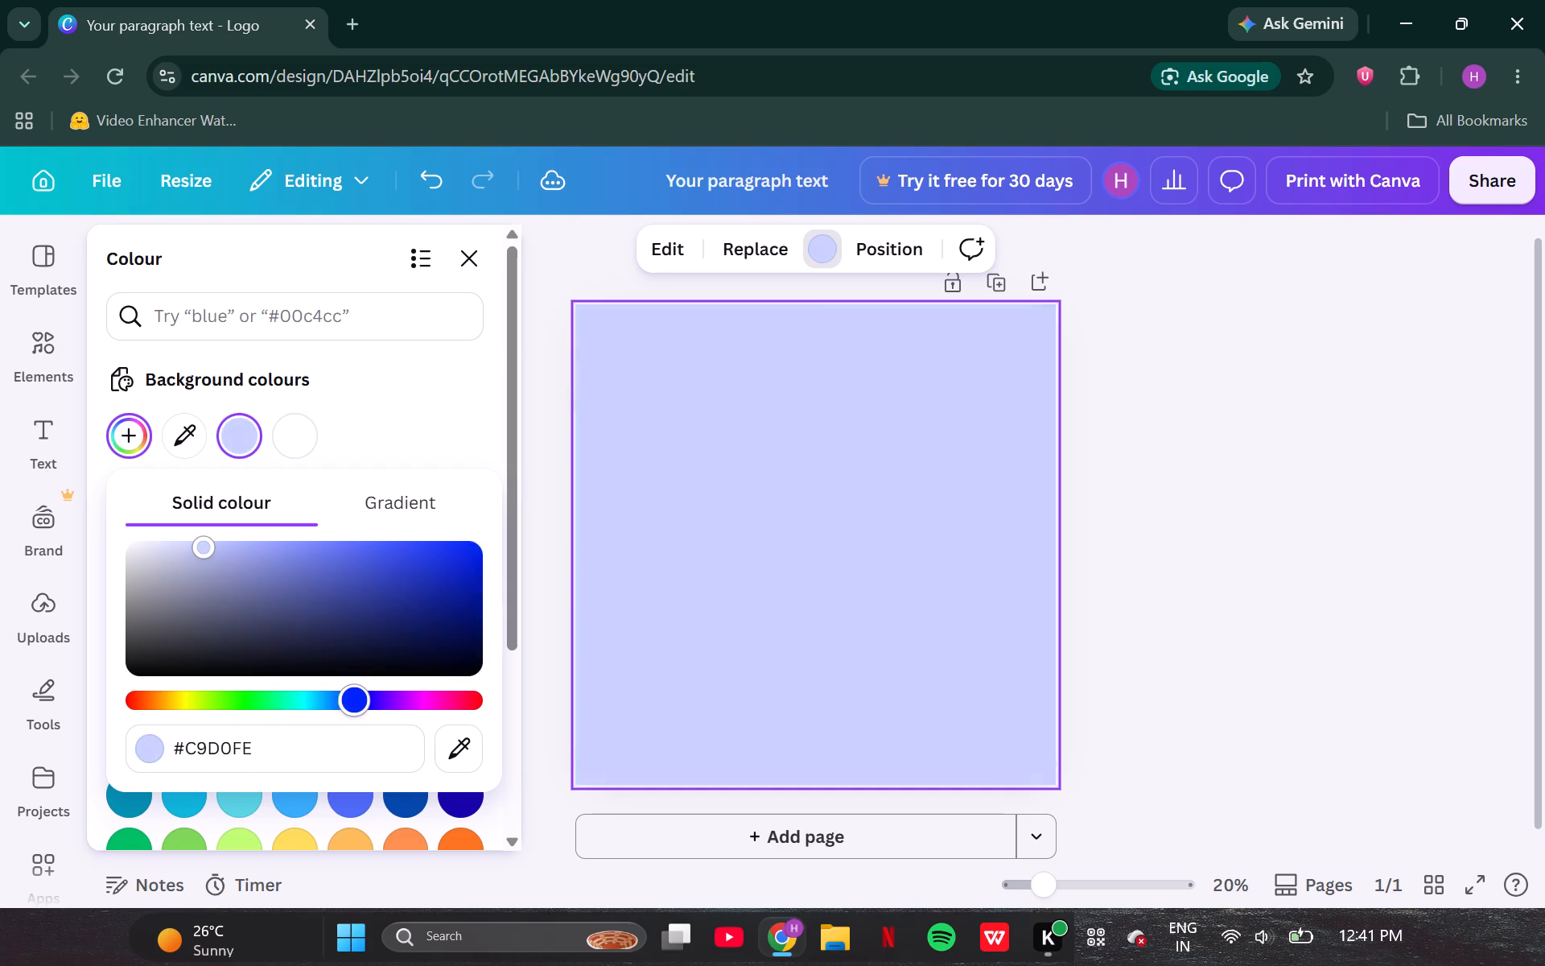
left_click_drag(354, 693, 370, 691)
left_click_drag(207, 545, 306, 587)
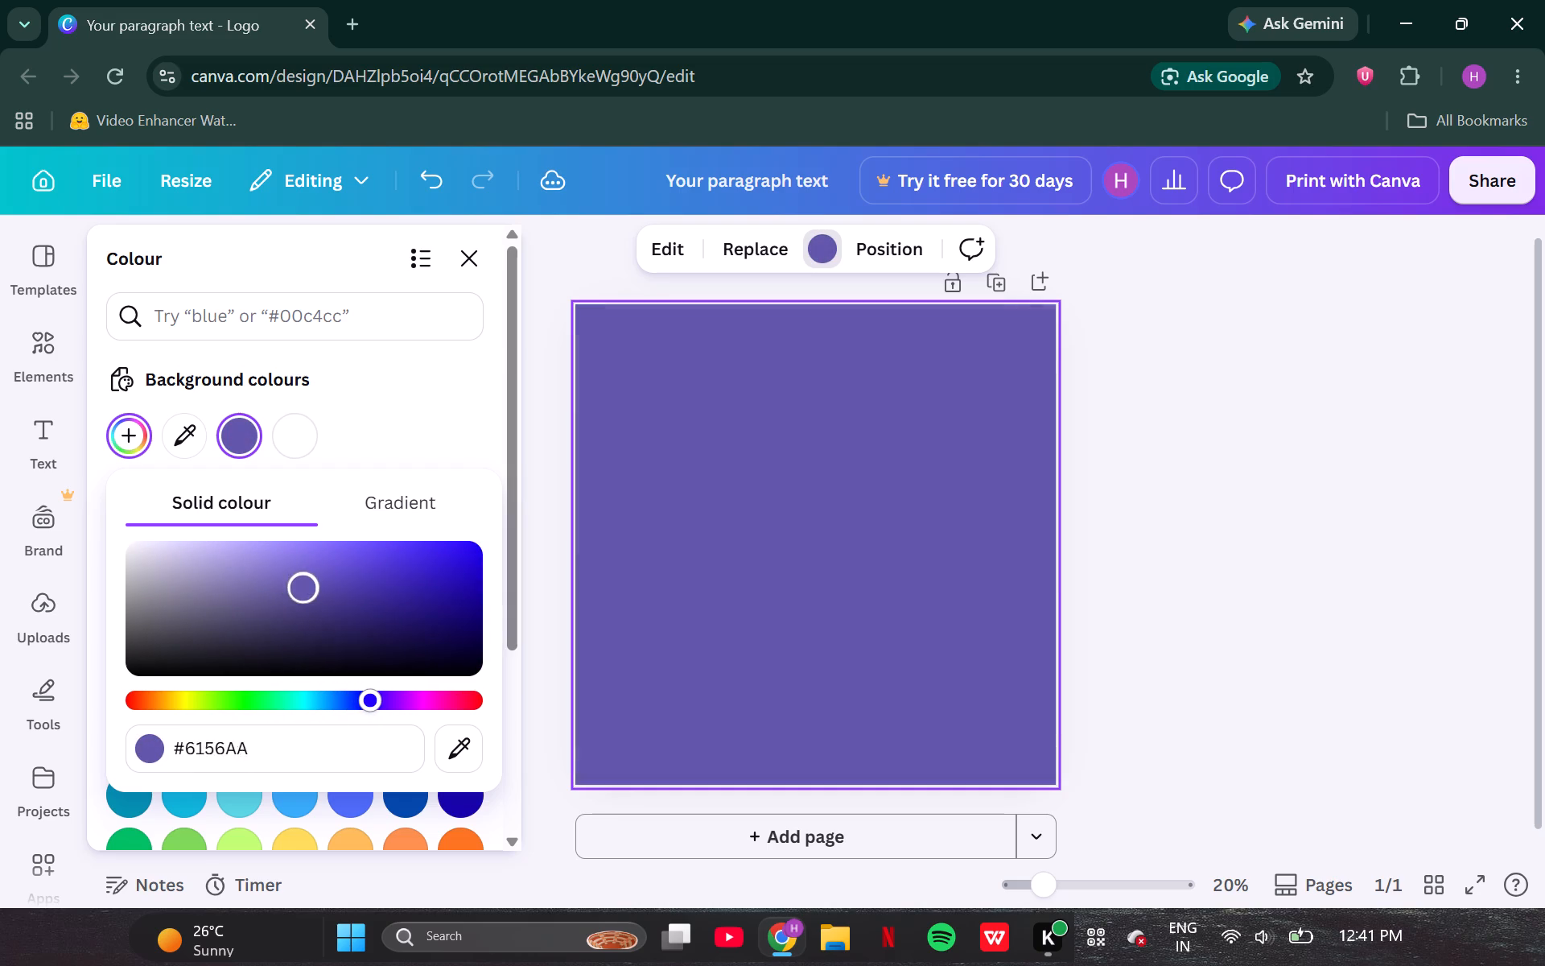
left_click_drag(306, 587, 312, 595)
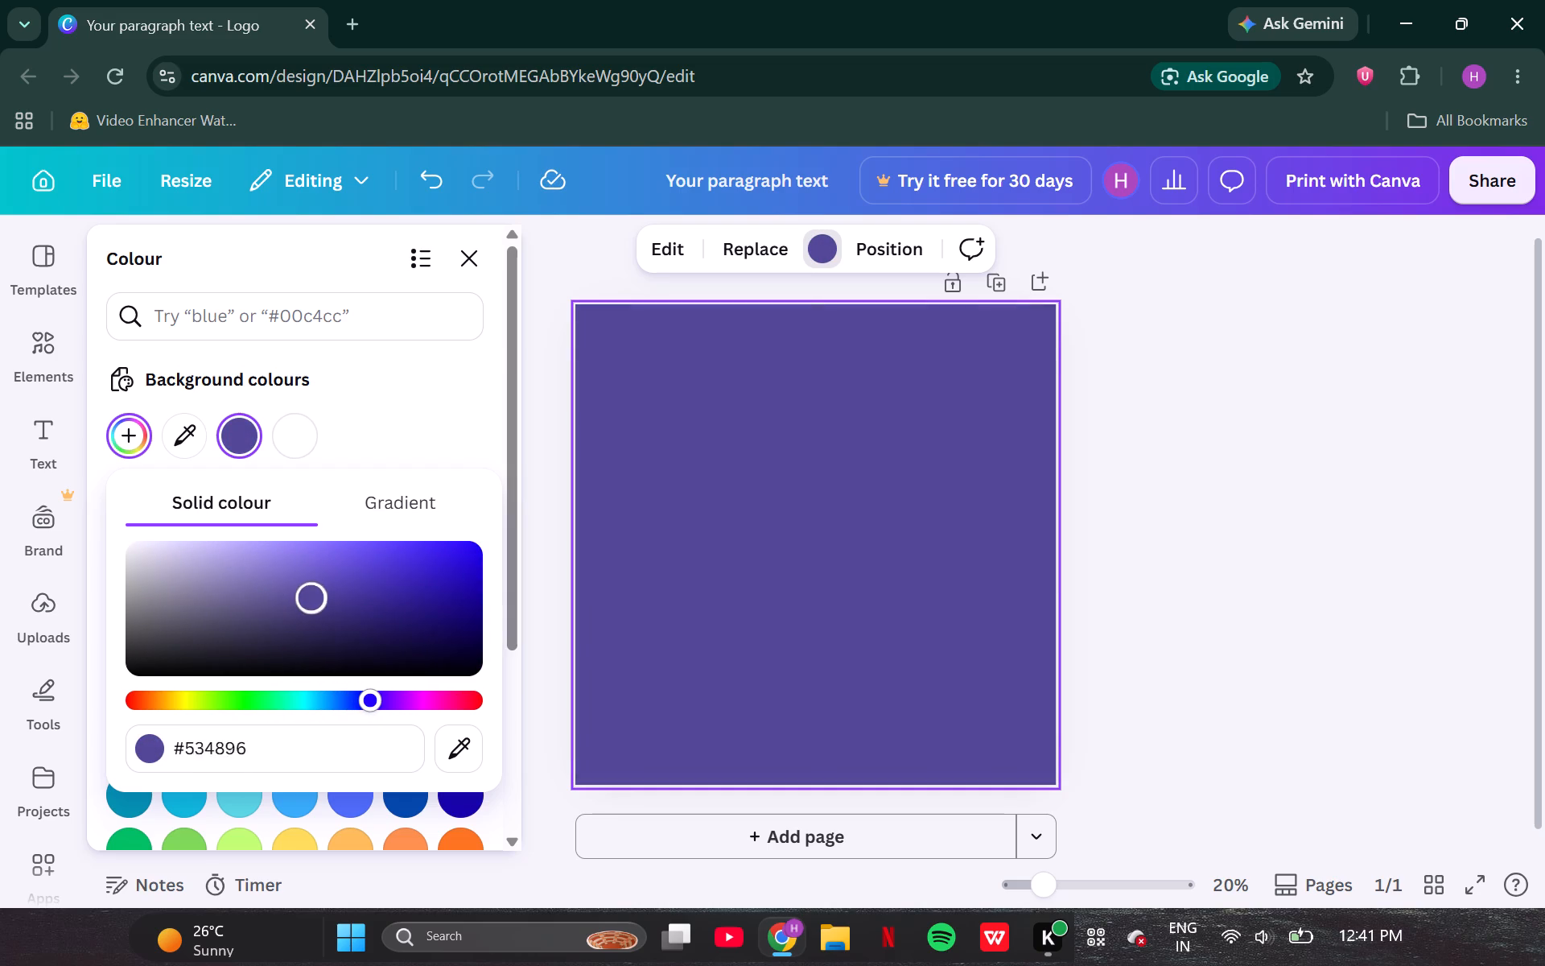
left_click_drag(312, 595, 308, 588)
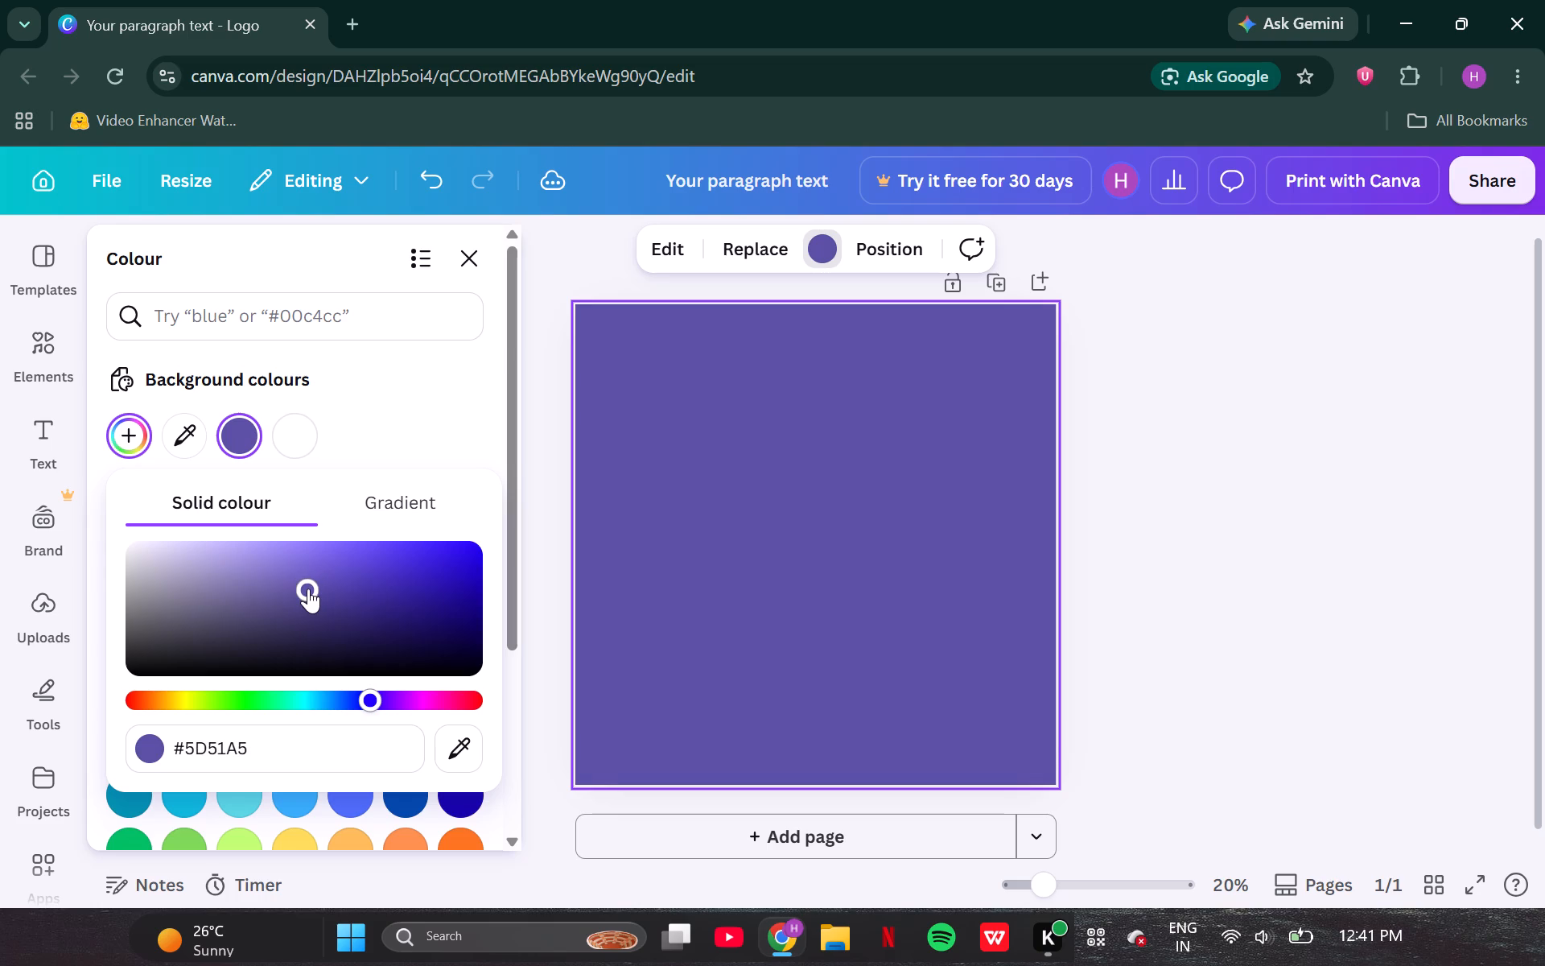
left_click(530, 467)
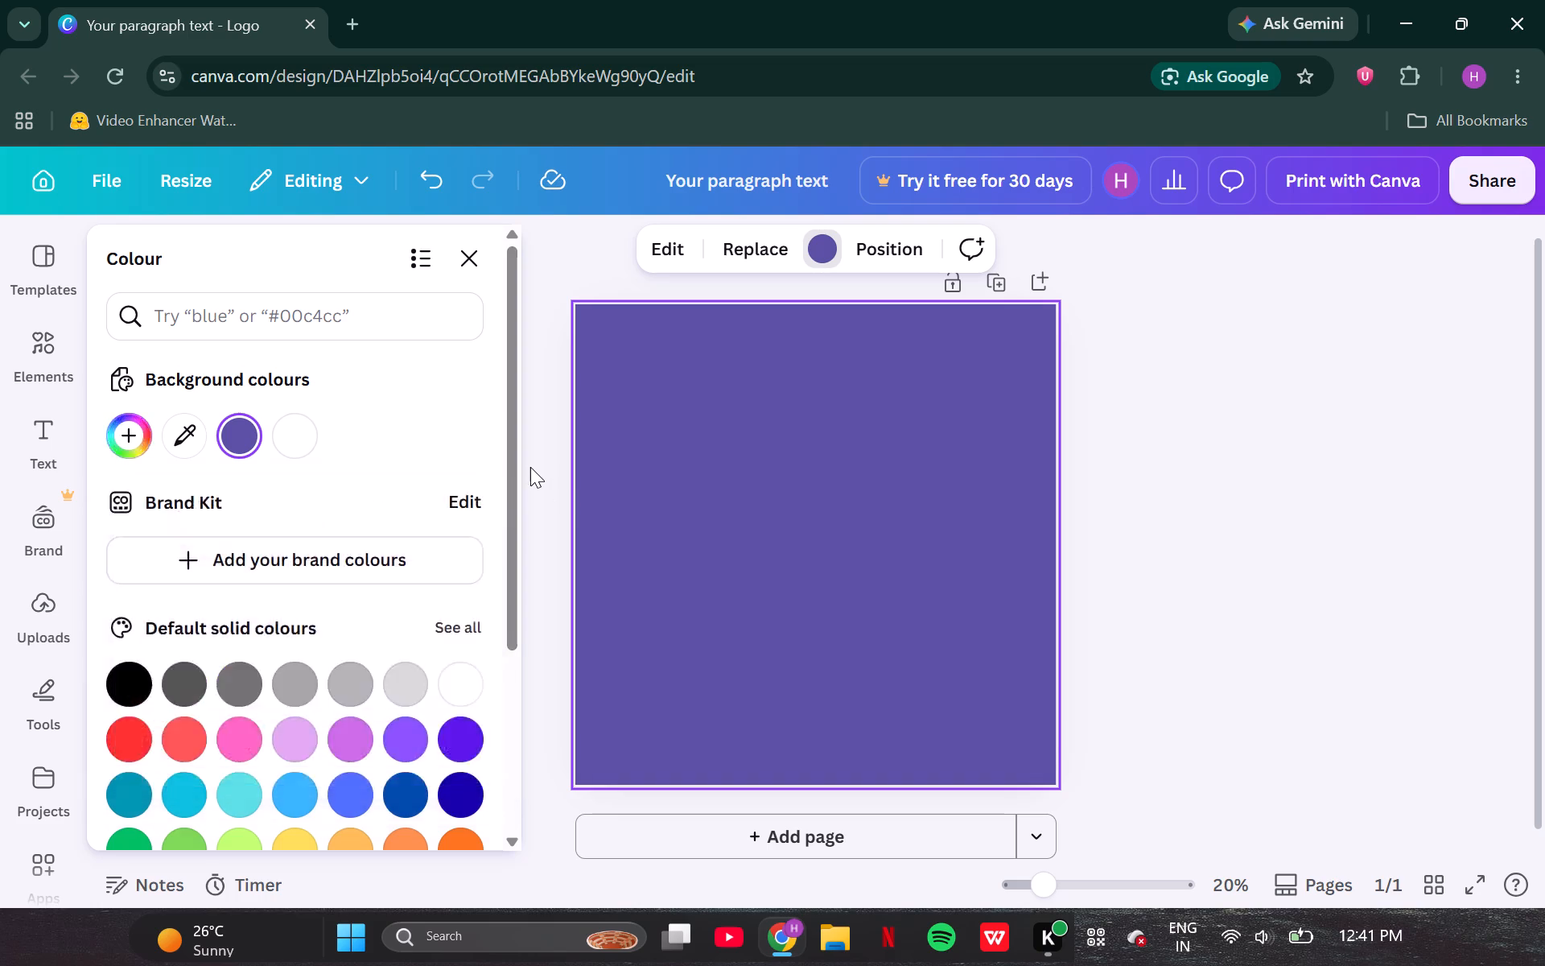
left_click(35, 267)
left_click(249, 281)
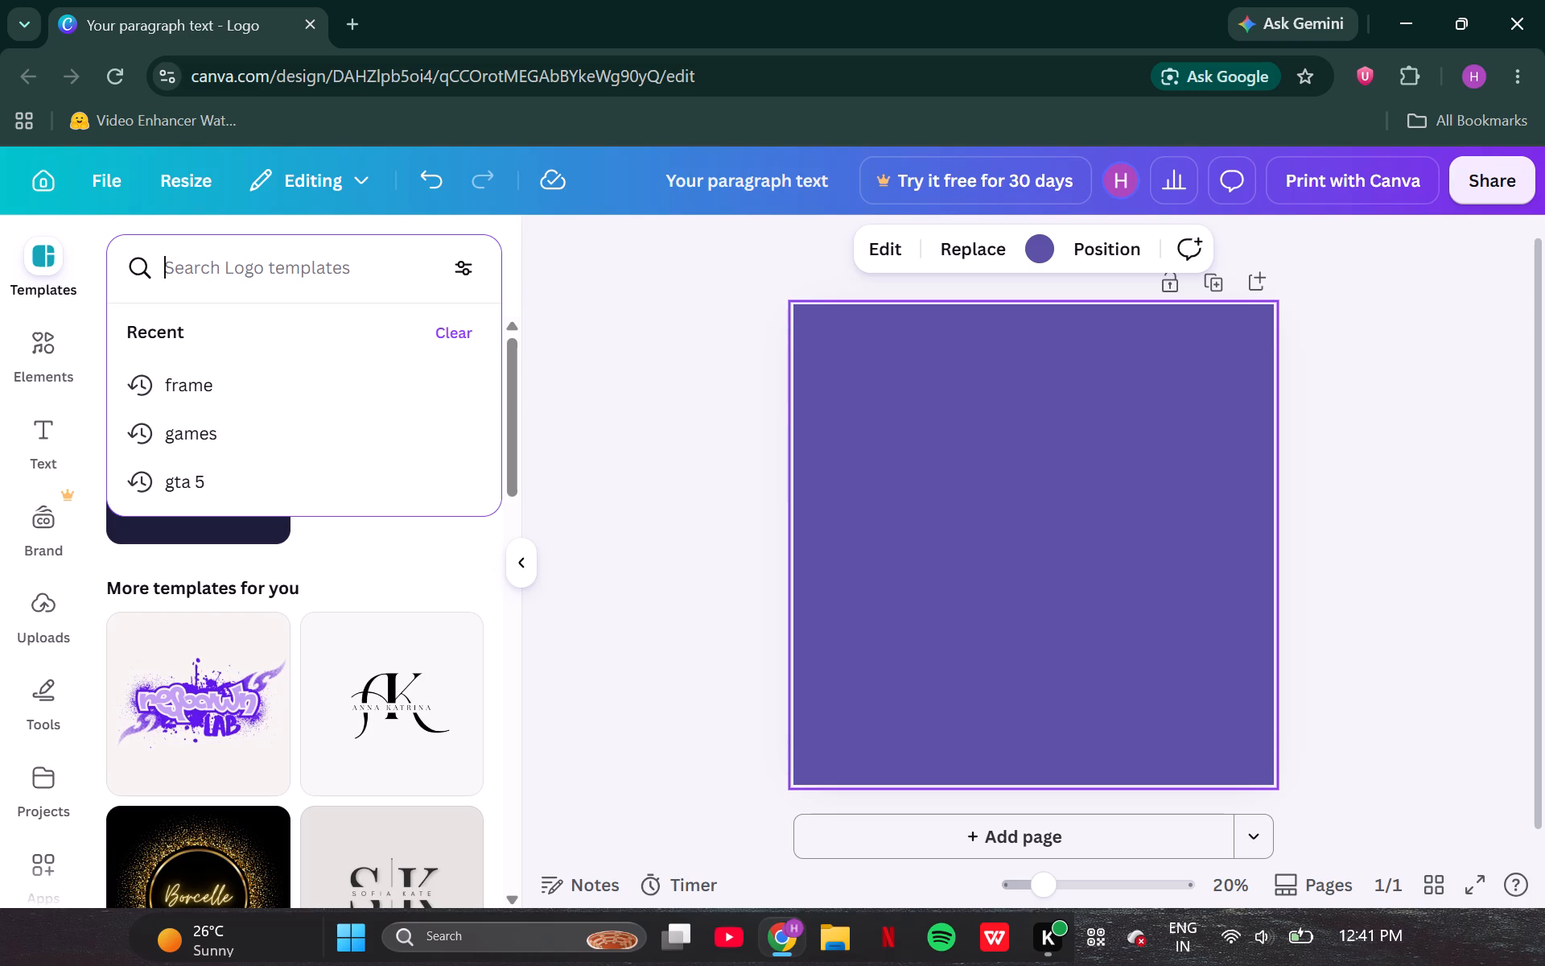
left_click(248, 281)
Search the elements for parkour and add the graphic of the backflipping figure in an orange top and teal shorts.
left_click(42, 344)
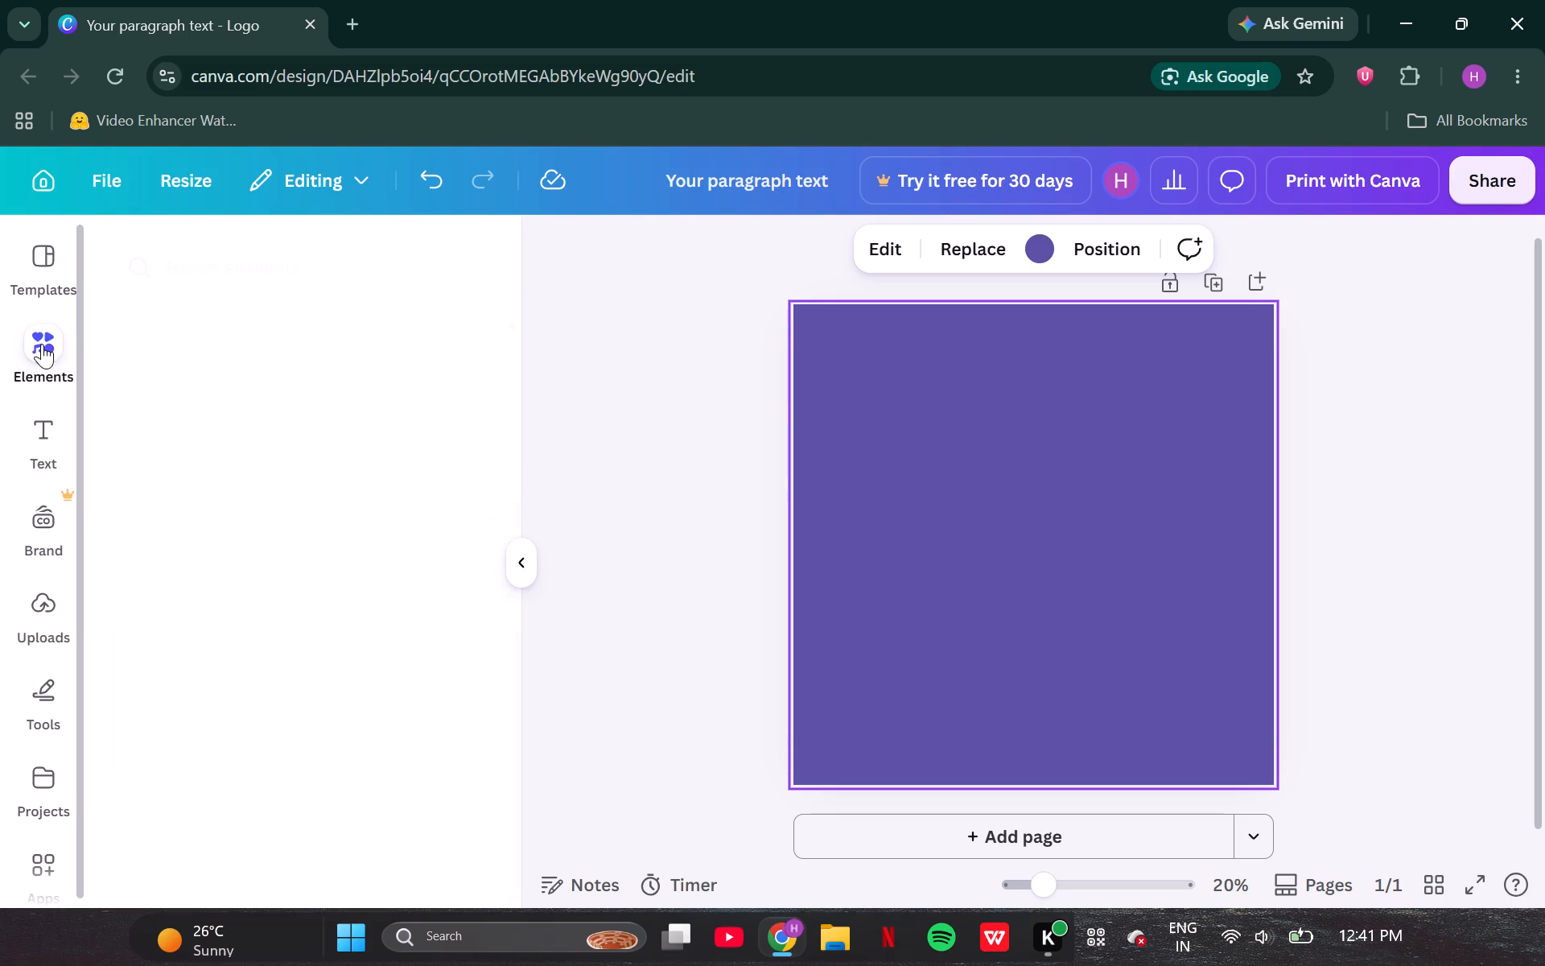
left_click(291, 254)
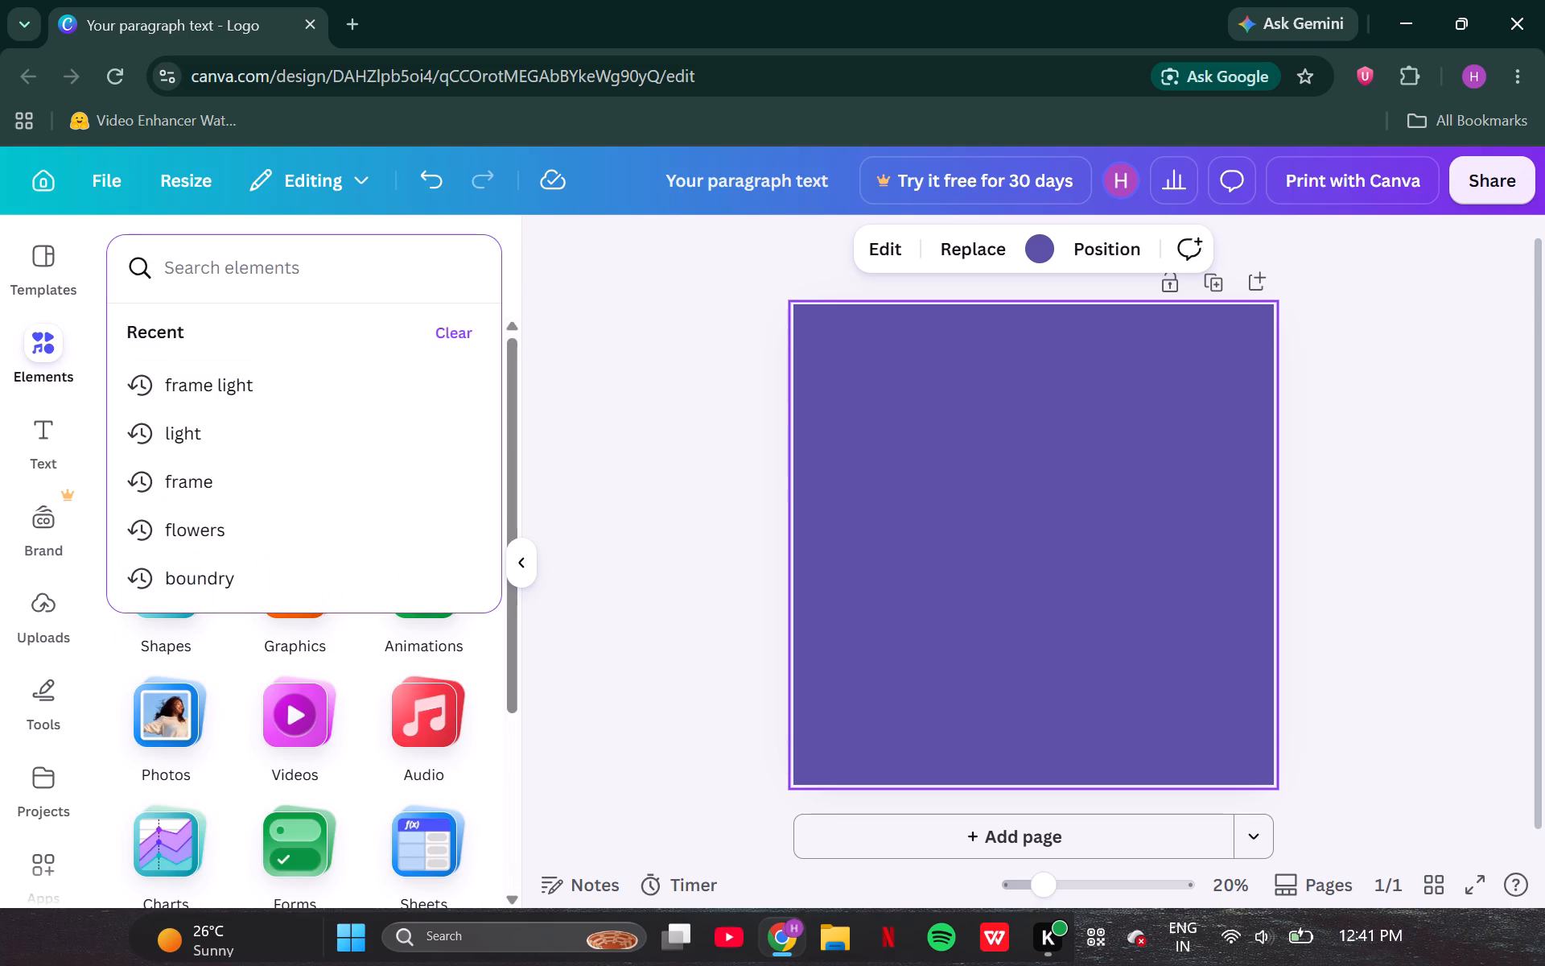
type("par")
type("kour")
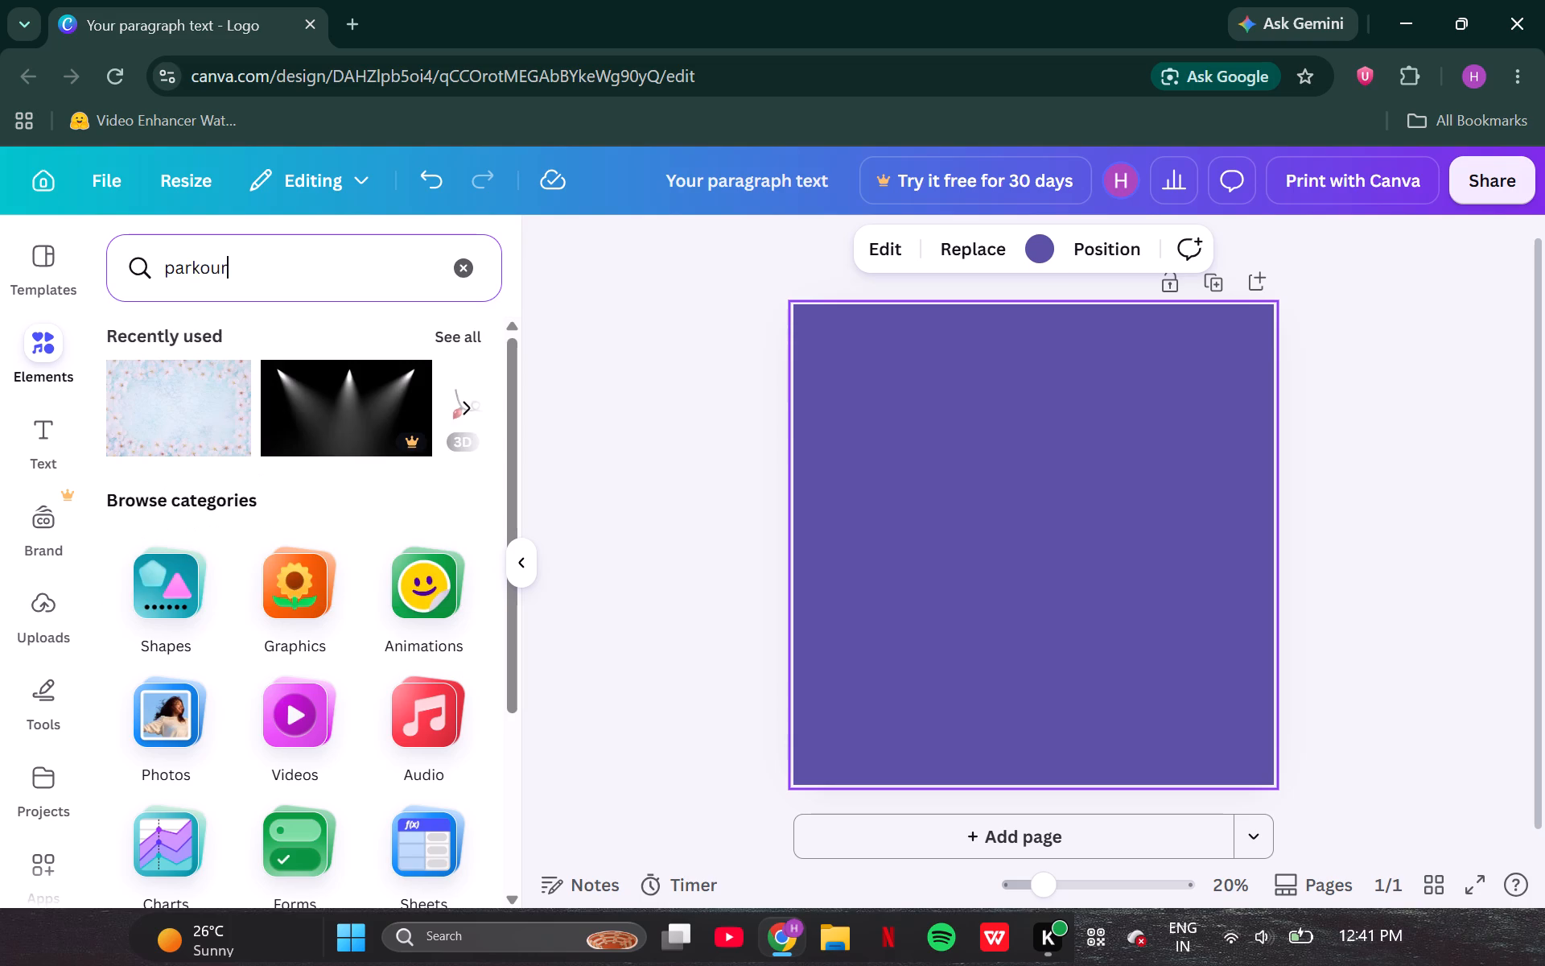
key("Return")
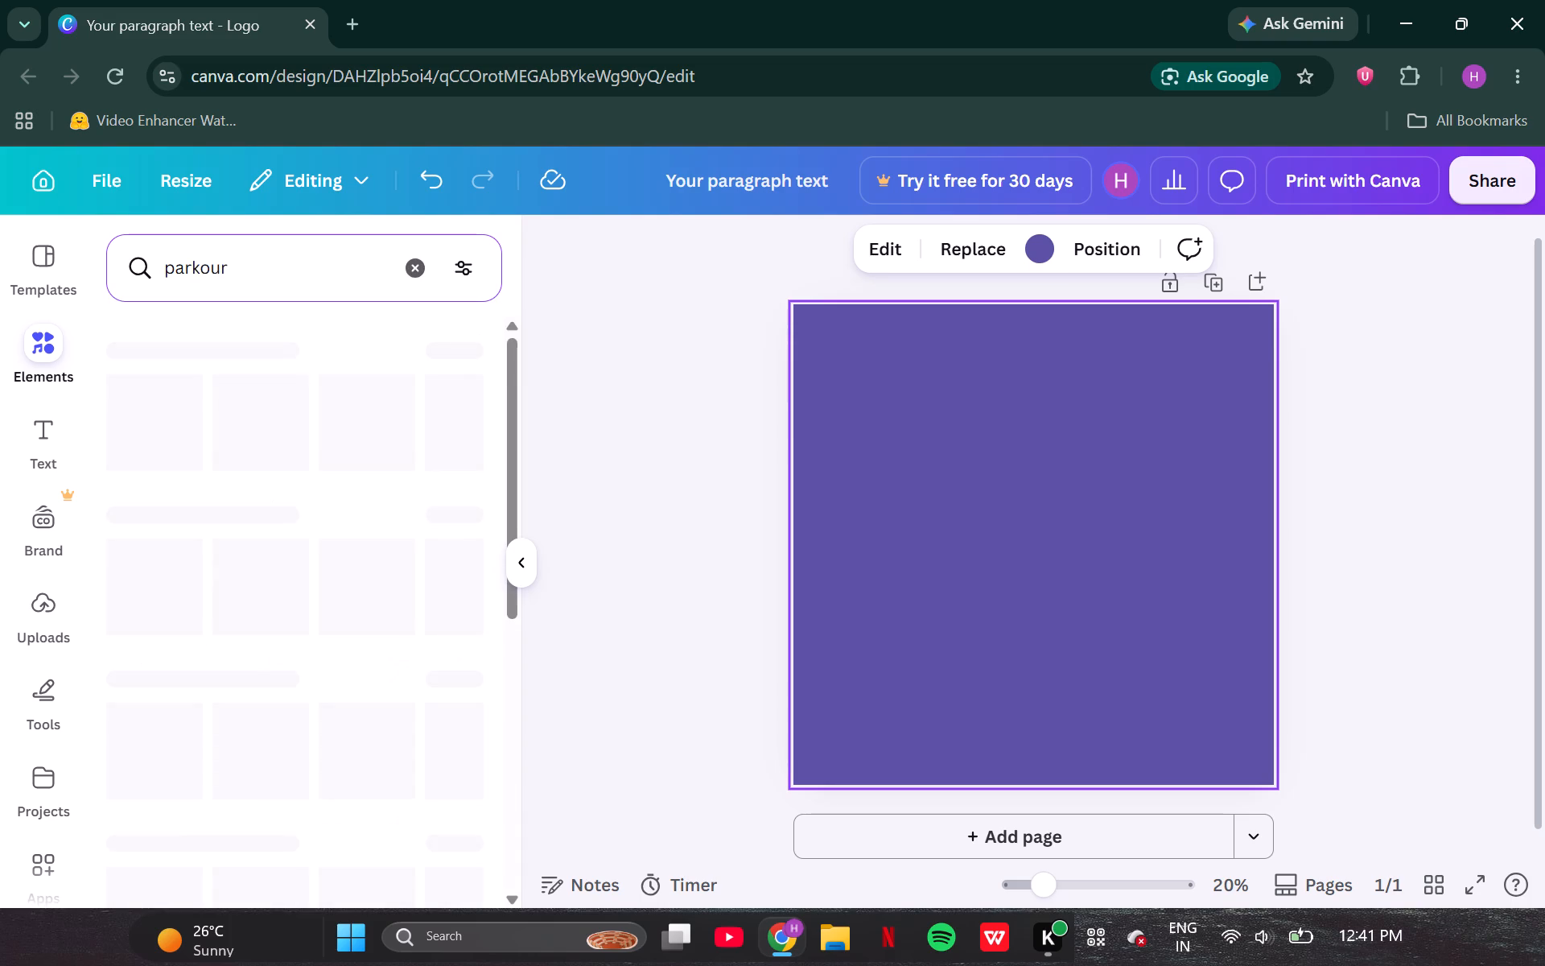
scroll(243, 522, "down", 2)
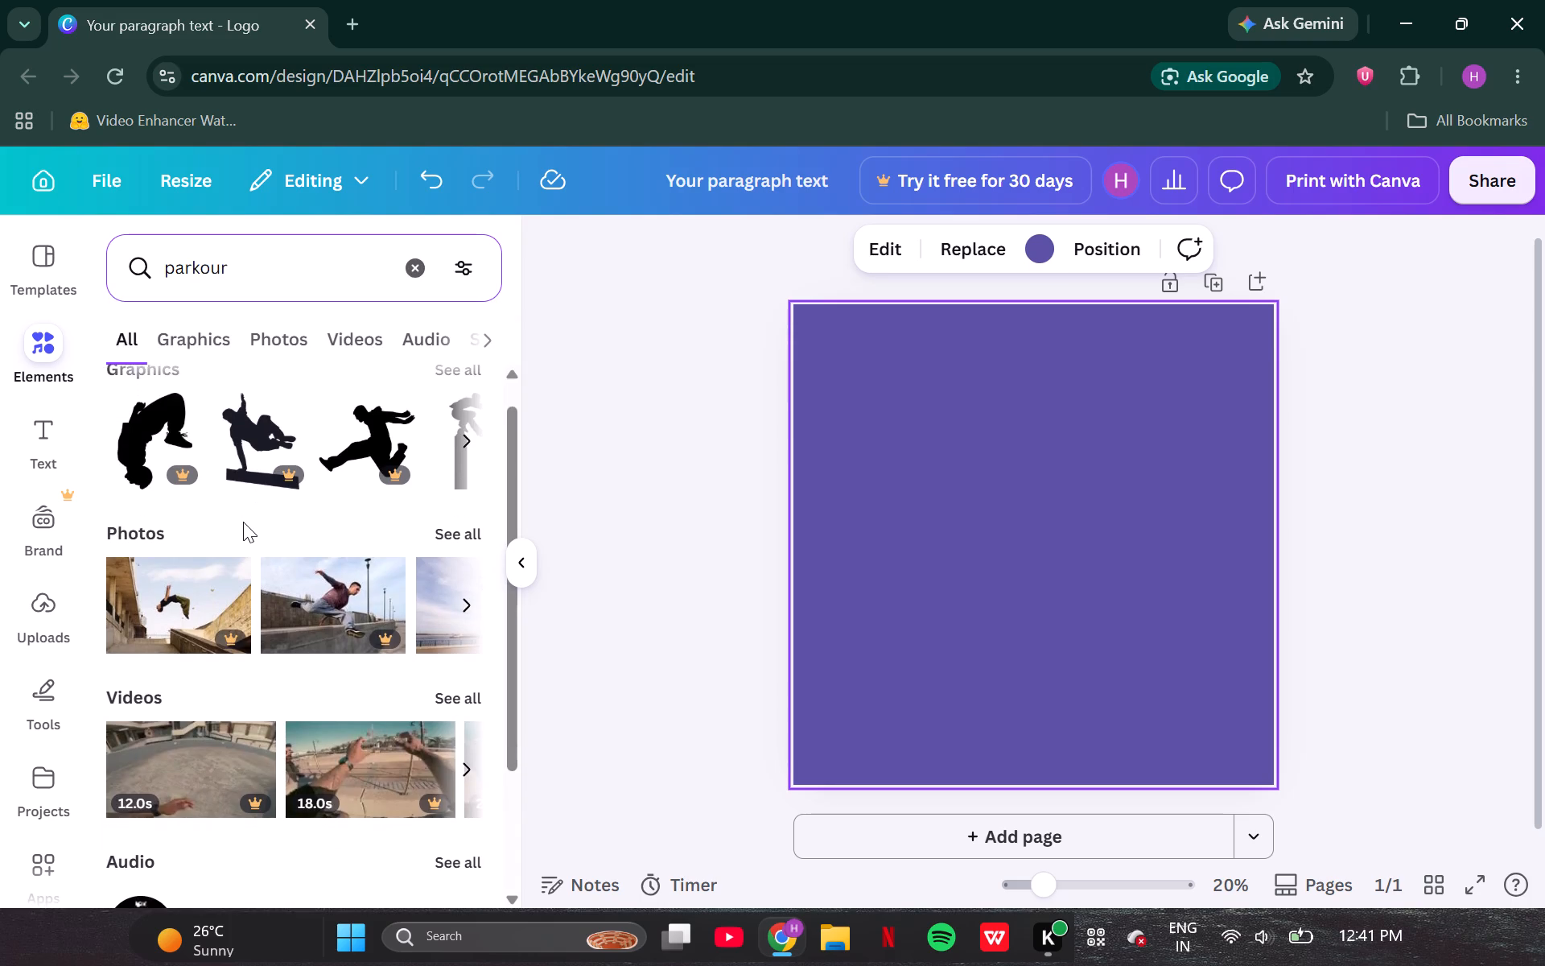
scroll(243, 522, "down", 4)
scroll(243, 522, "up", 1)
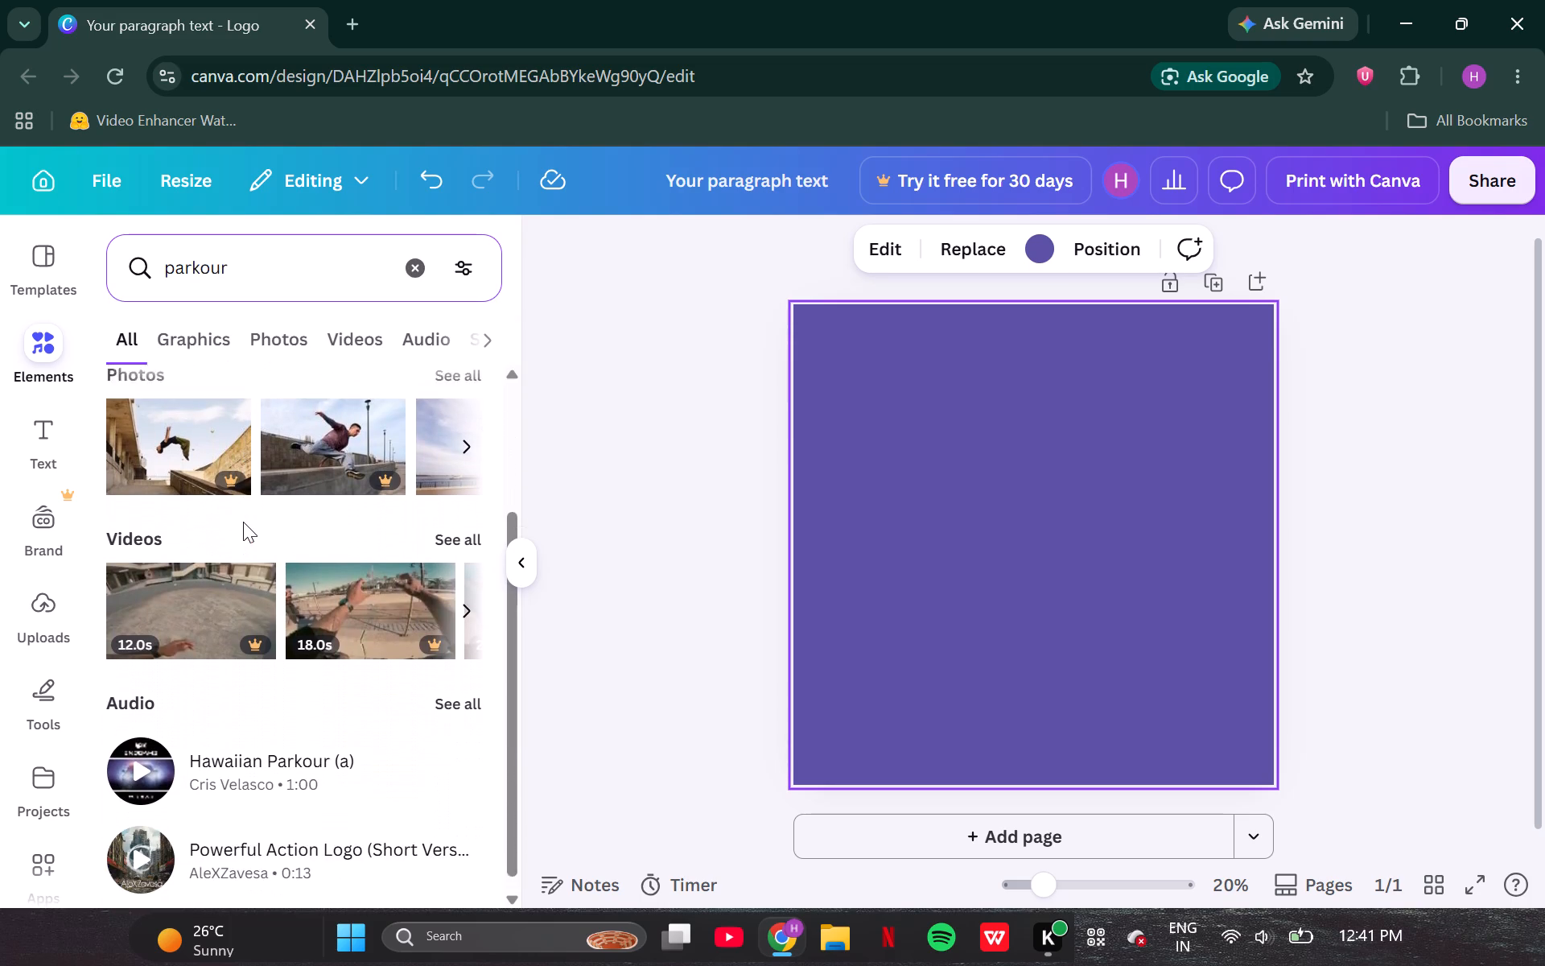
scroll(243, 522, "up", 1)
scroll(243, 522, "left", 1)
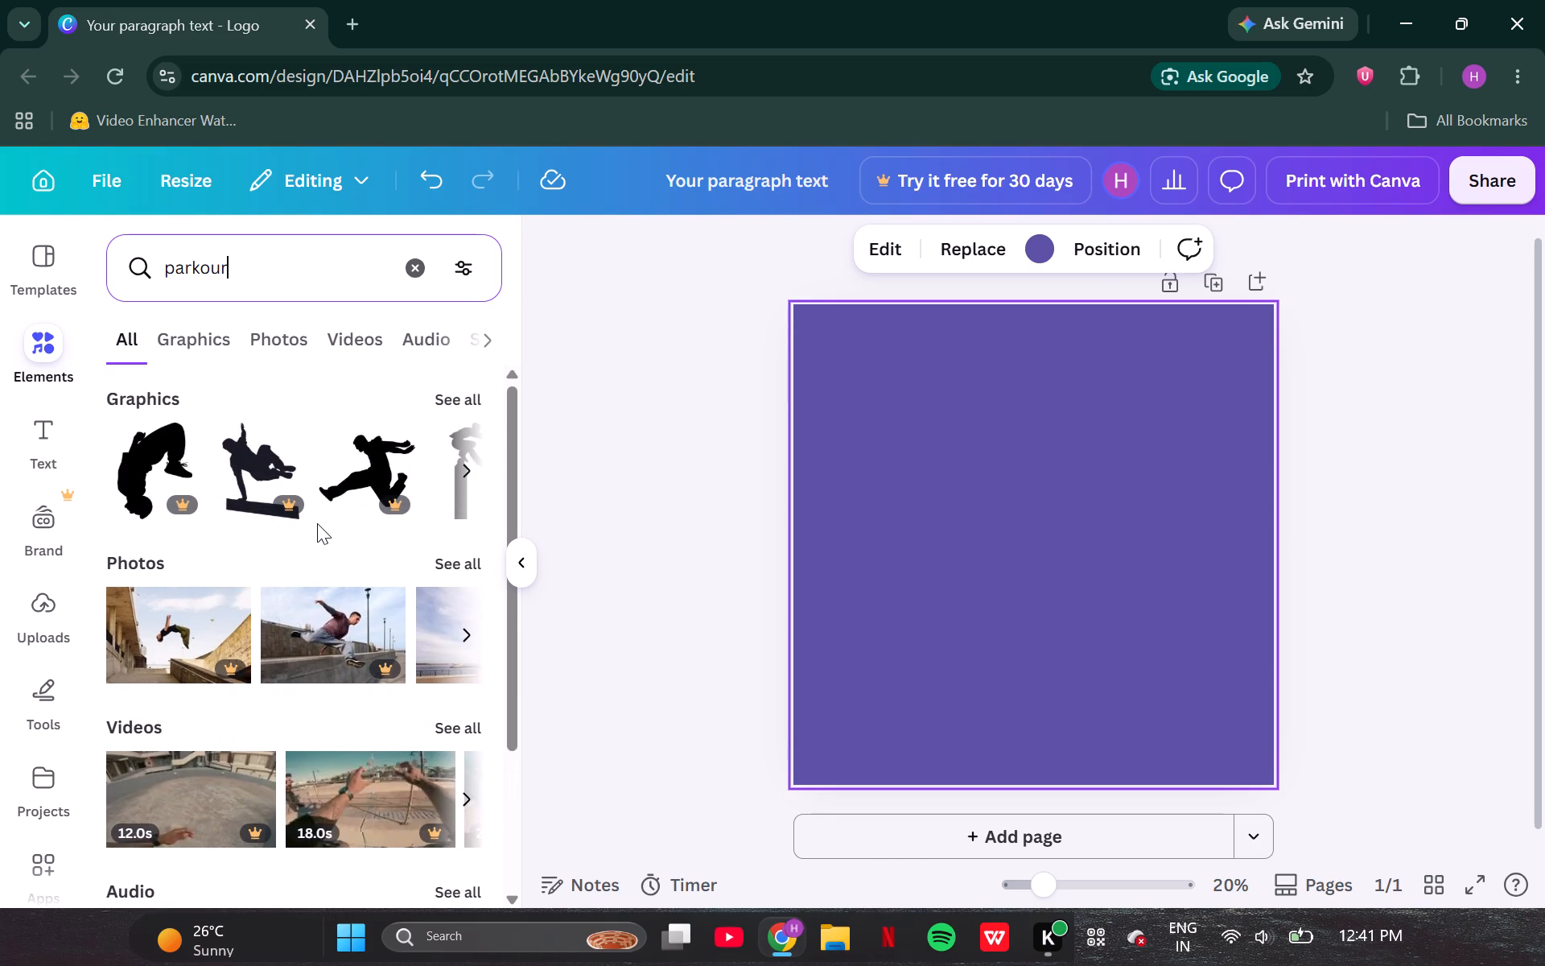
scroll(317, 523, "left", 1)
scroll(365, 471, "left", 3)
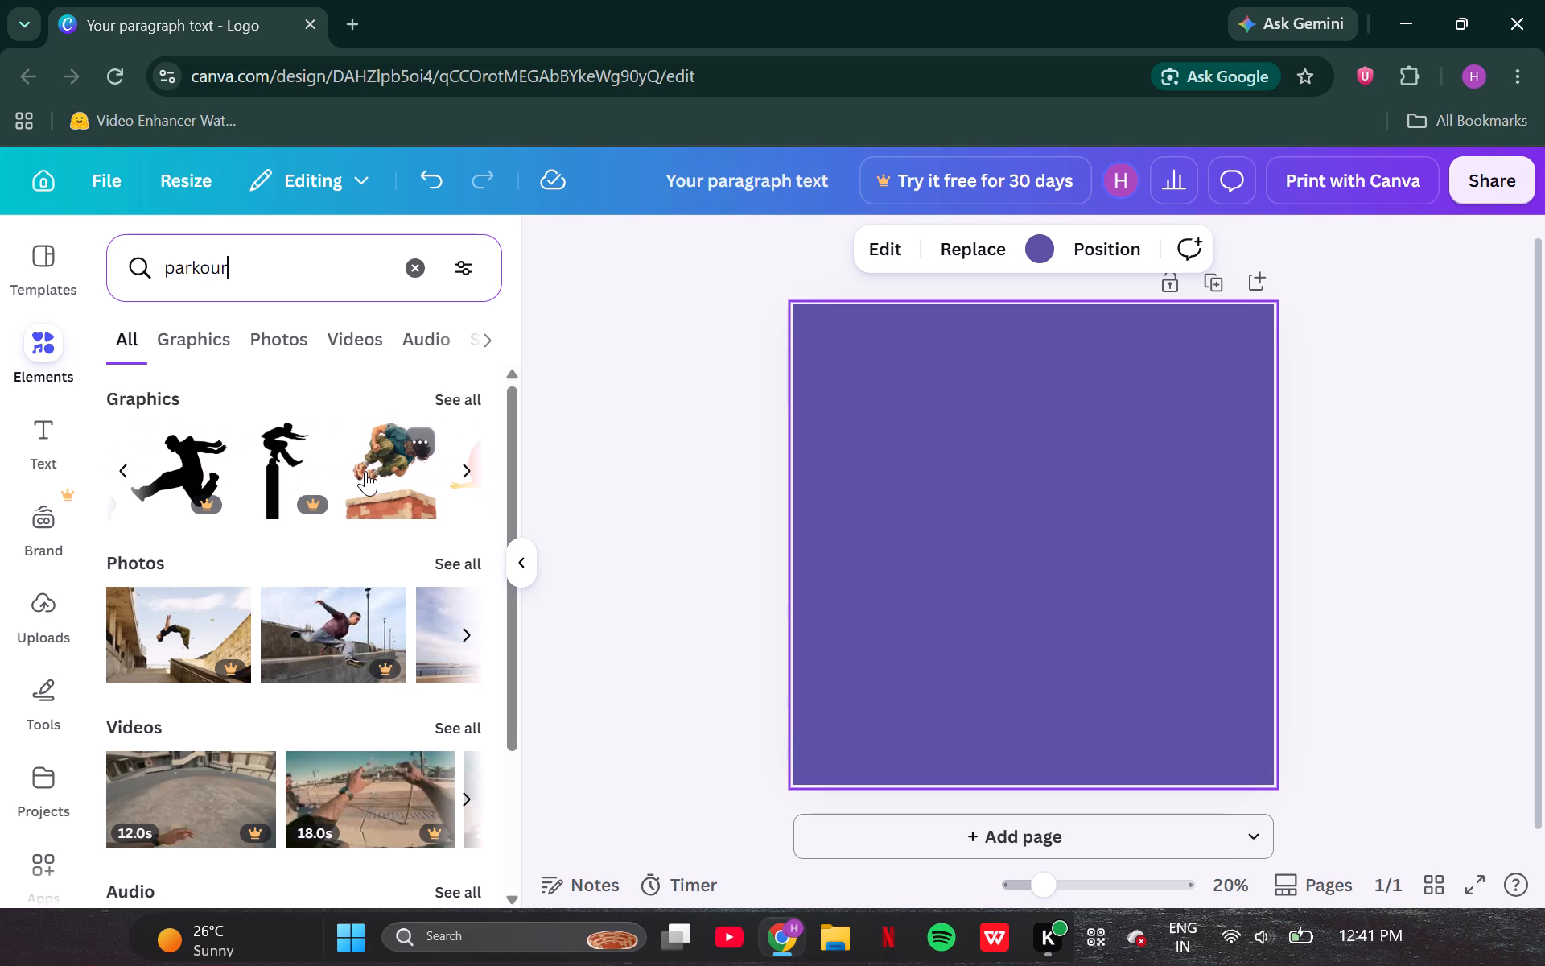
scroll(365, 471, "left", 2)
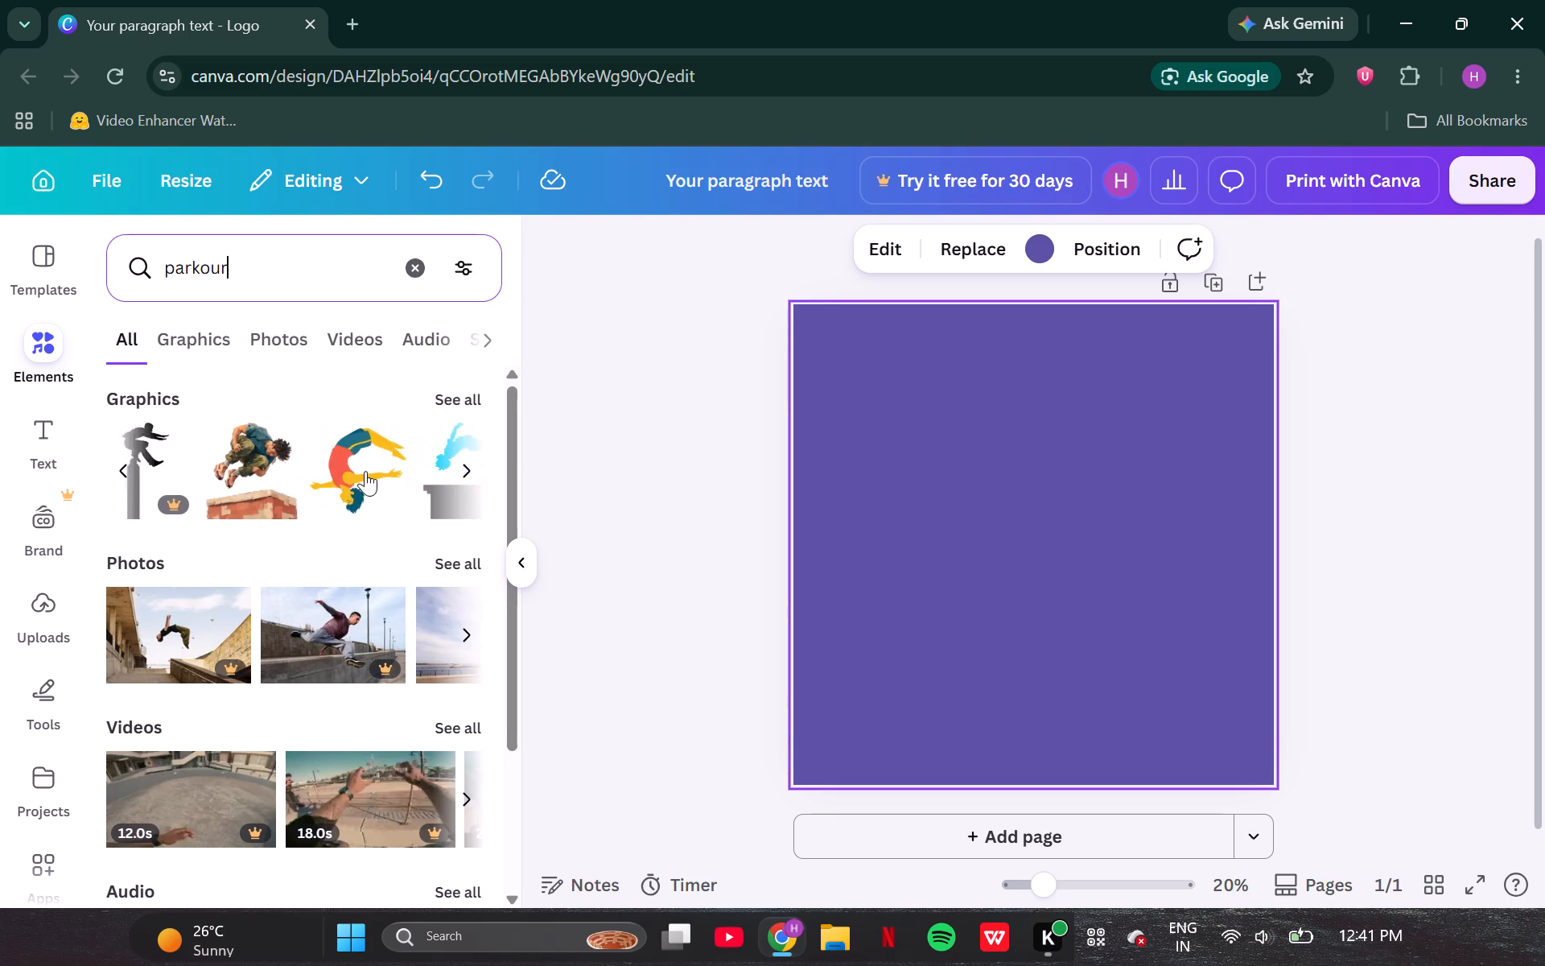
scroll(365, 471, "left", 5)
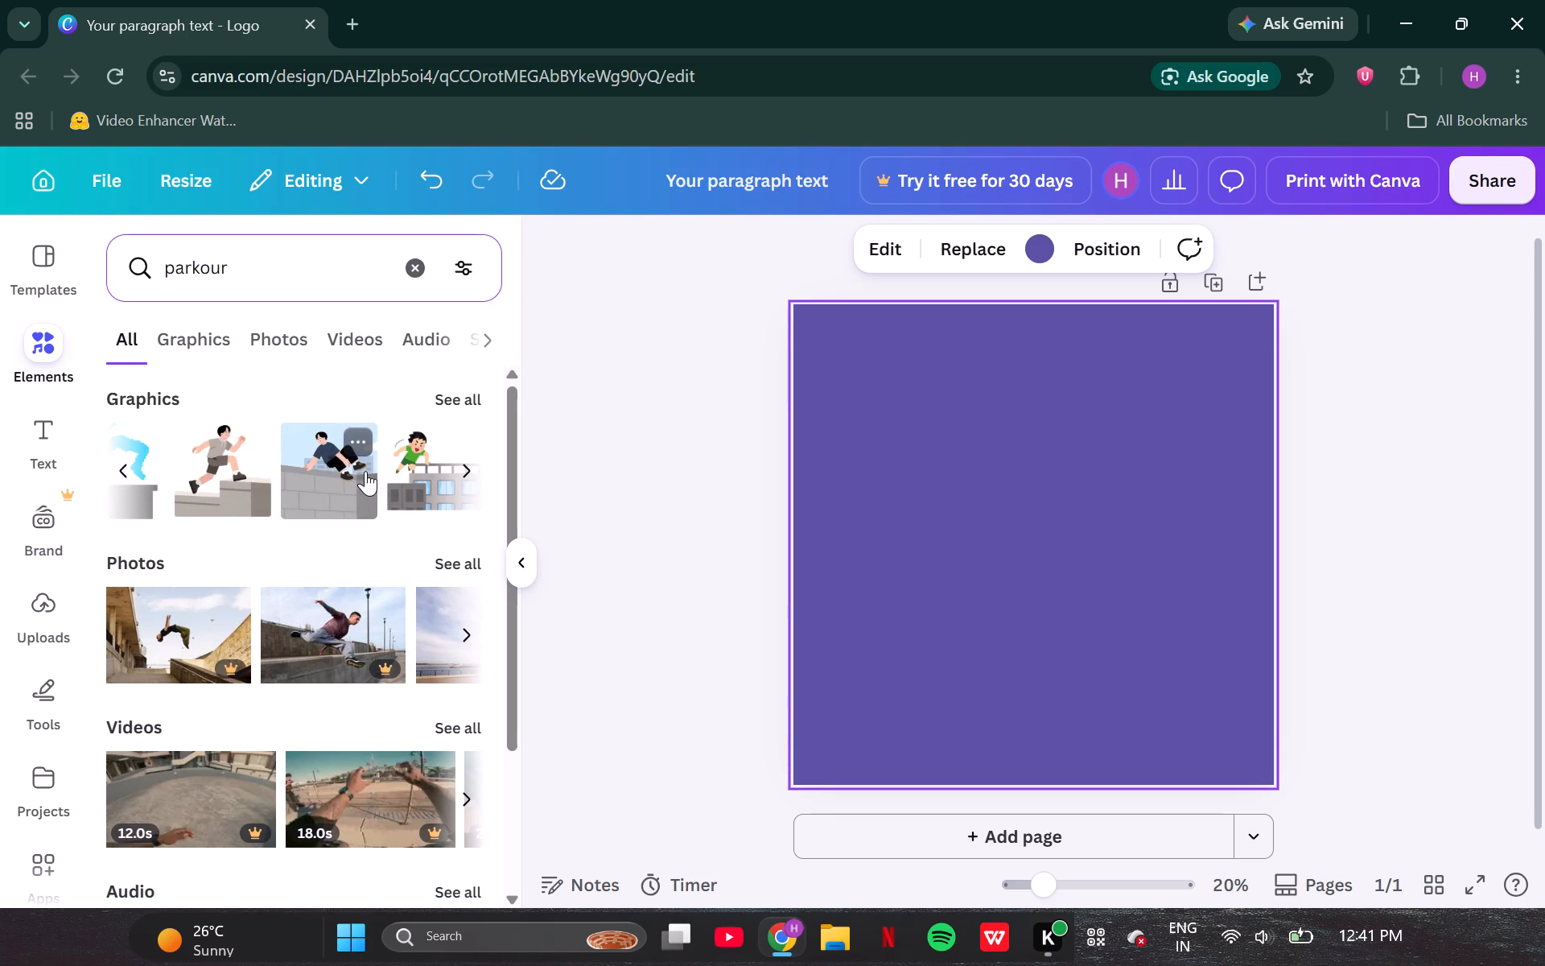
scroll(365, 471, "up", 1)
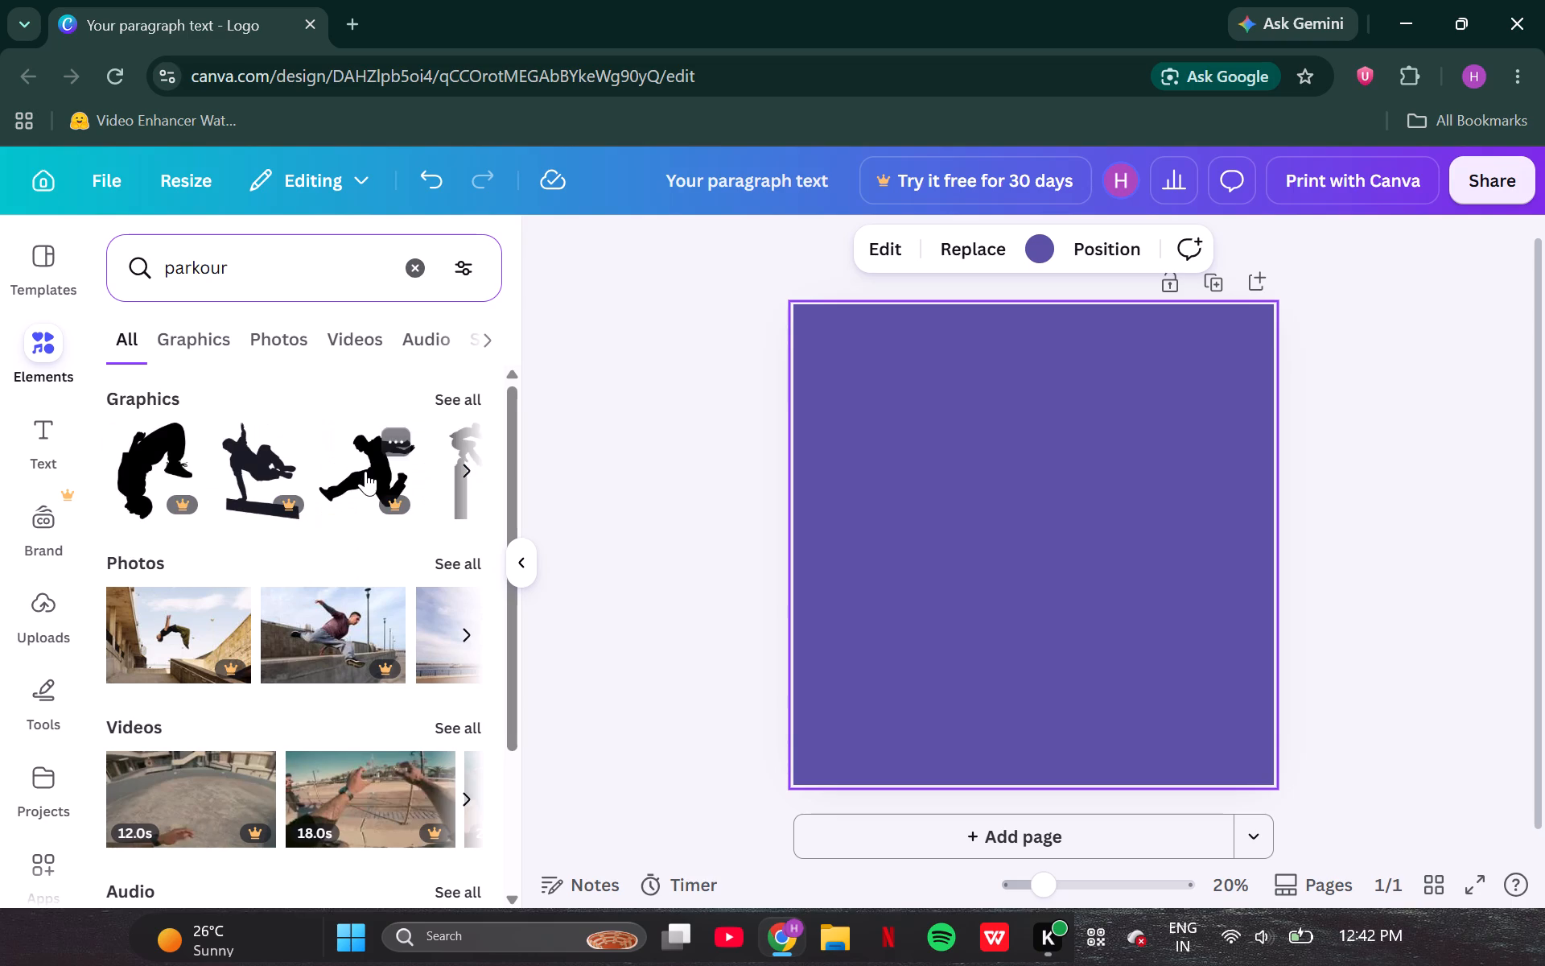
scroll(316, 483, "left", 3)
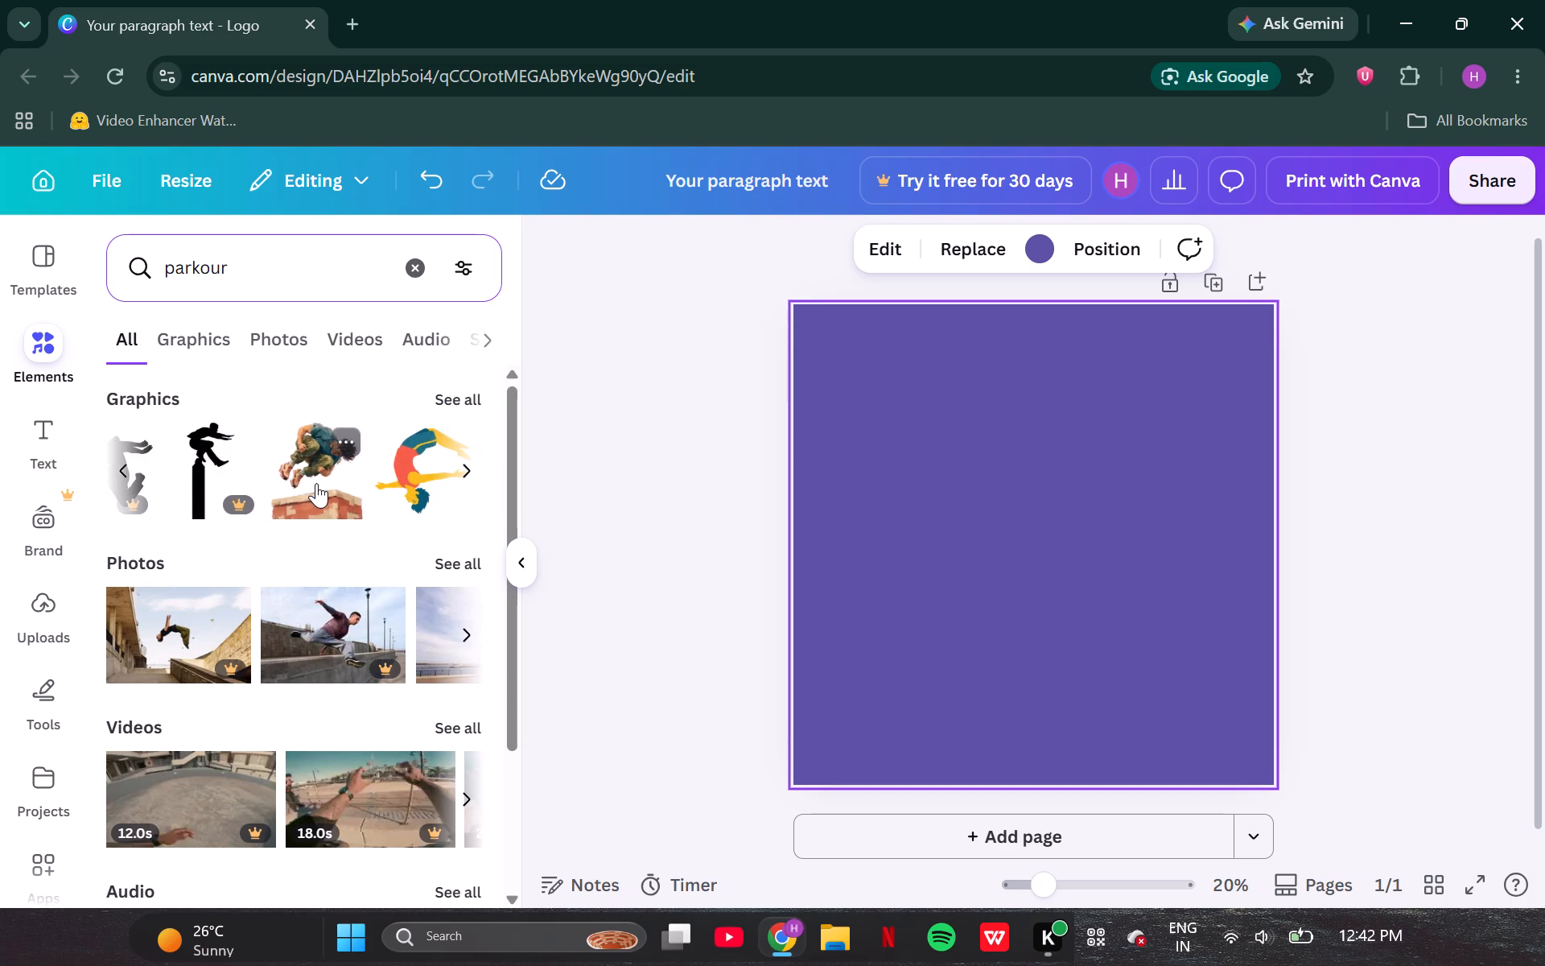
scroll(362, 488, "left", 1)
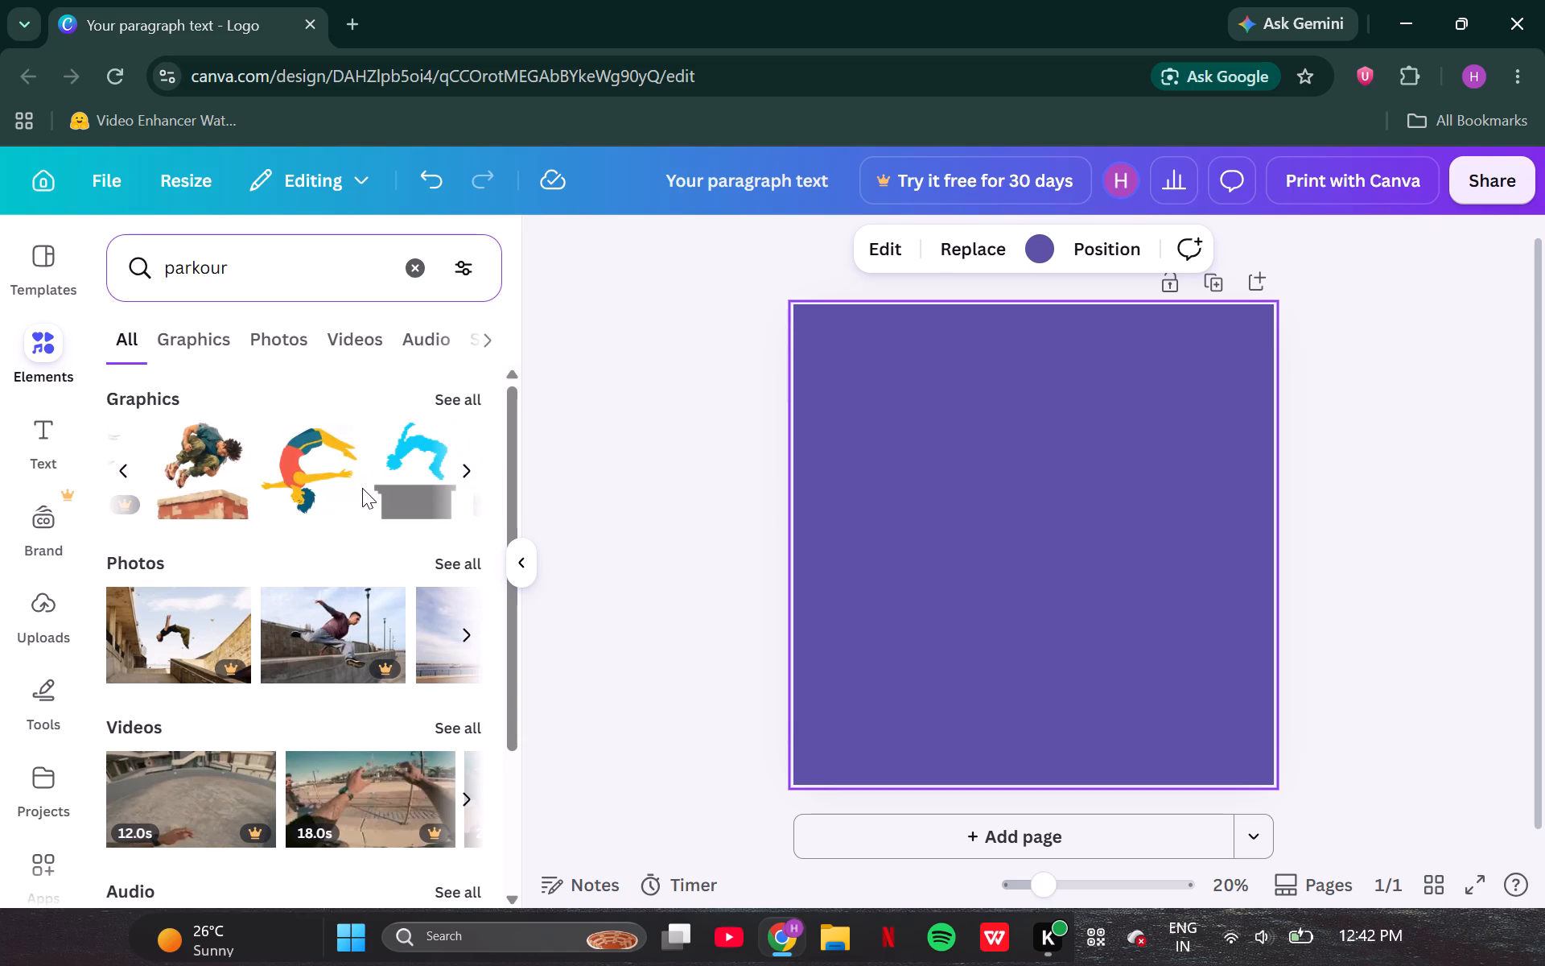
left_click(311, 473)
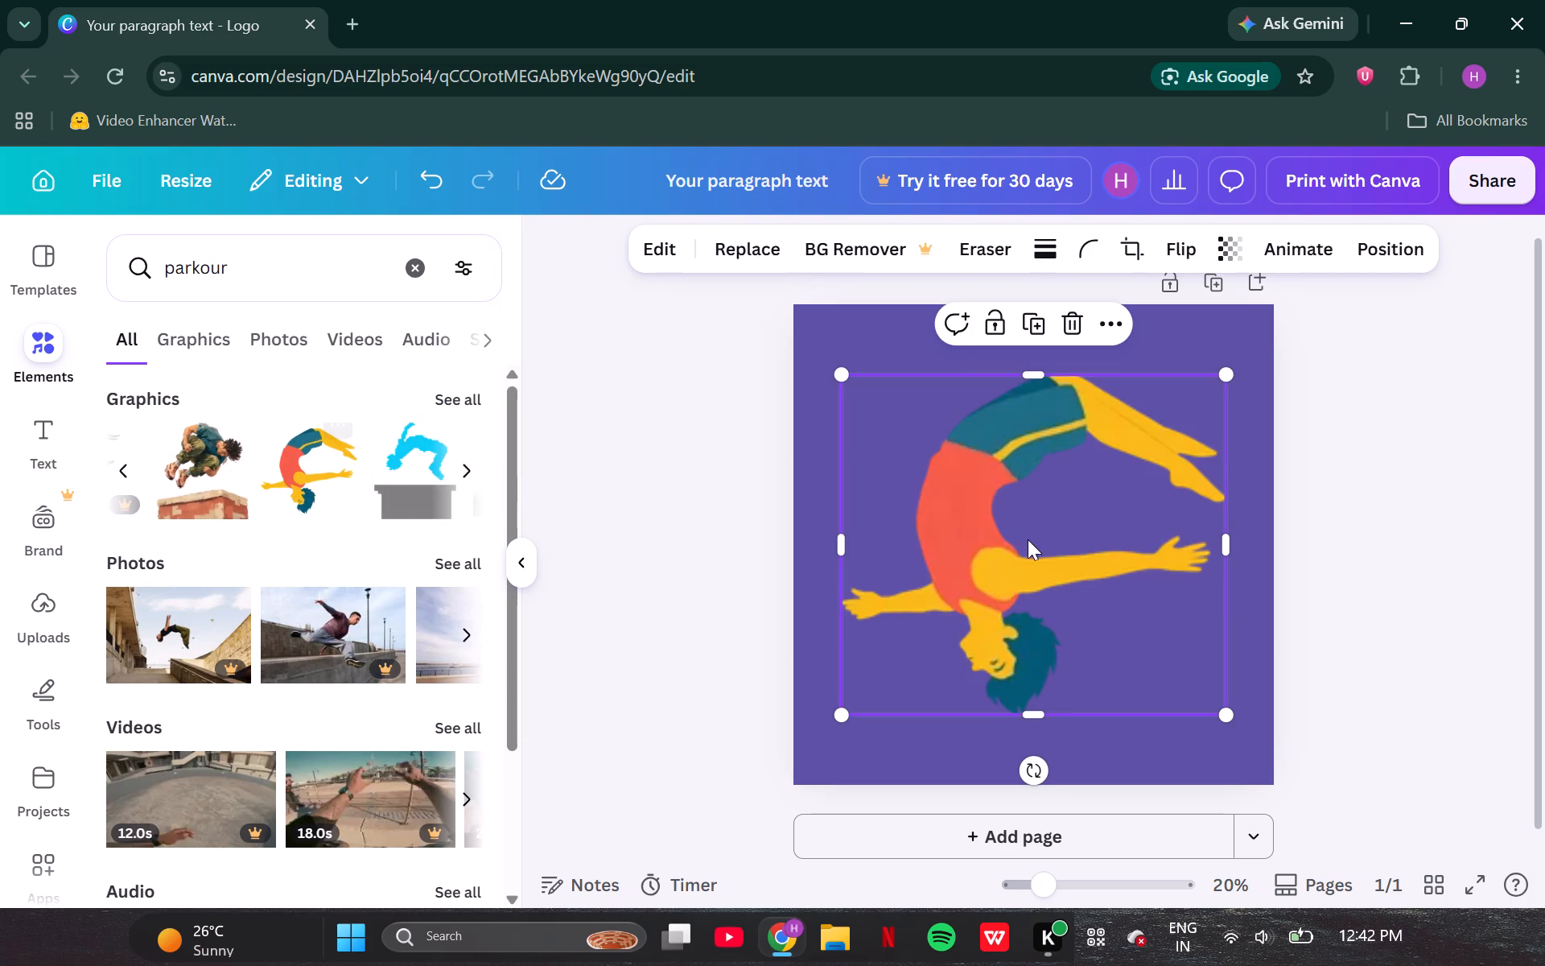
Shrink the backflipping figure to about half the page width and centre it on the page.
left_click_drag(843, 717, 860, 702)
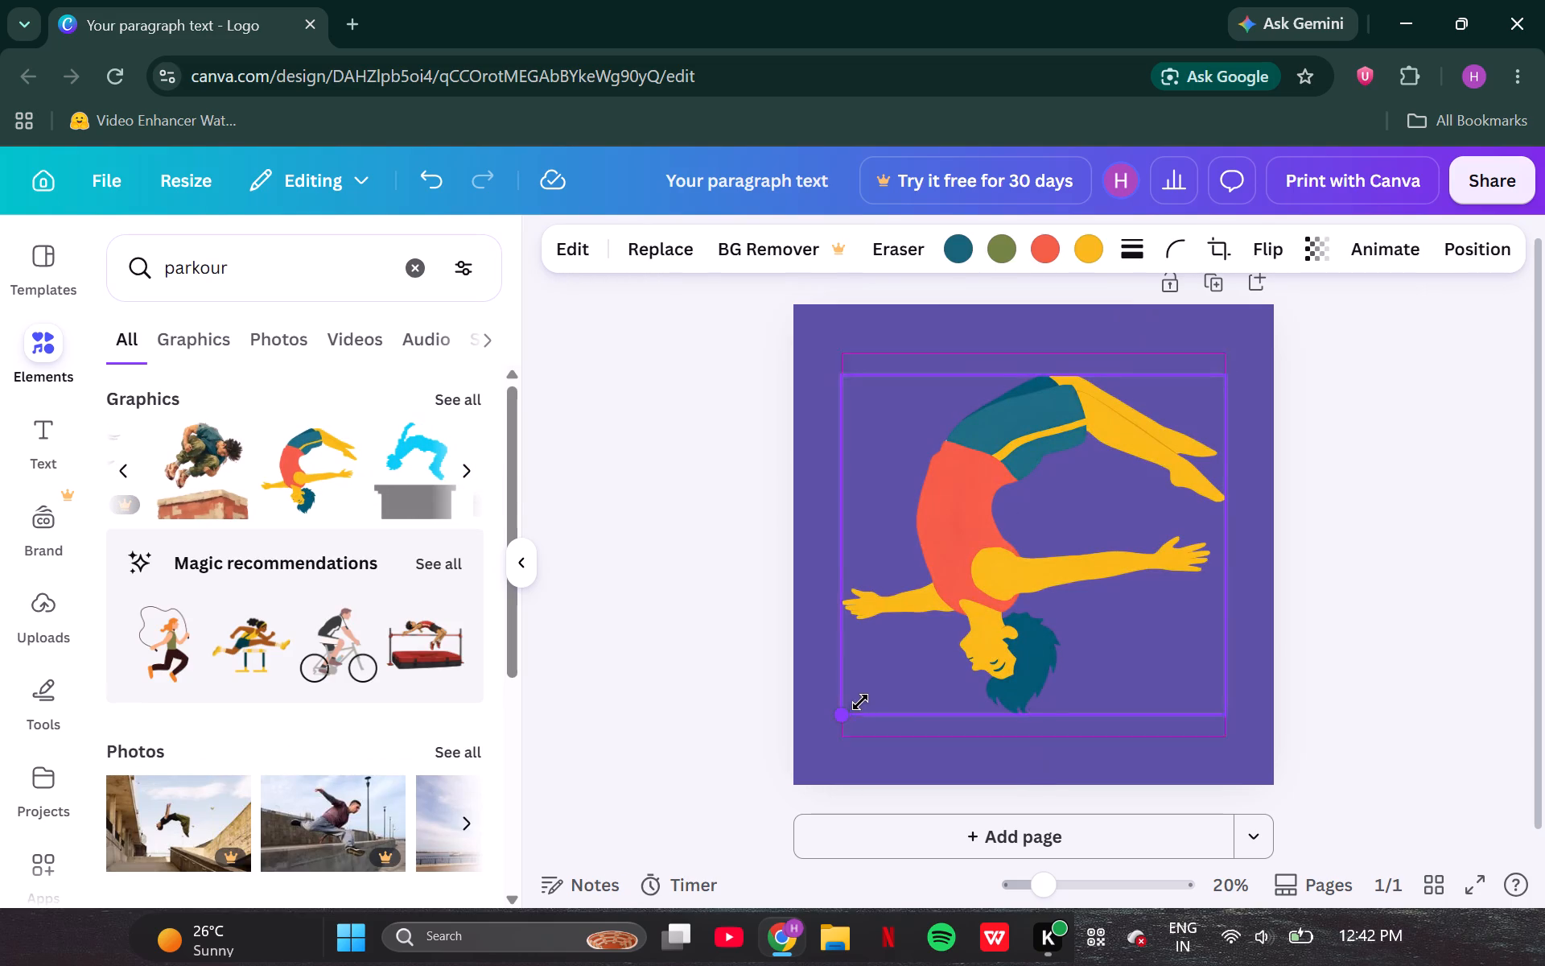
left_click_drag(860, 702, 913, 652)
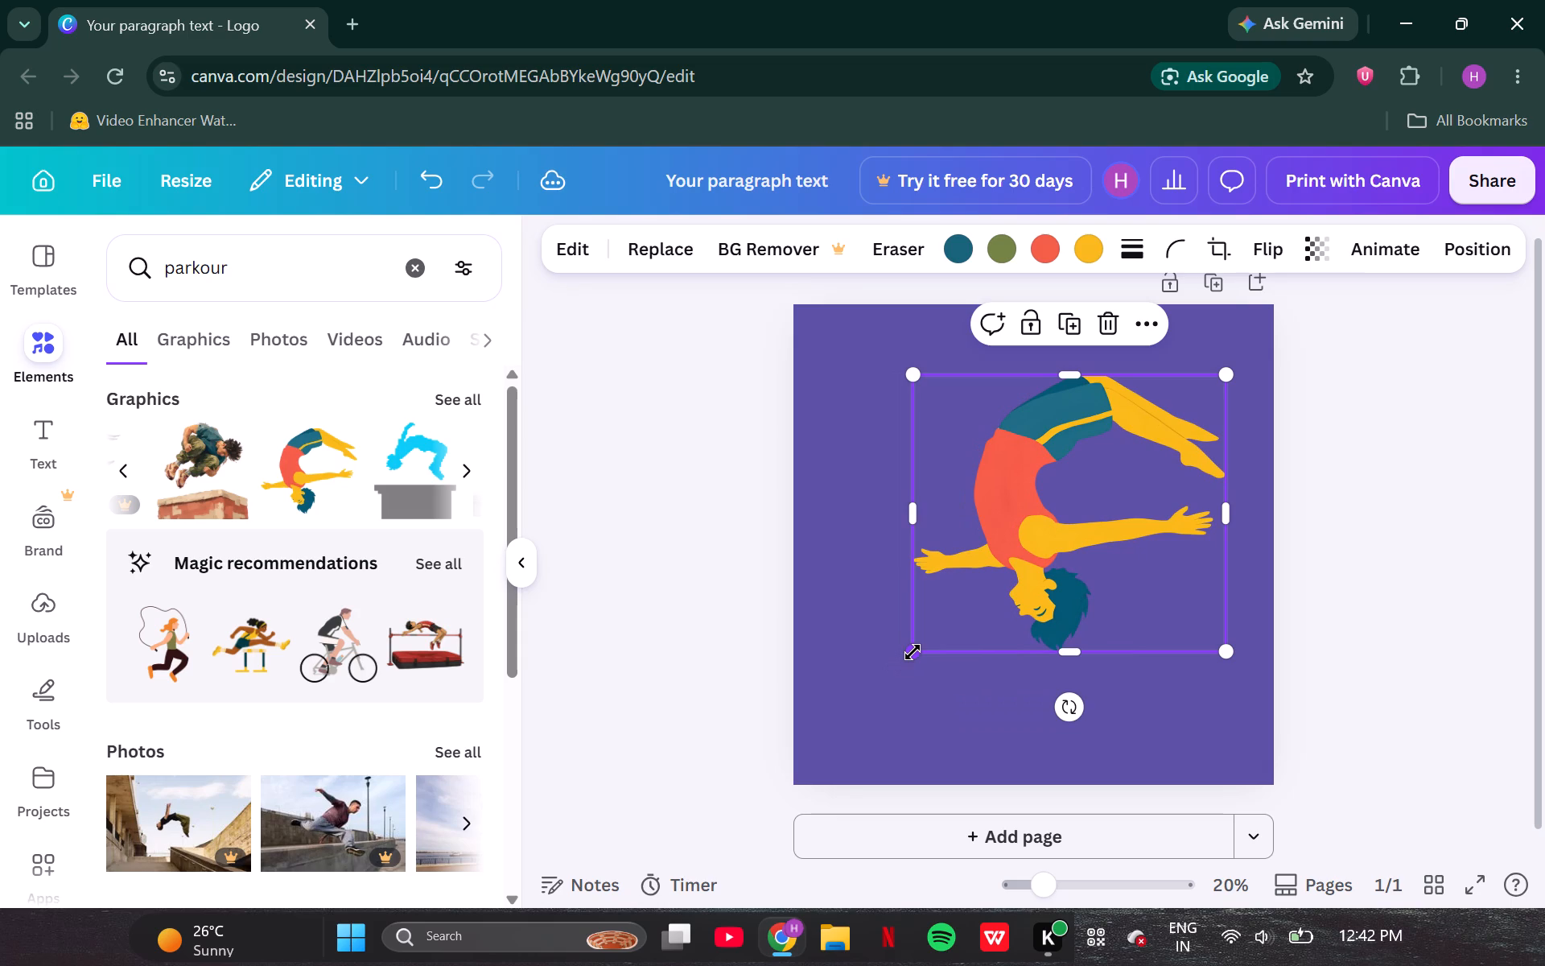
left_click_drag(1049, 543, 988, 599)
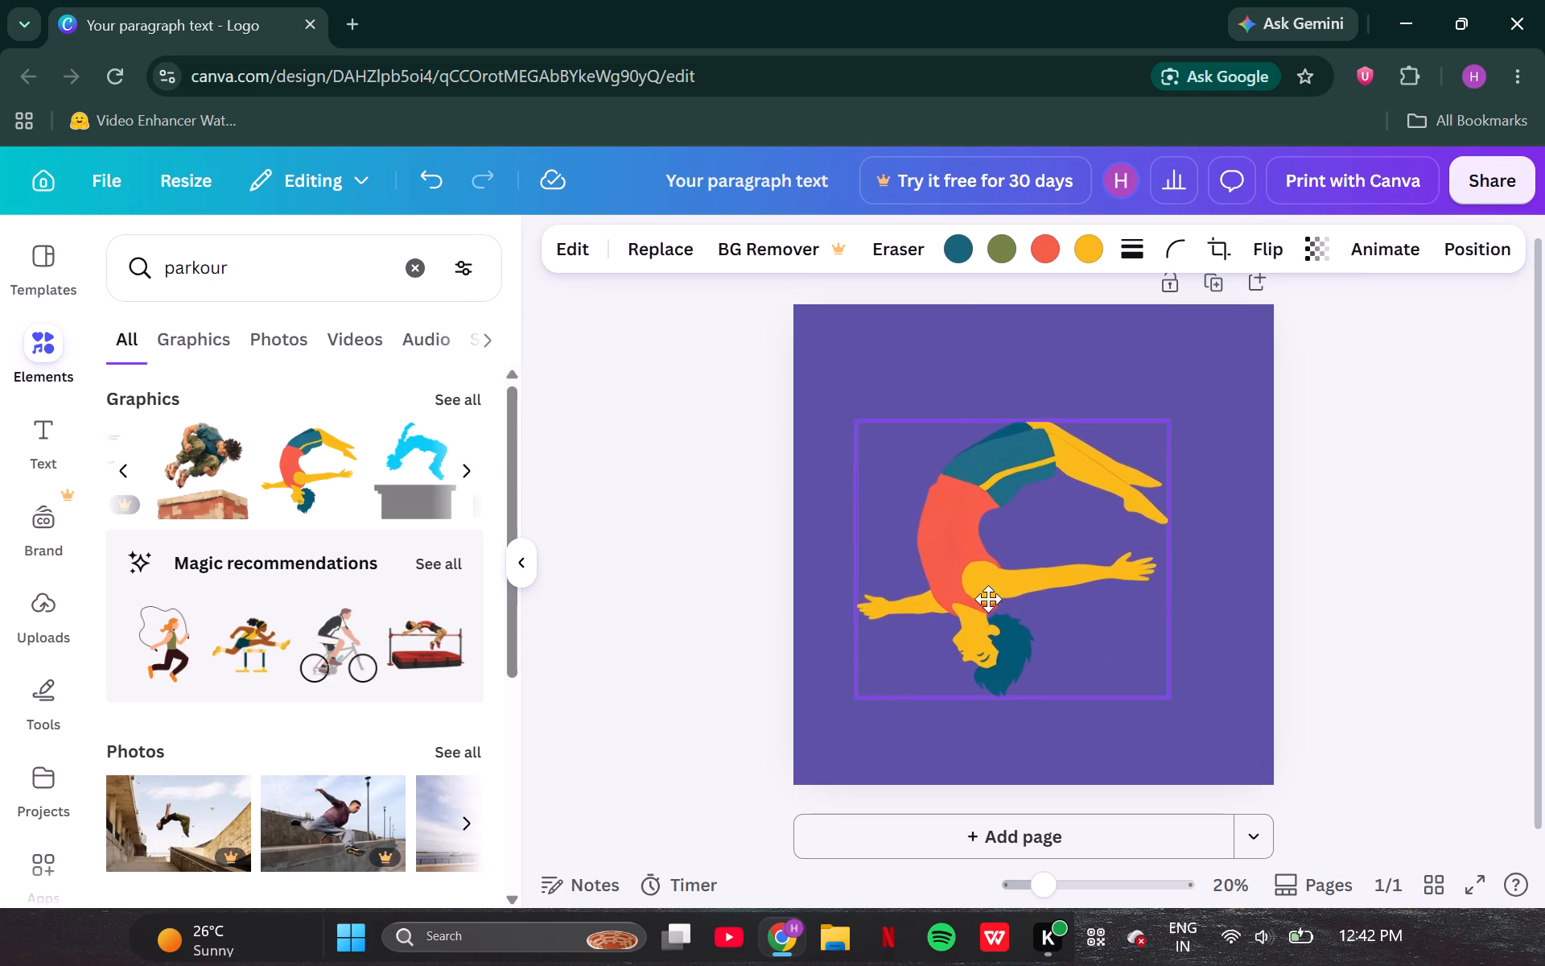
left_click_drag(988, 599, 1007, 590)
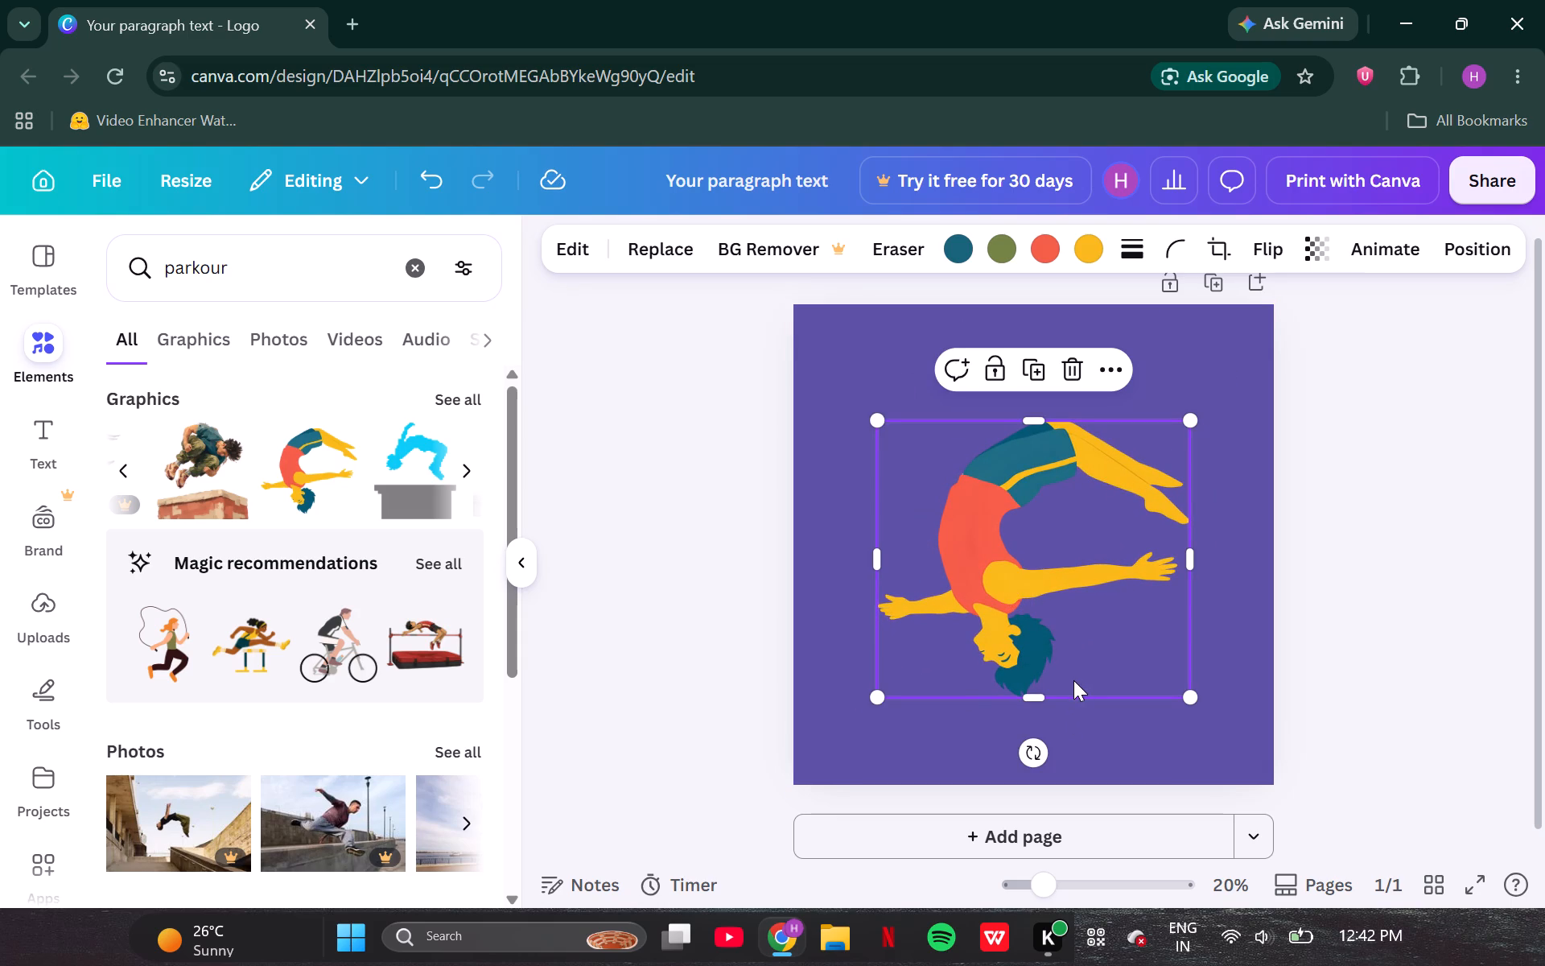
left_click_drag(1050, 620, 1053, 590)
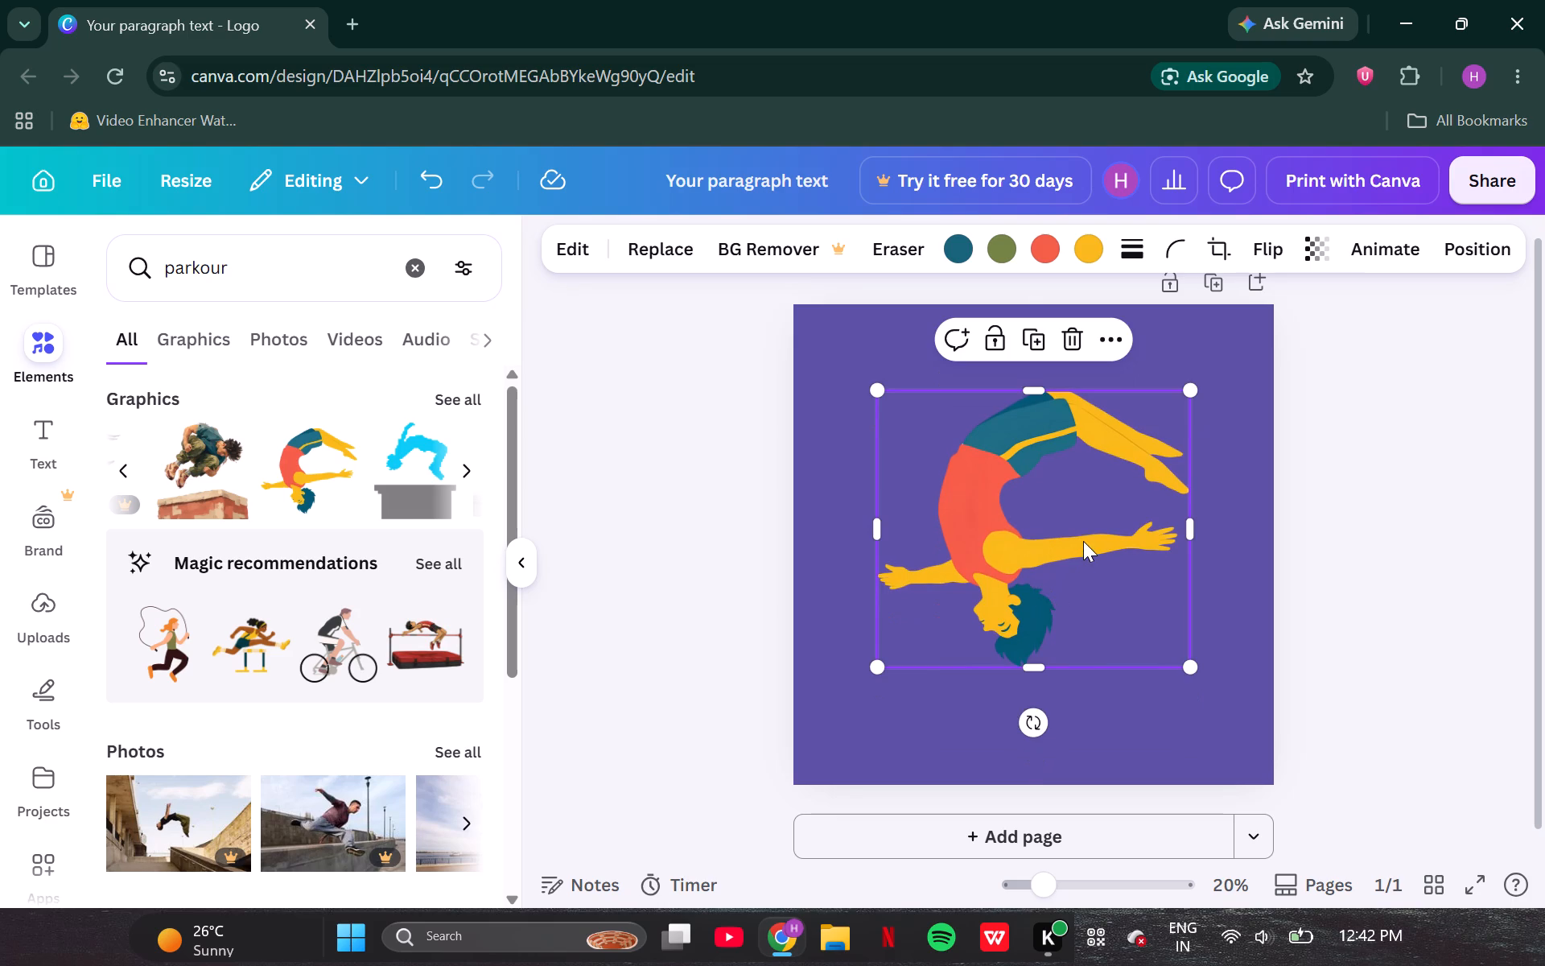
left_click_drag(876, 394, 900, 403)
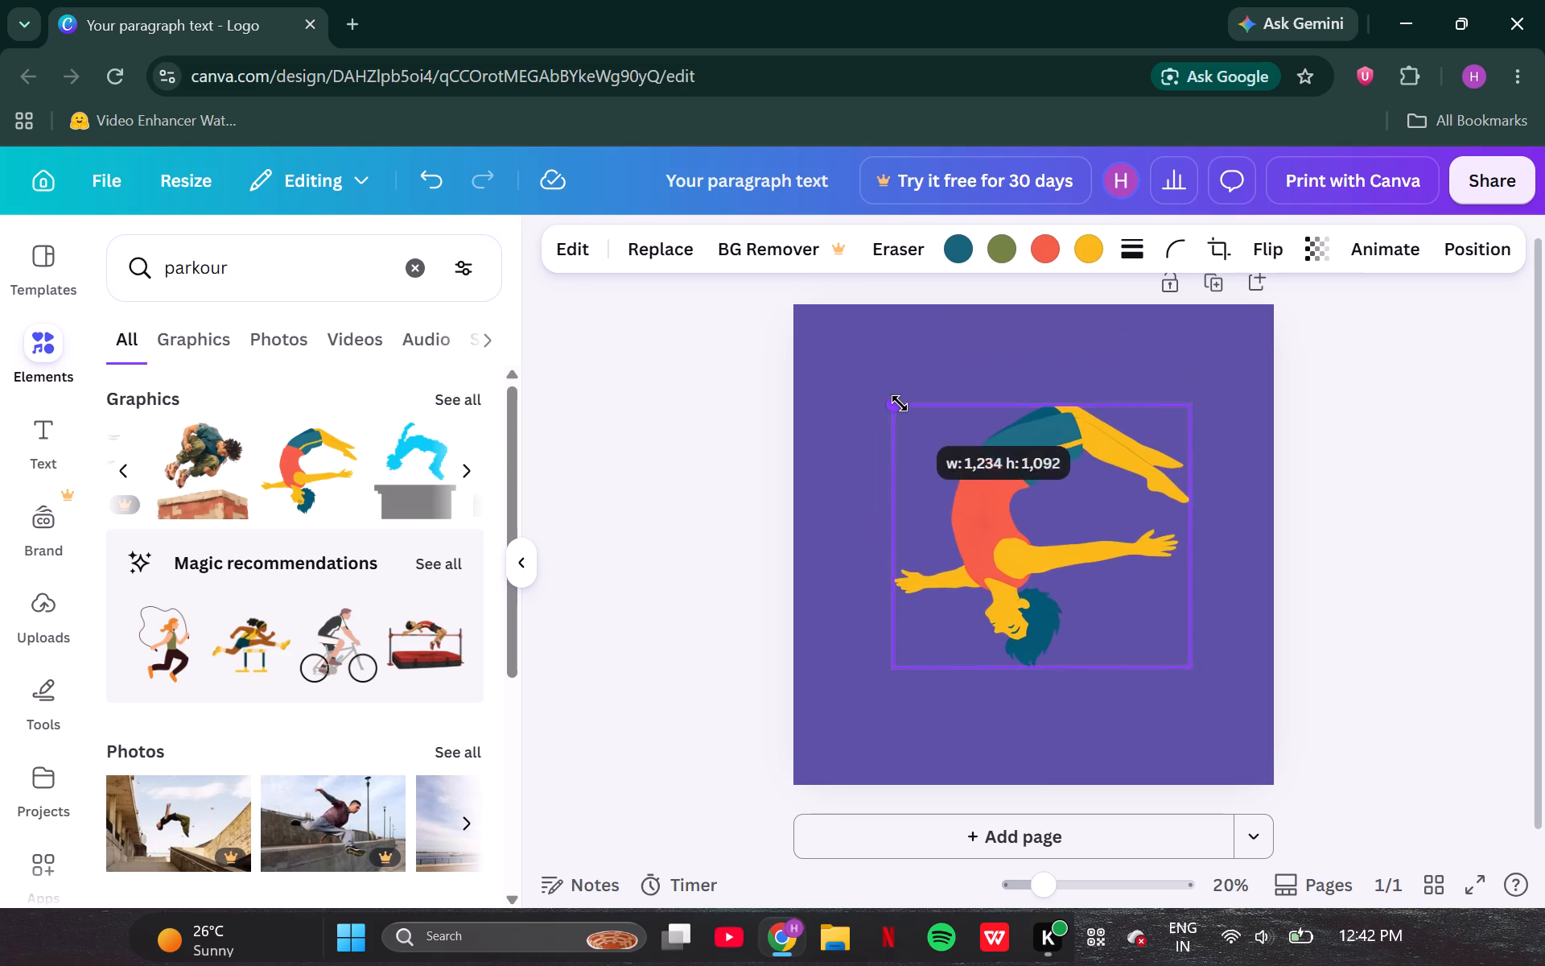
left_click_drag(900, 403, 937, 438)
left_click_drag(1038, 523, 1021, 515)
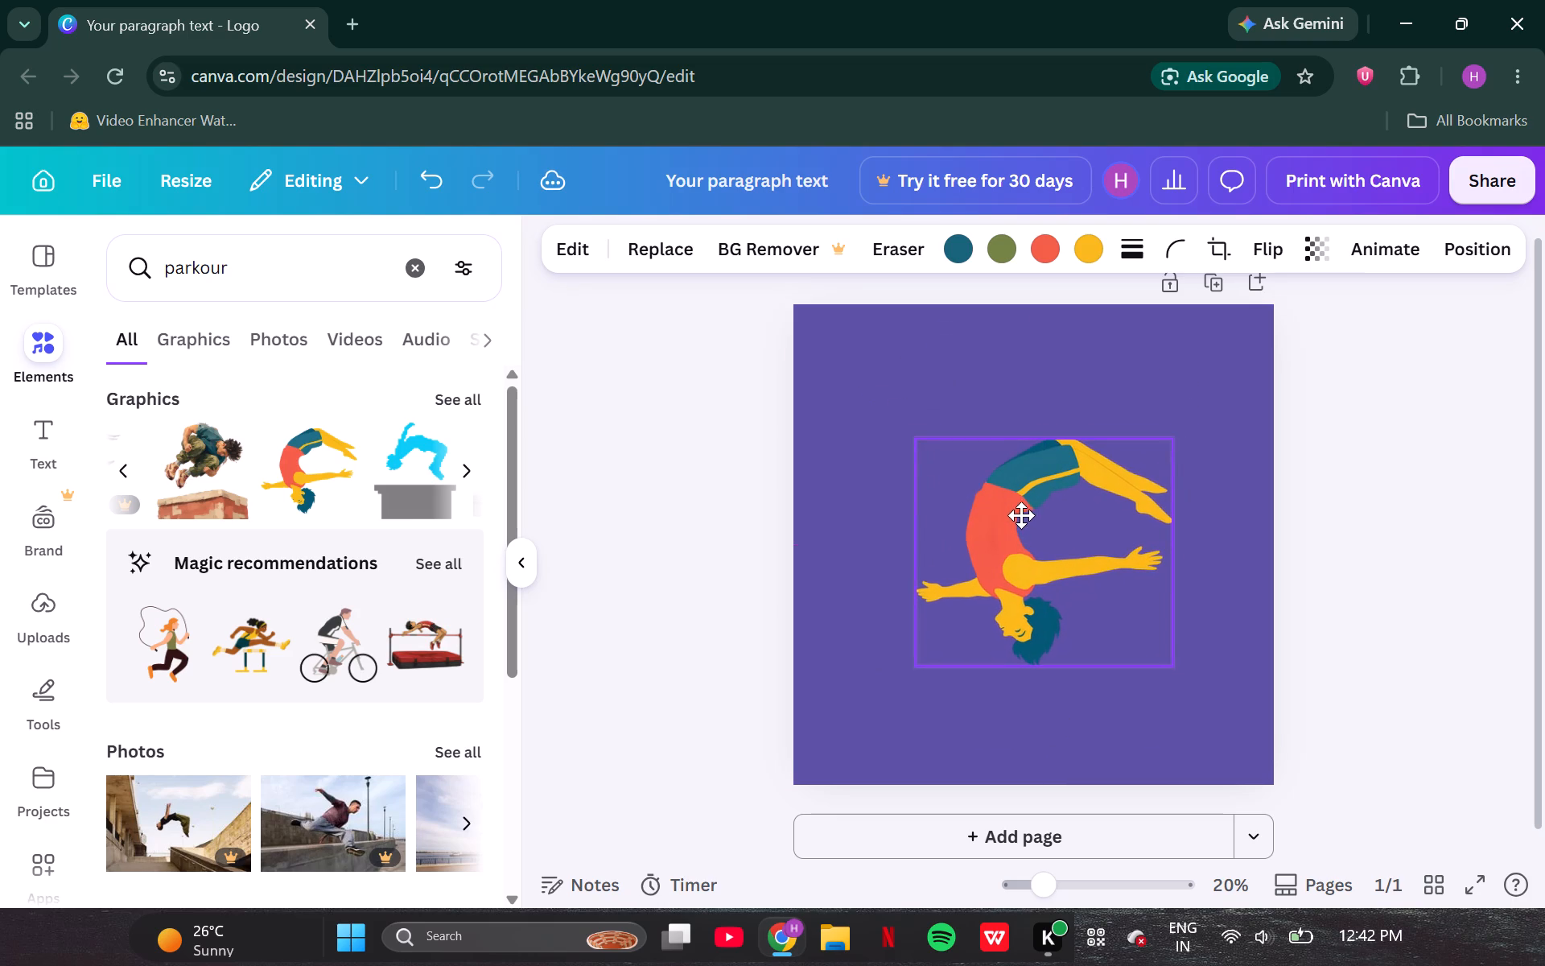
left_click_drag(1021, 515, 1014, 515)
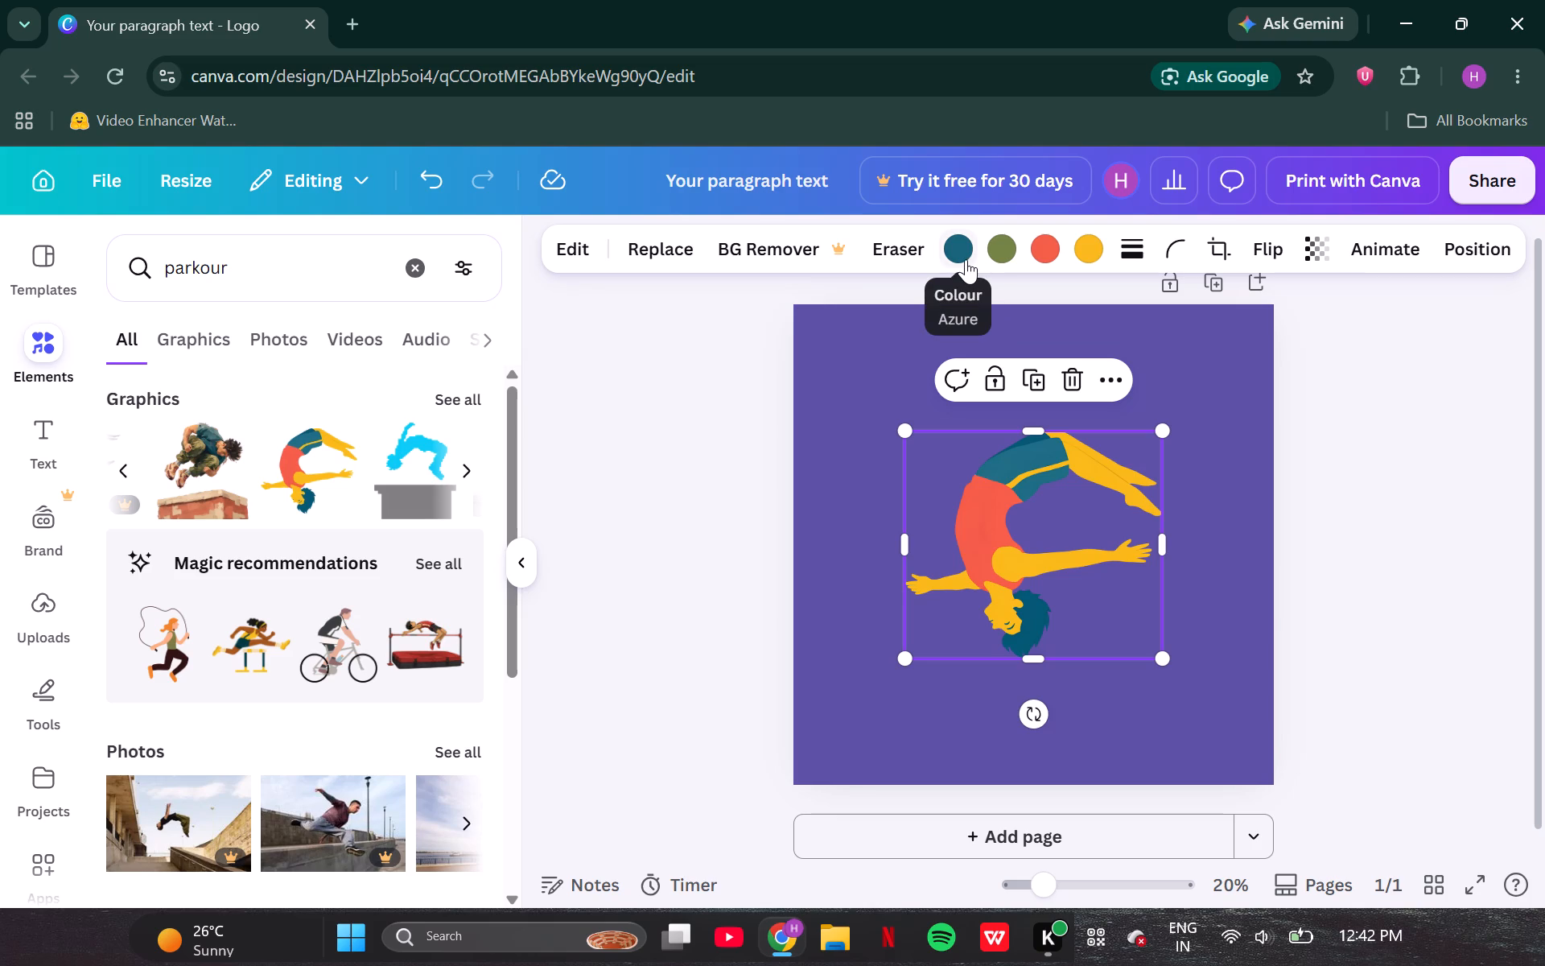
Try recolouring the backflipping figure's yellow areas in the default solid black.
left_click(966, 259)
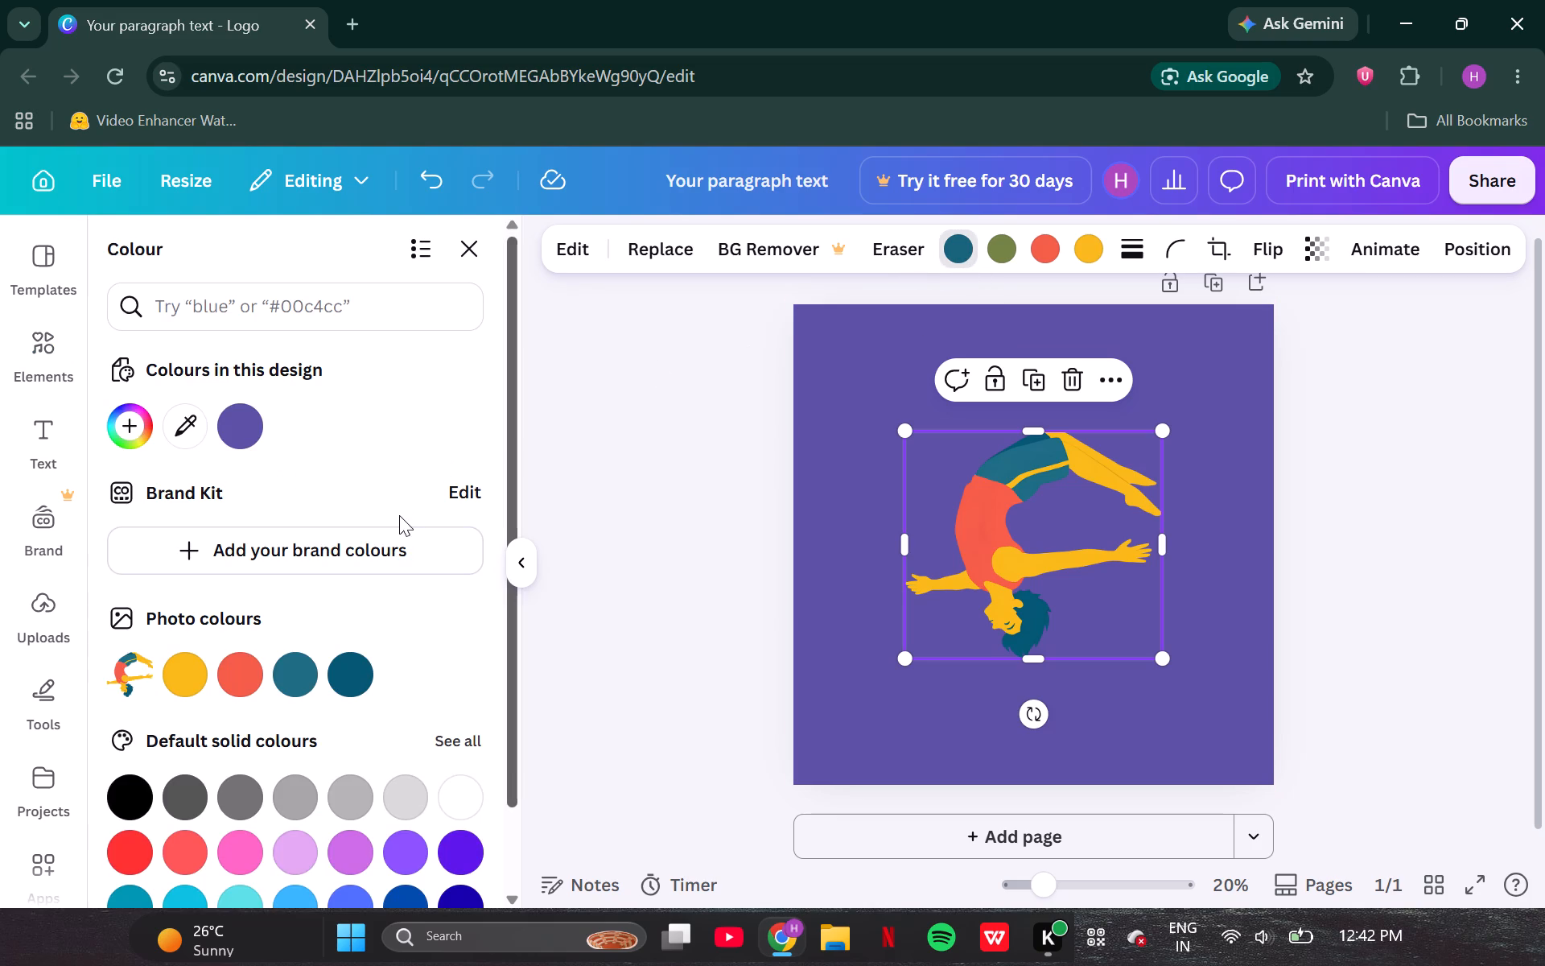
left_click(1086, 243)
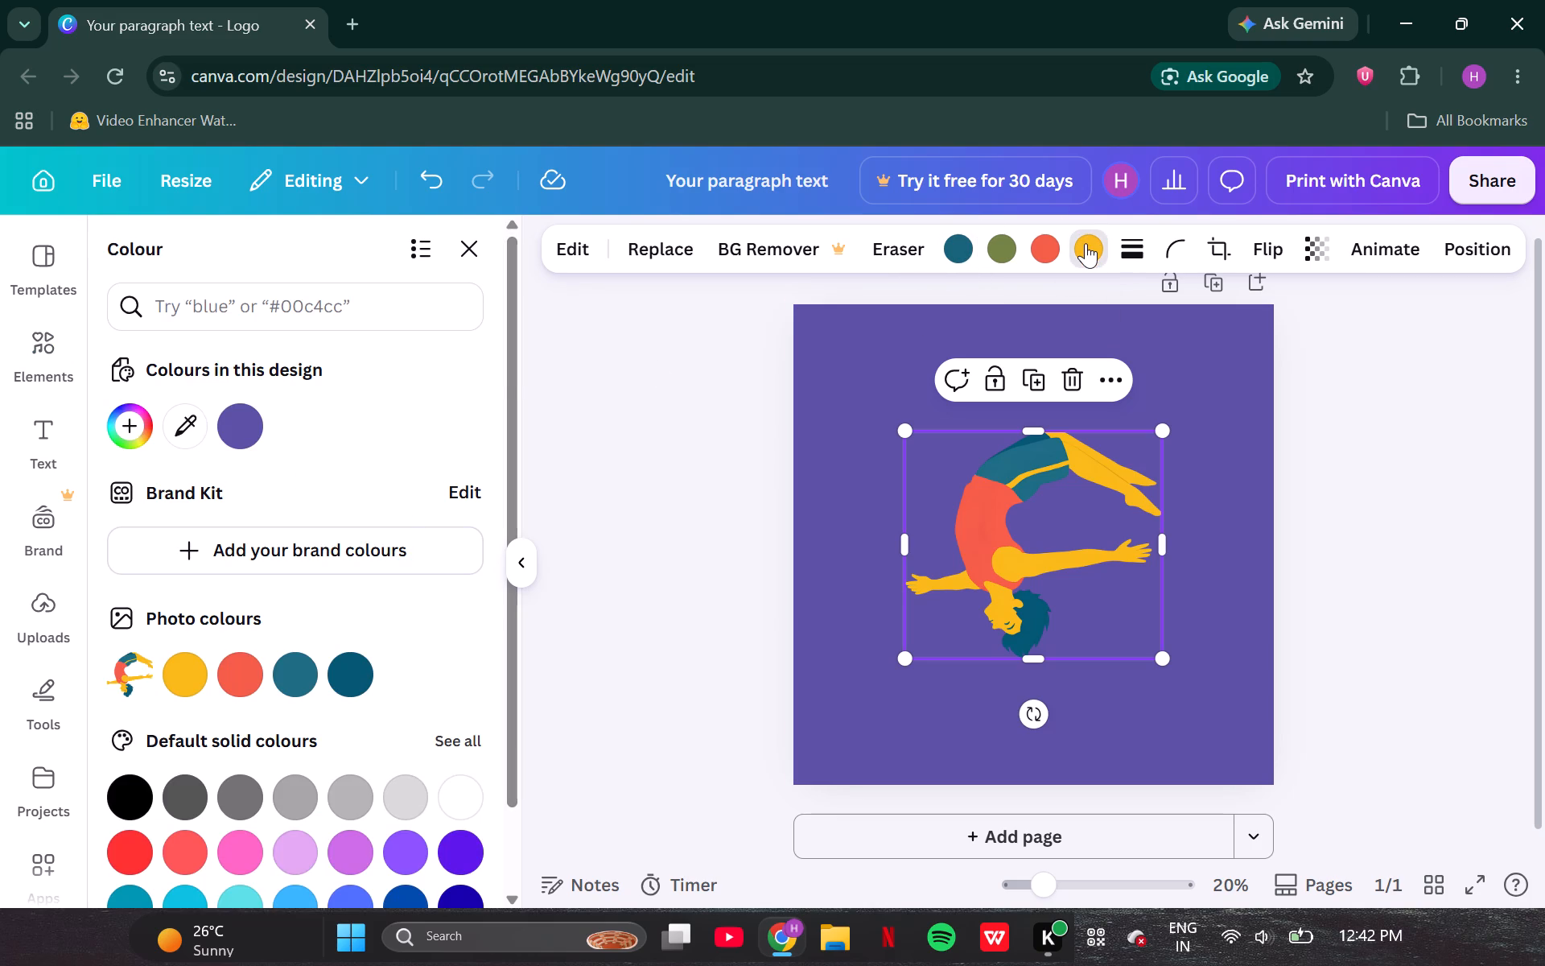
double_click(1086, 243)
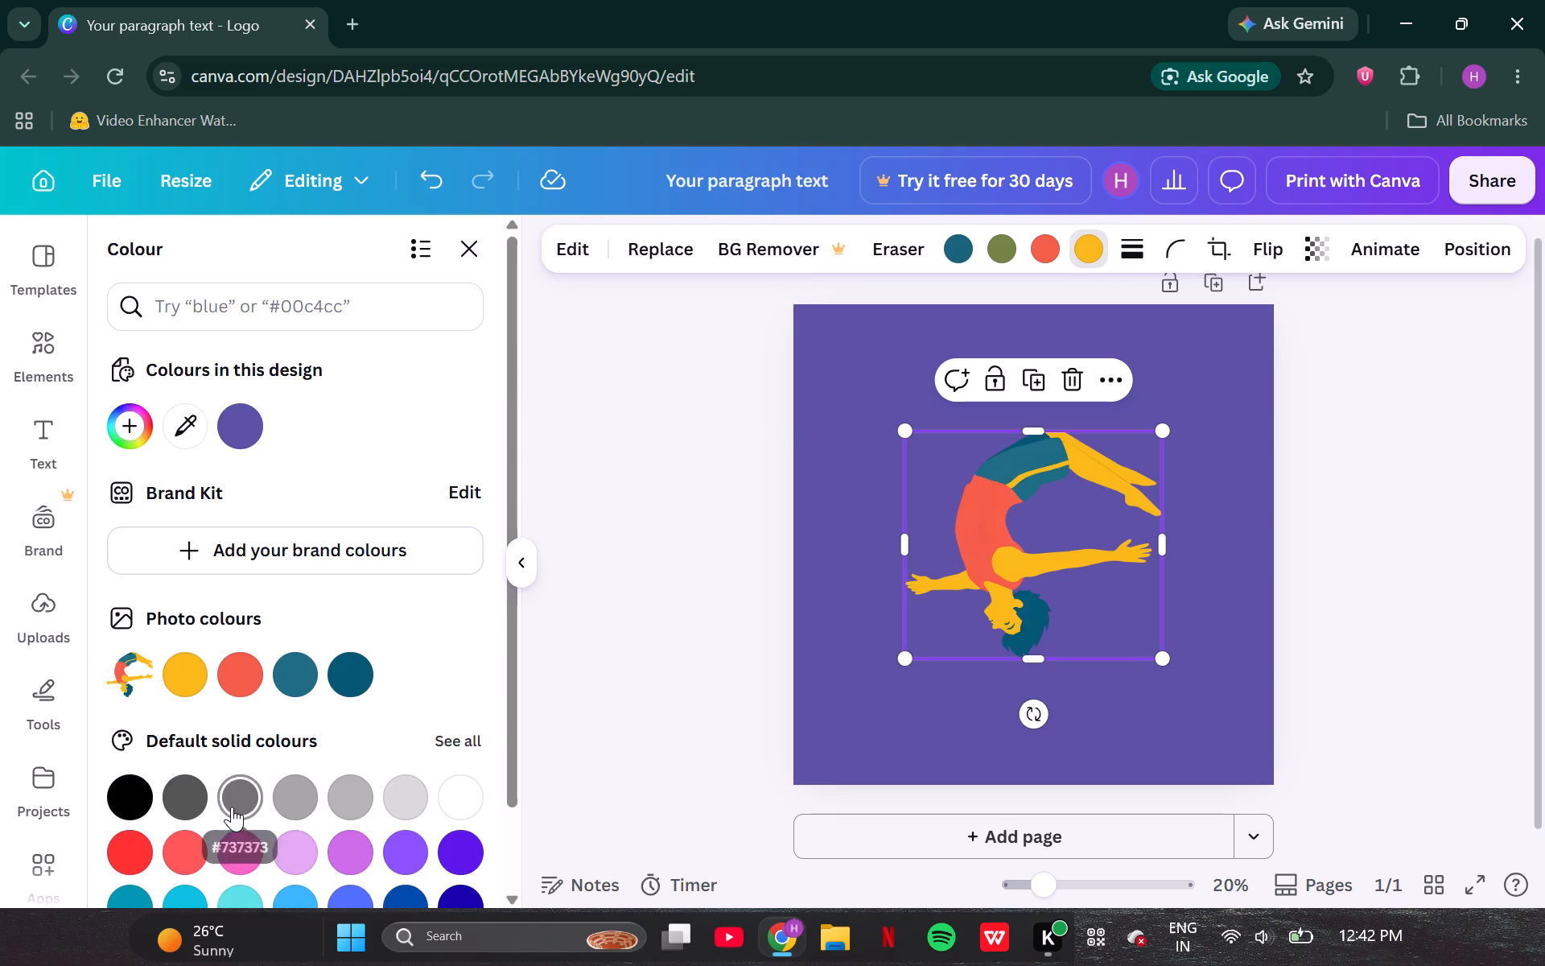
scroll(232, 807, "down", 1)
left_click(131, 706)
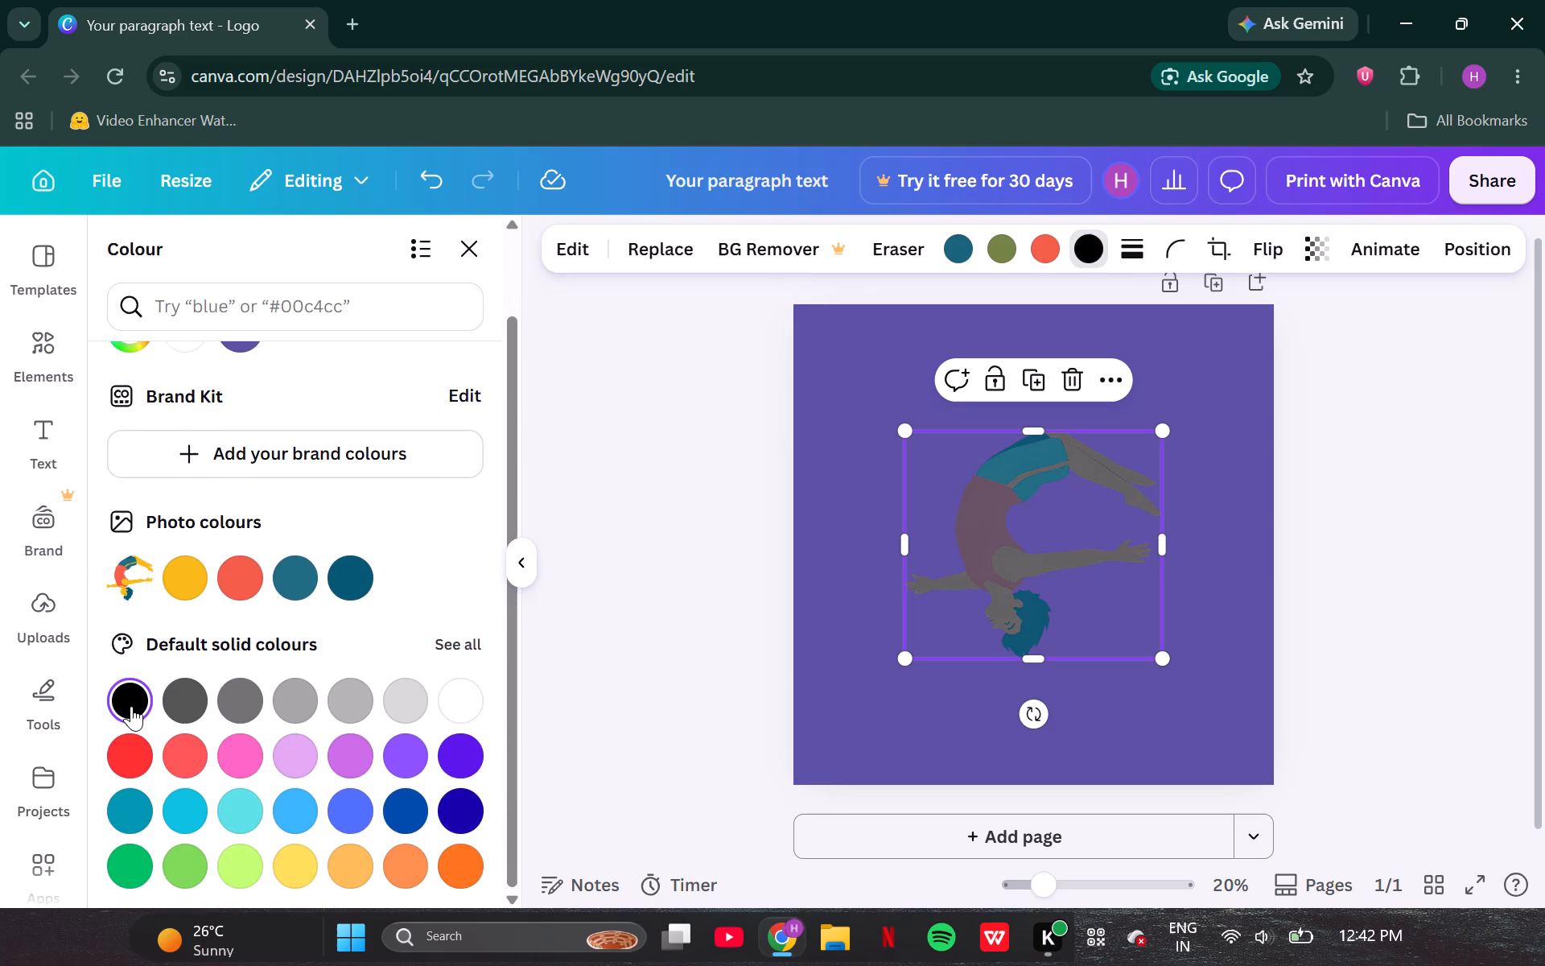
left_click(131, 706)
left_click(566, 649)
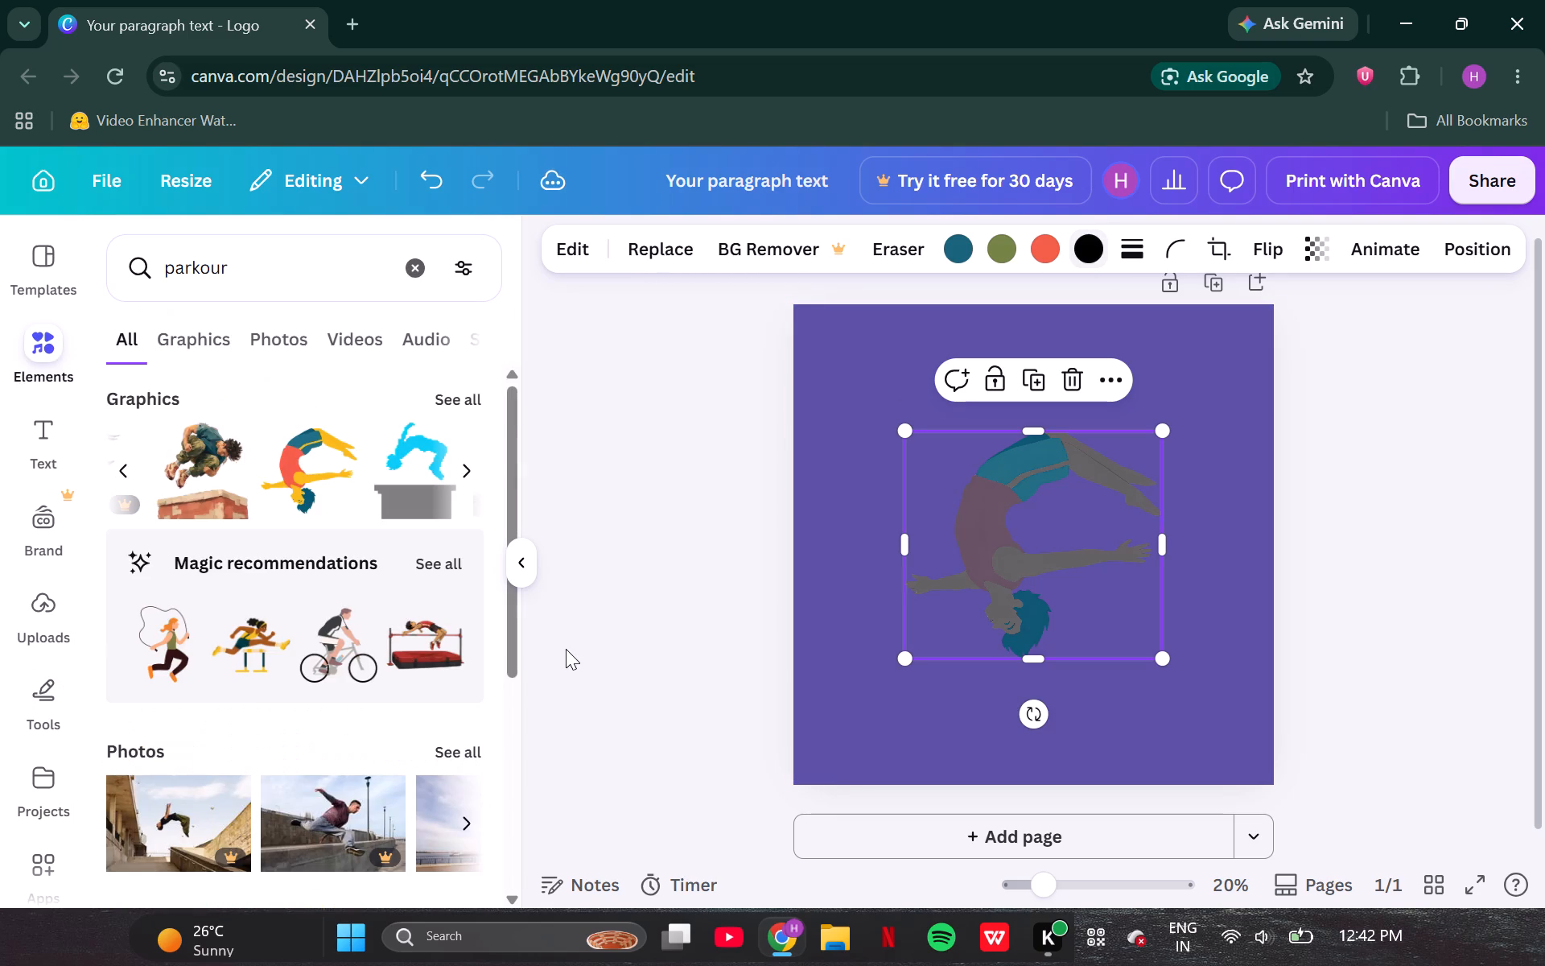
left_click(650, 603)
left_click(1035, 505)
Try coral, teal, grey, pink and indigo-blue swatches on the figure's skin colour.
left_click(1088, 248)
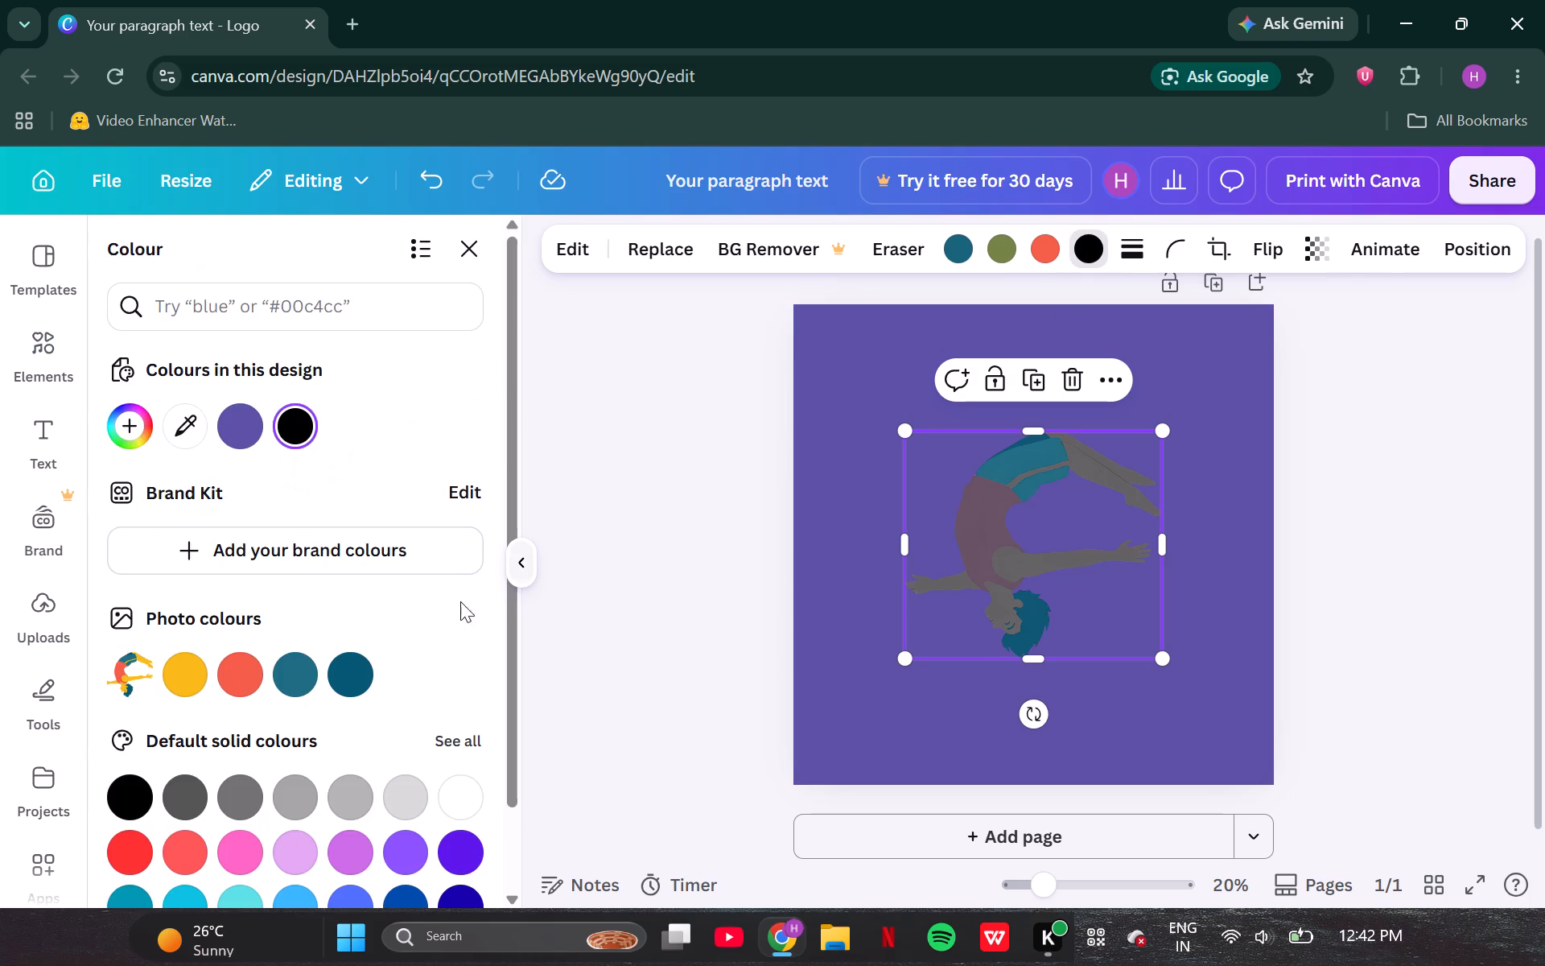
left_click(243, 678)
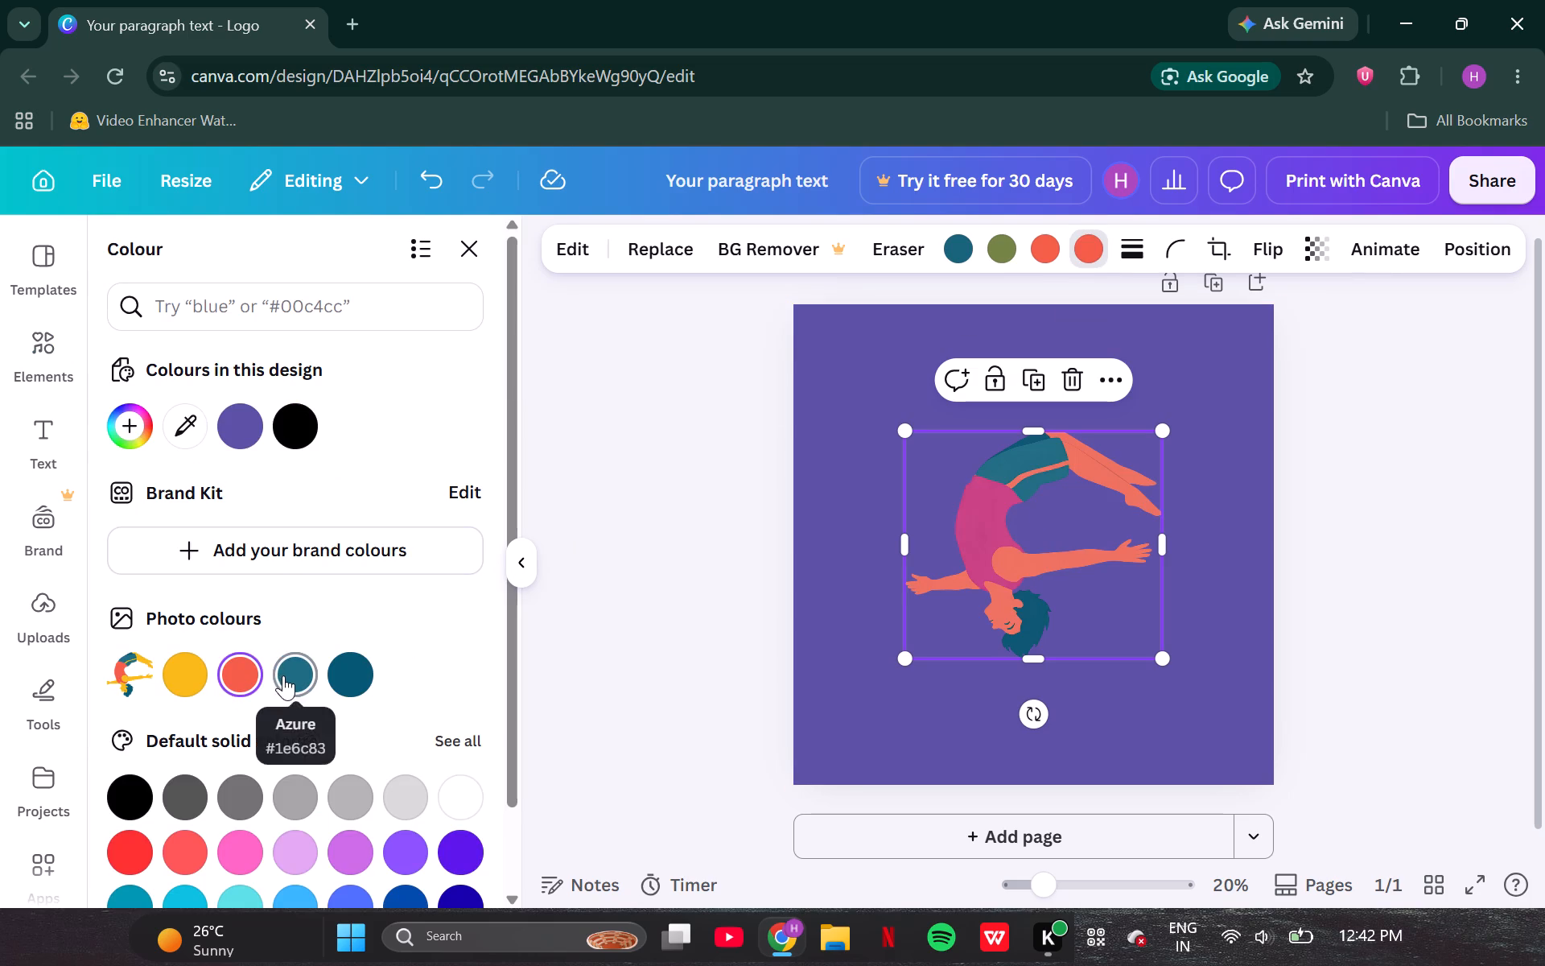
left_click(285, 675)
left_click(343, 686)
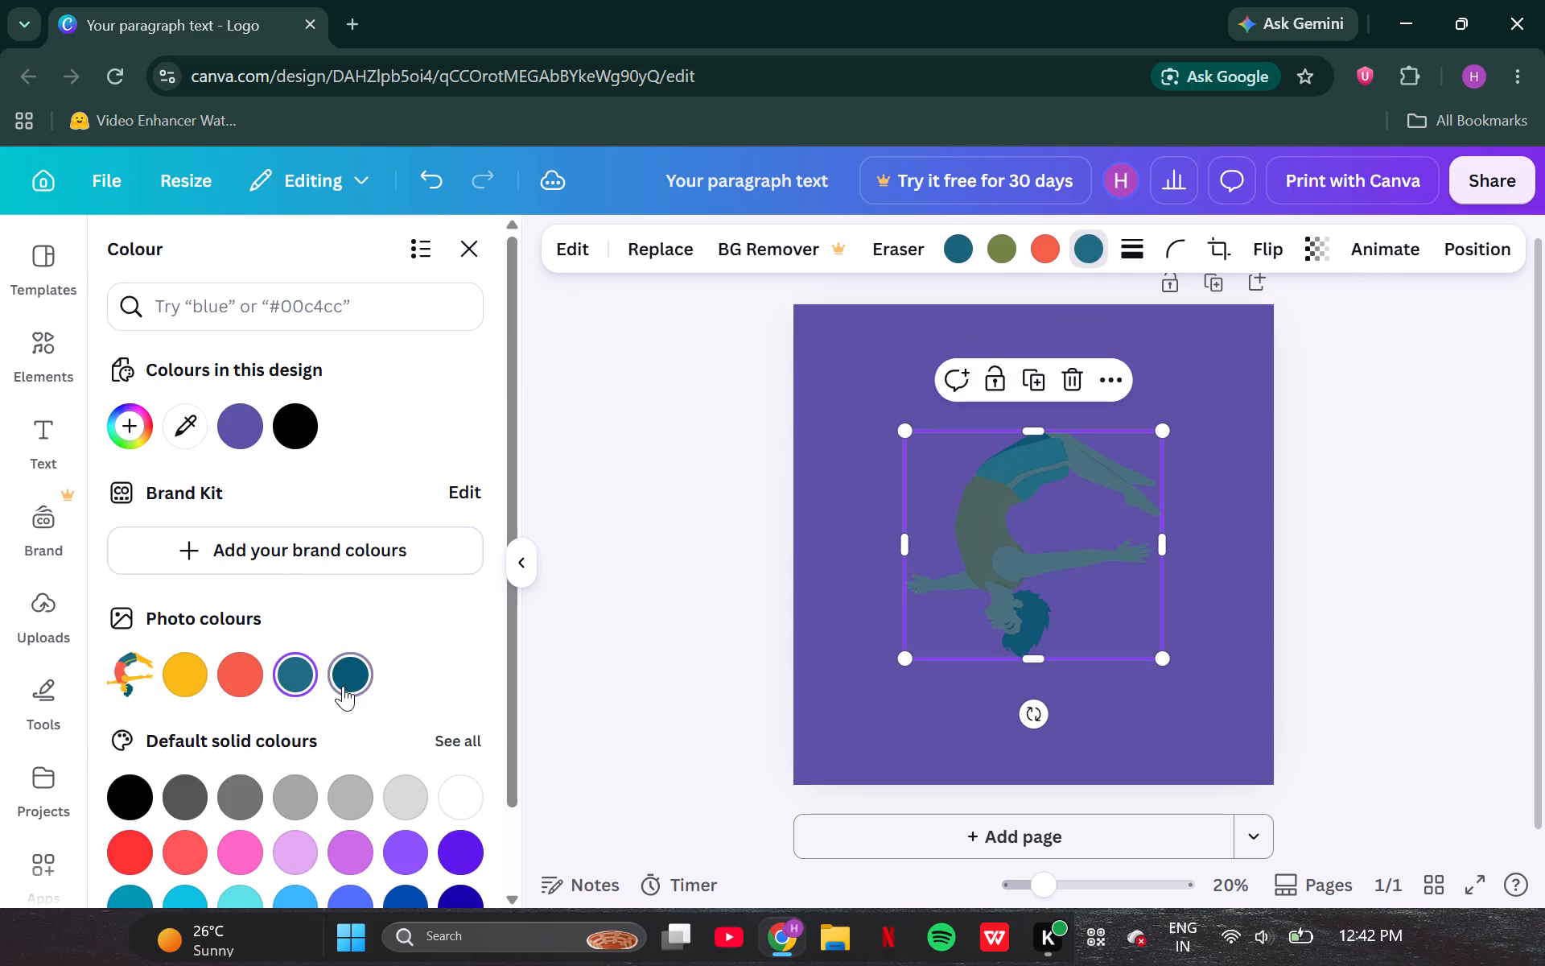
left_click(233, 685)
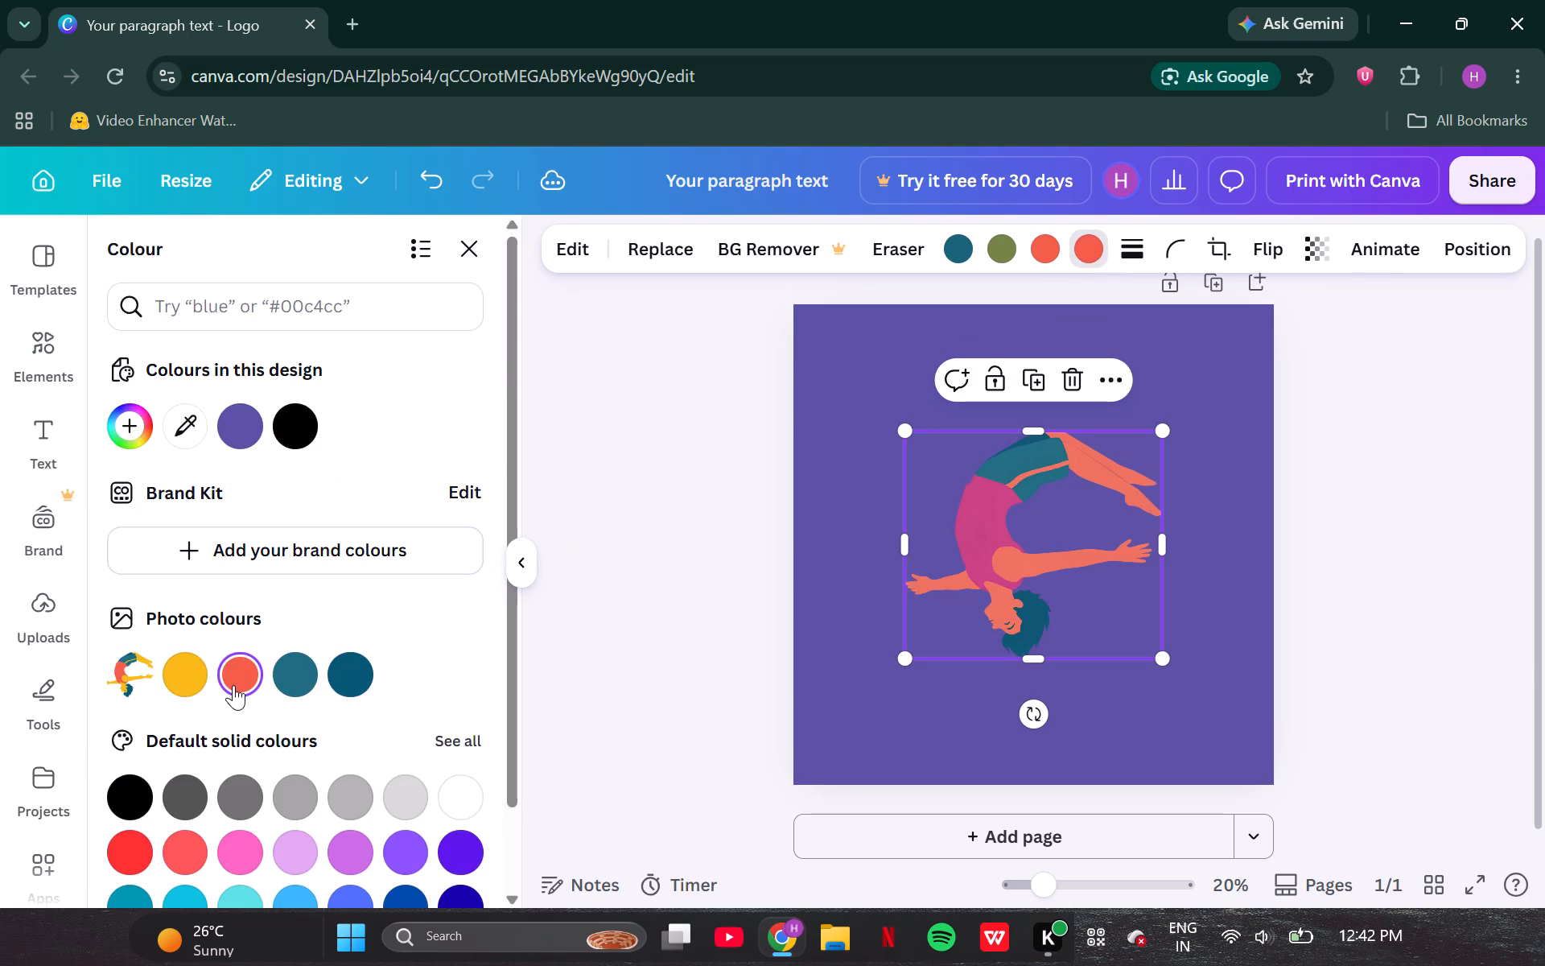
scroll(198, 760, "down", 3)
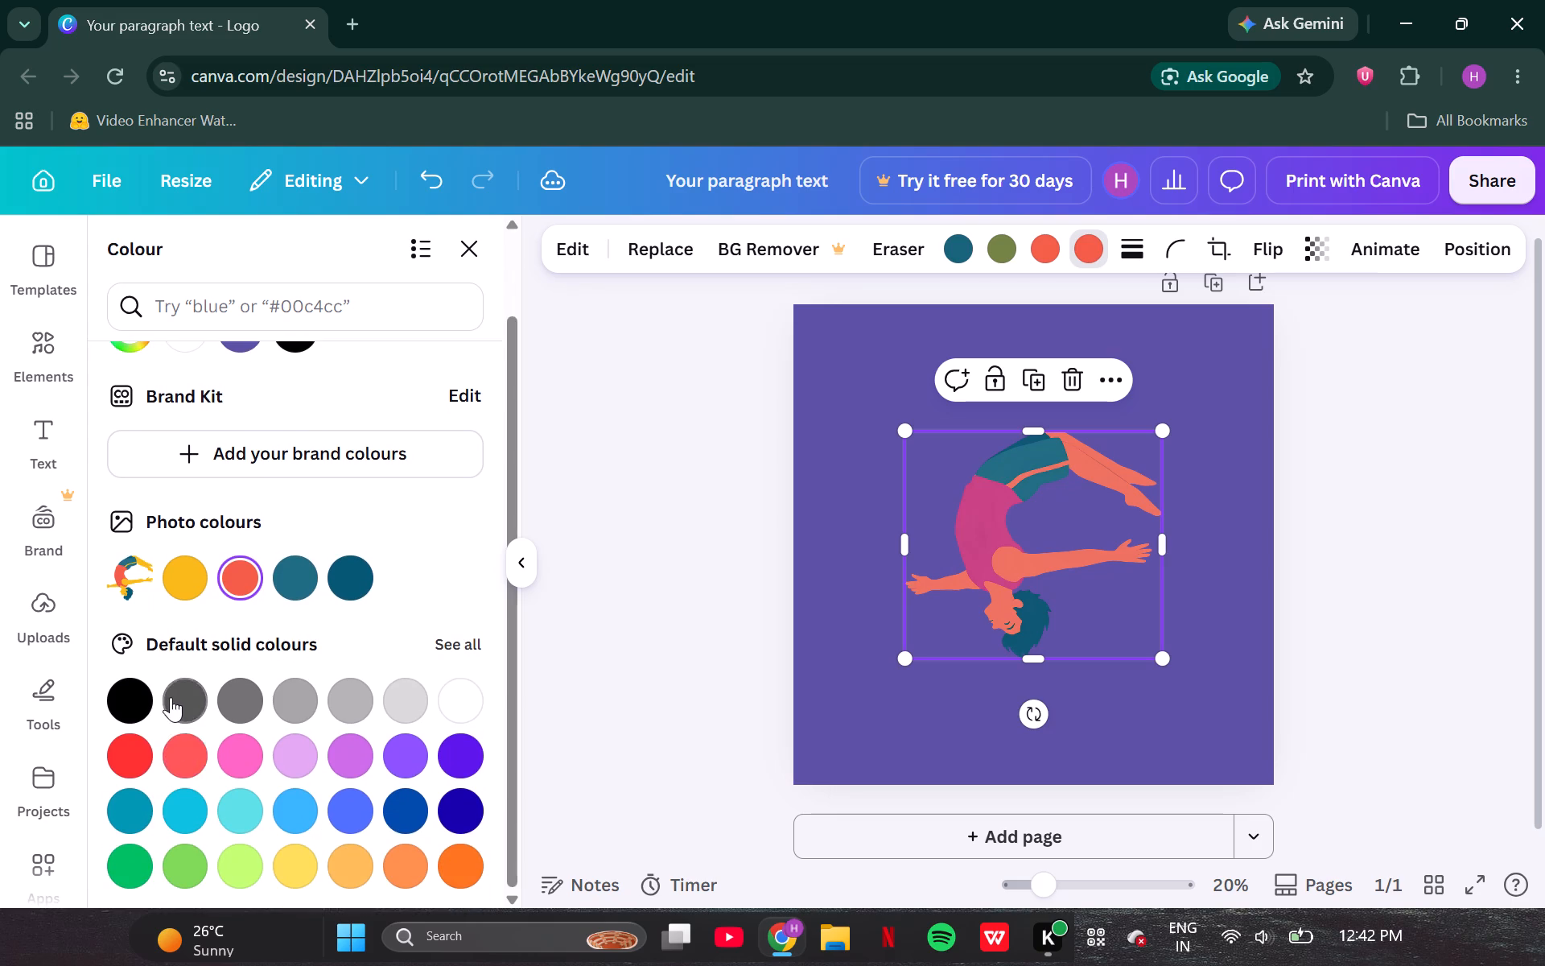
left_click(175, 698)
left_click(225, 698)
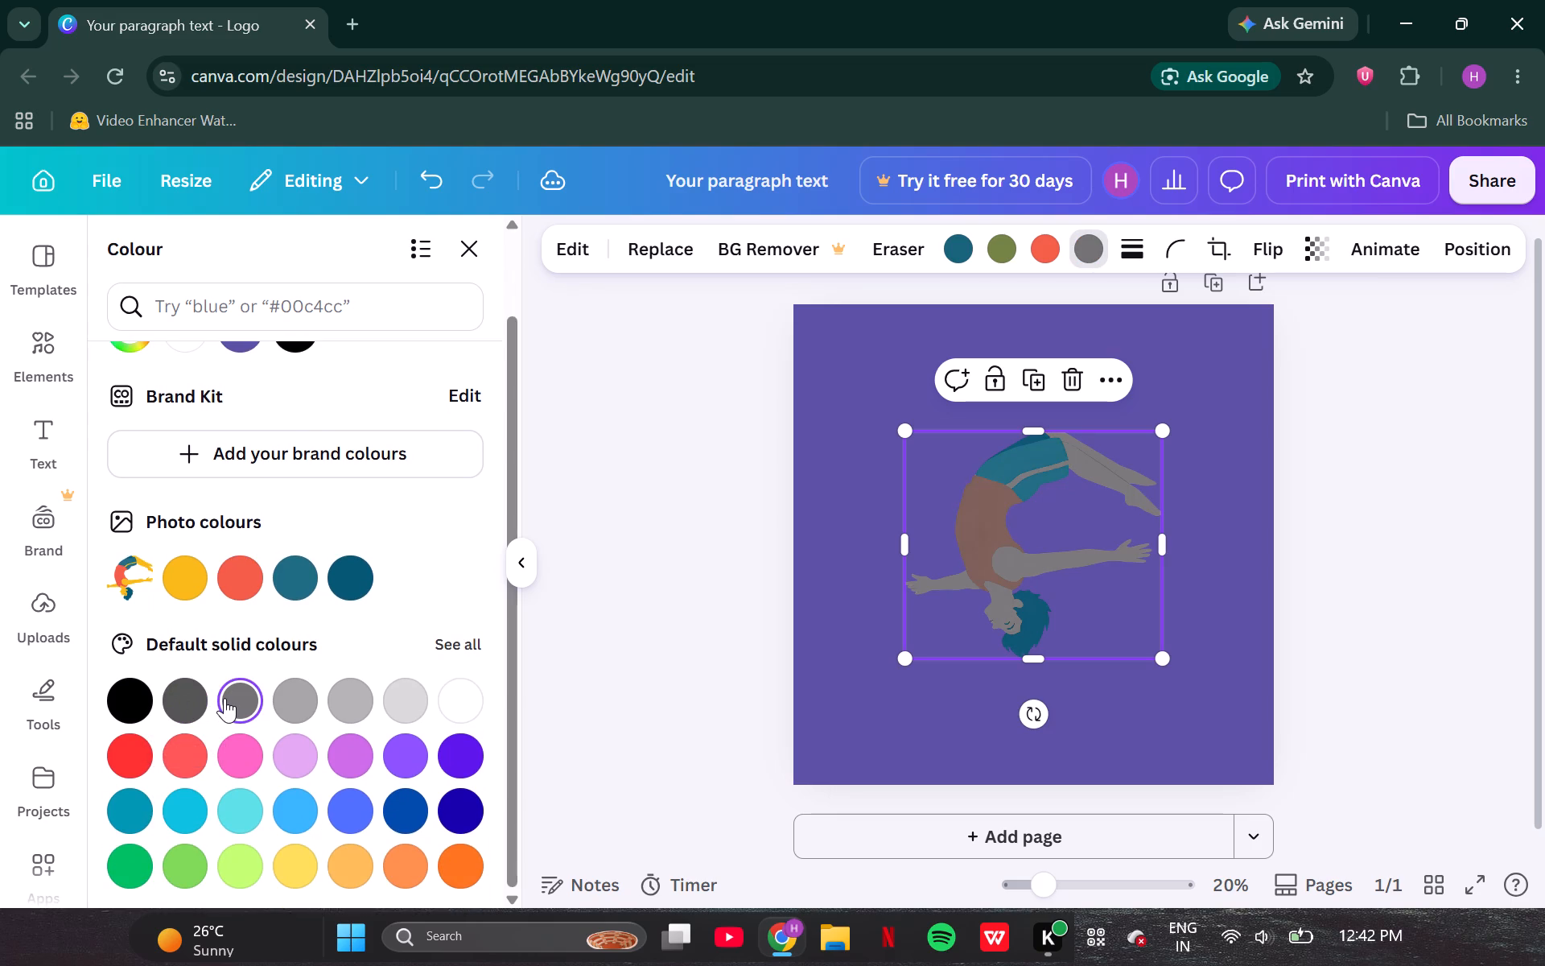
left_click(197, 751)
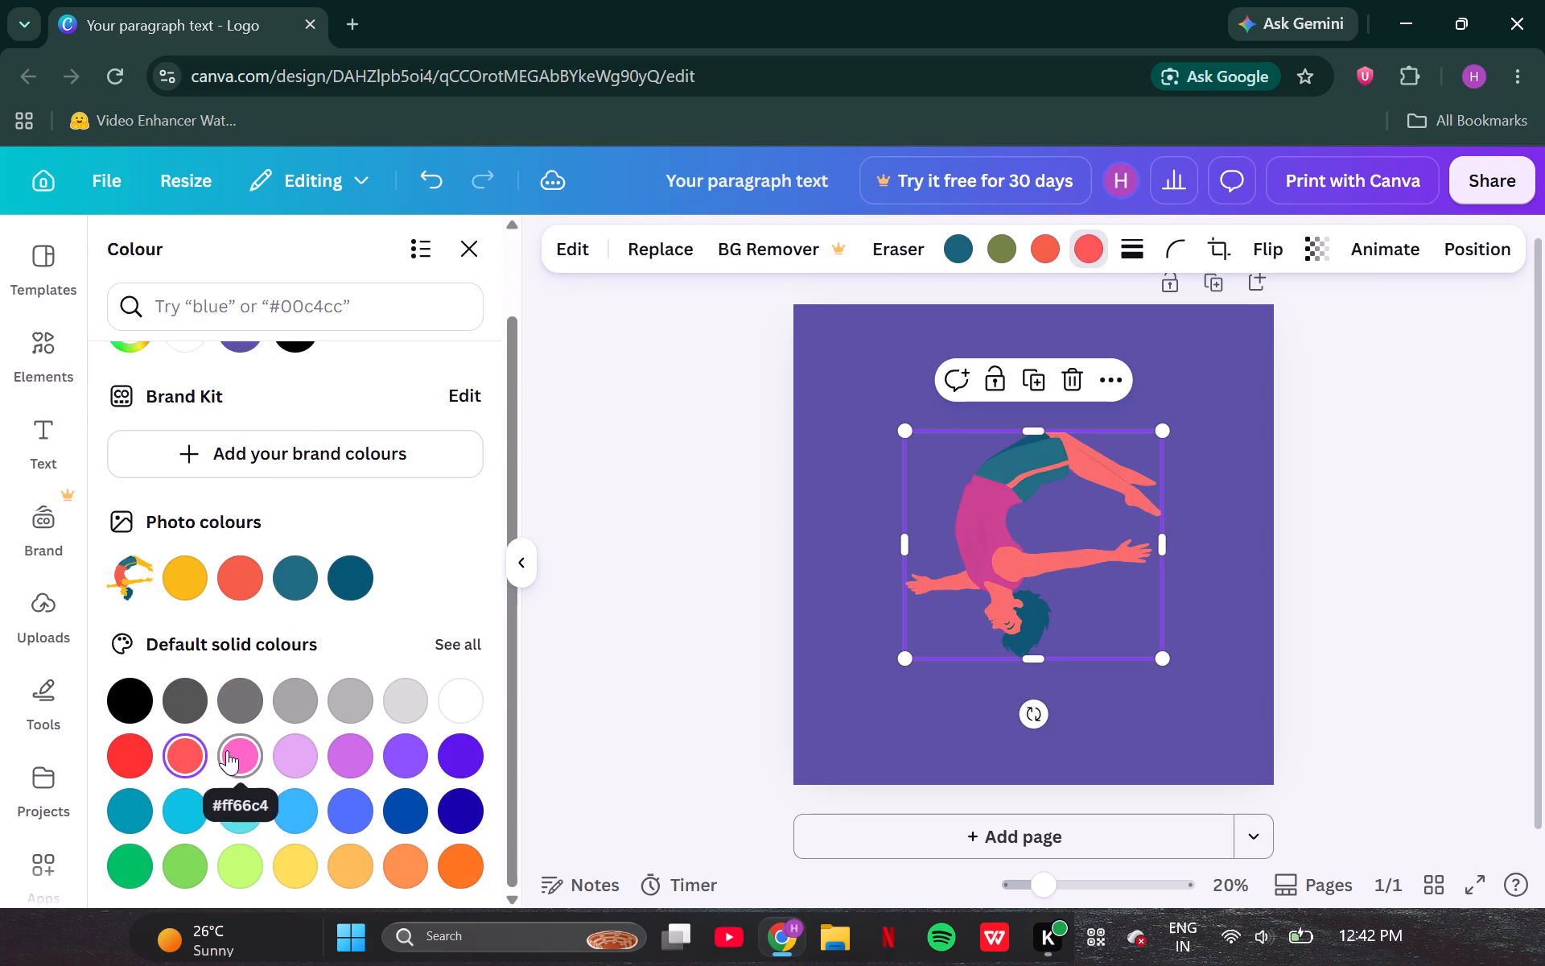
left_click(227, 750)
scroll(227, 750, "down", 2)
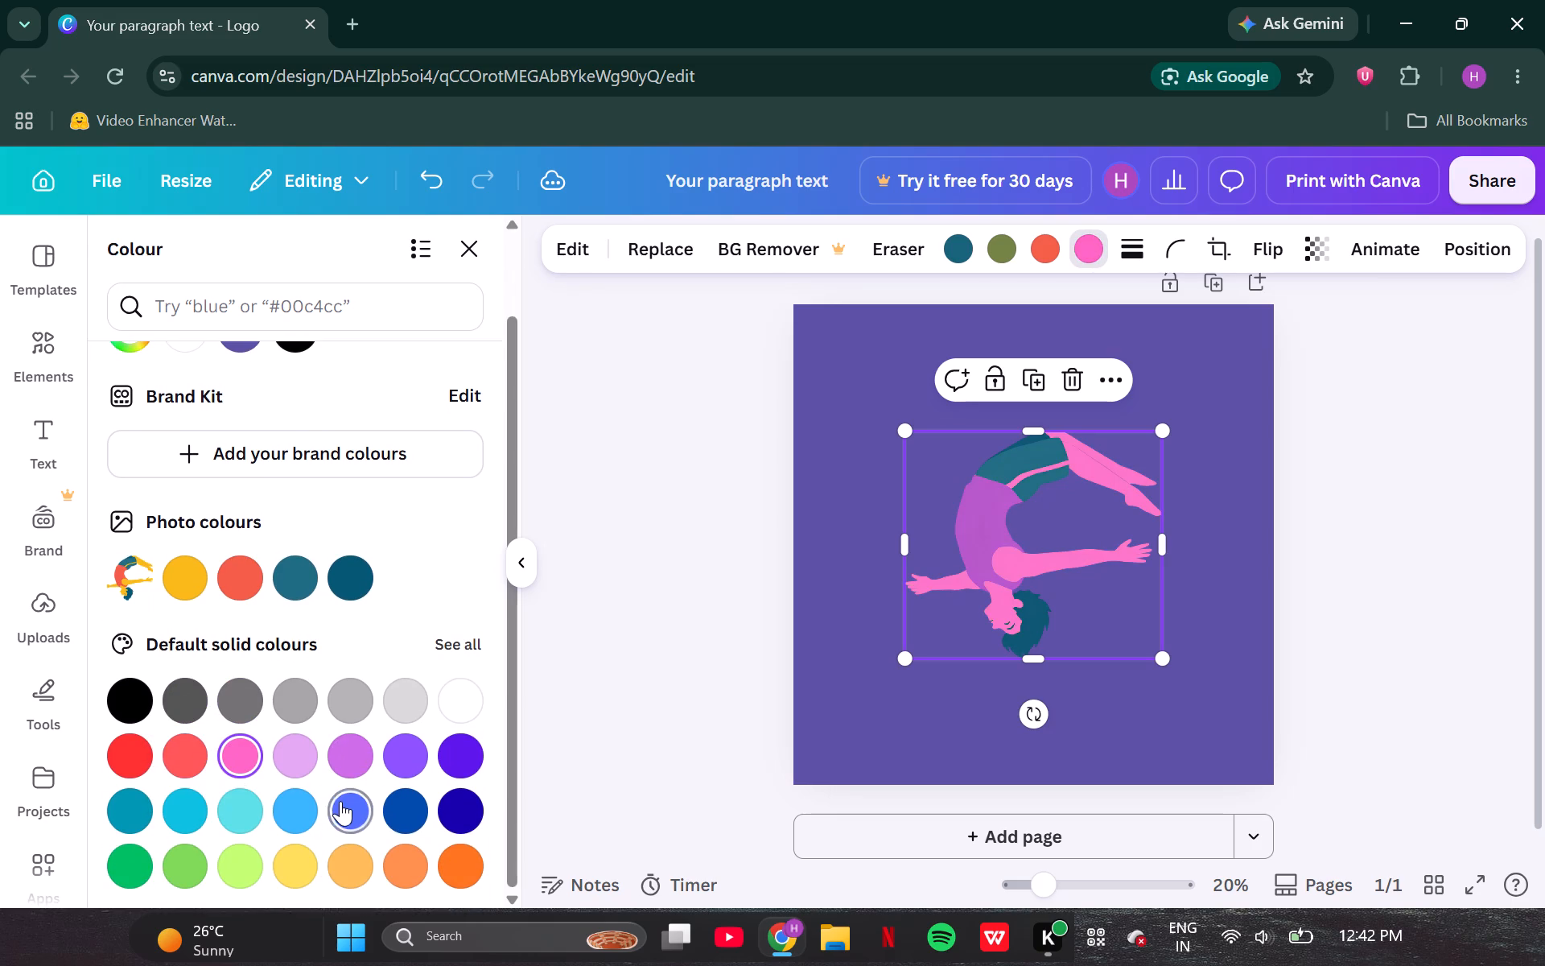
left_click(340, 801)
Set the figure's skin colour to the light blue swatch #38B6FF and darken it slightly to a custom blue.
left_click(284, 806)
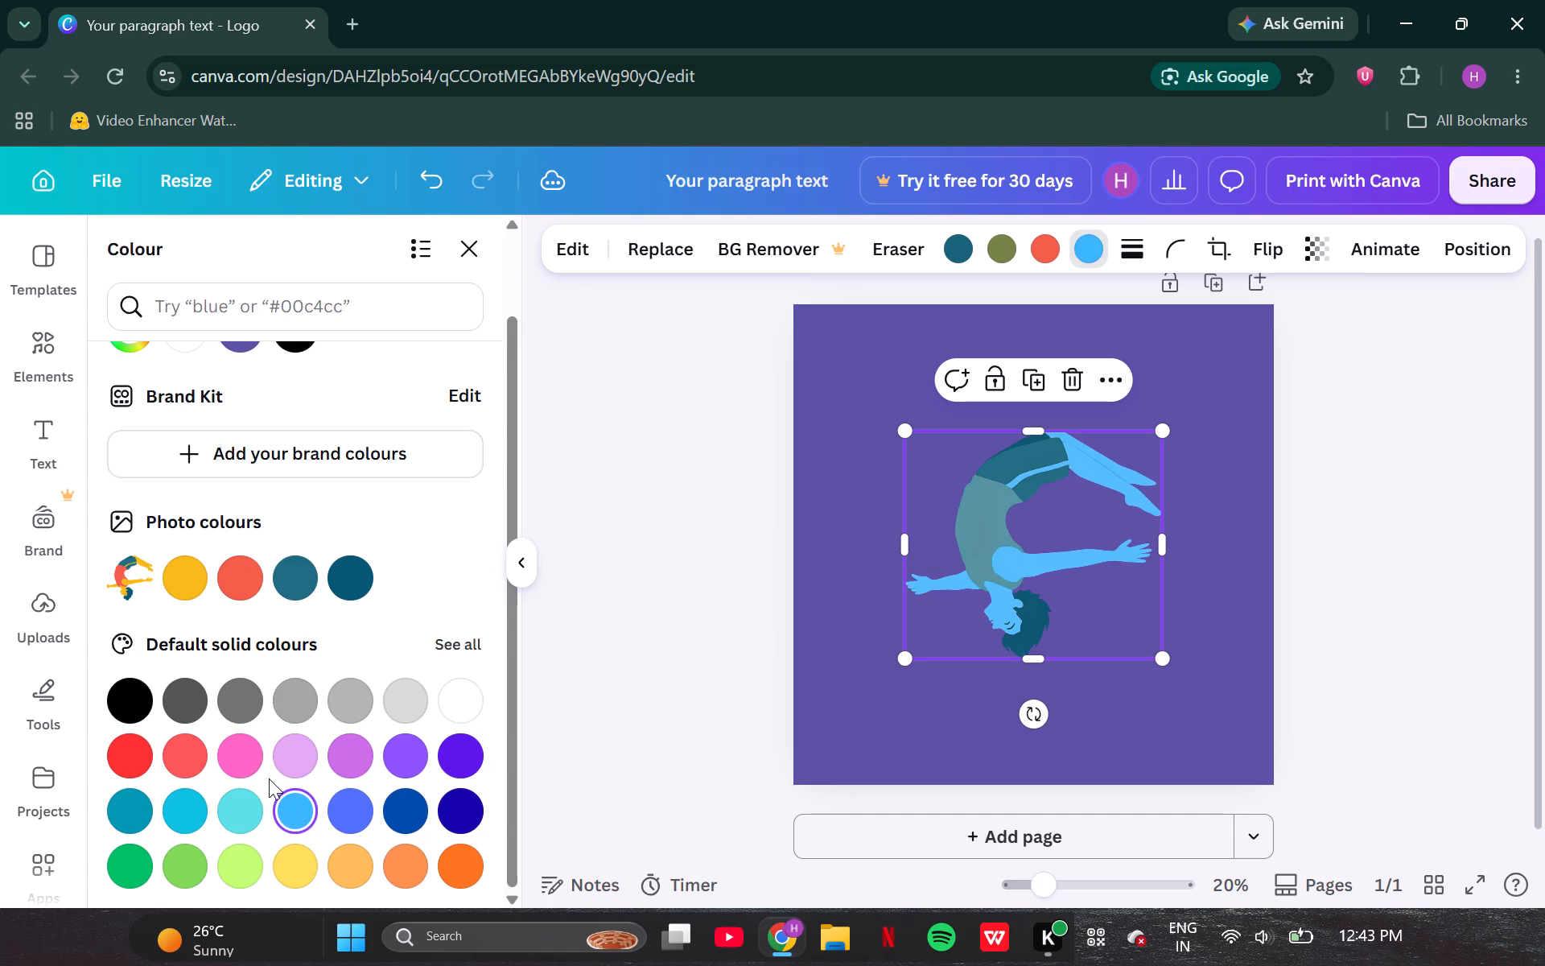
scroll(223, 648, "down", 1)
scroll(223, 648, "up", 1)
left_click(132, 431)
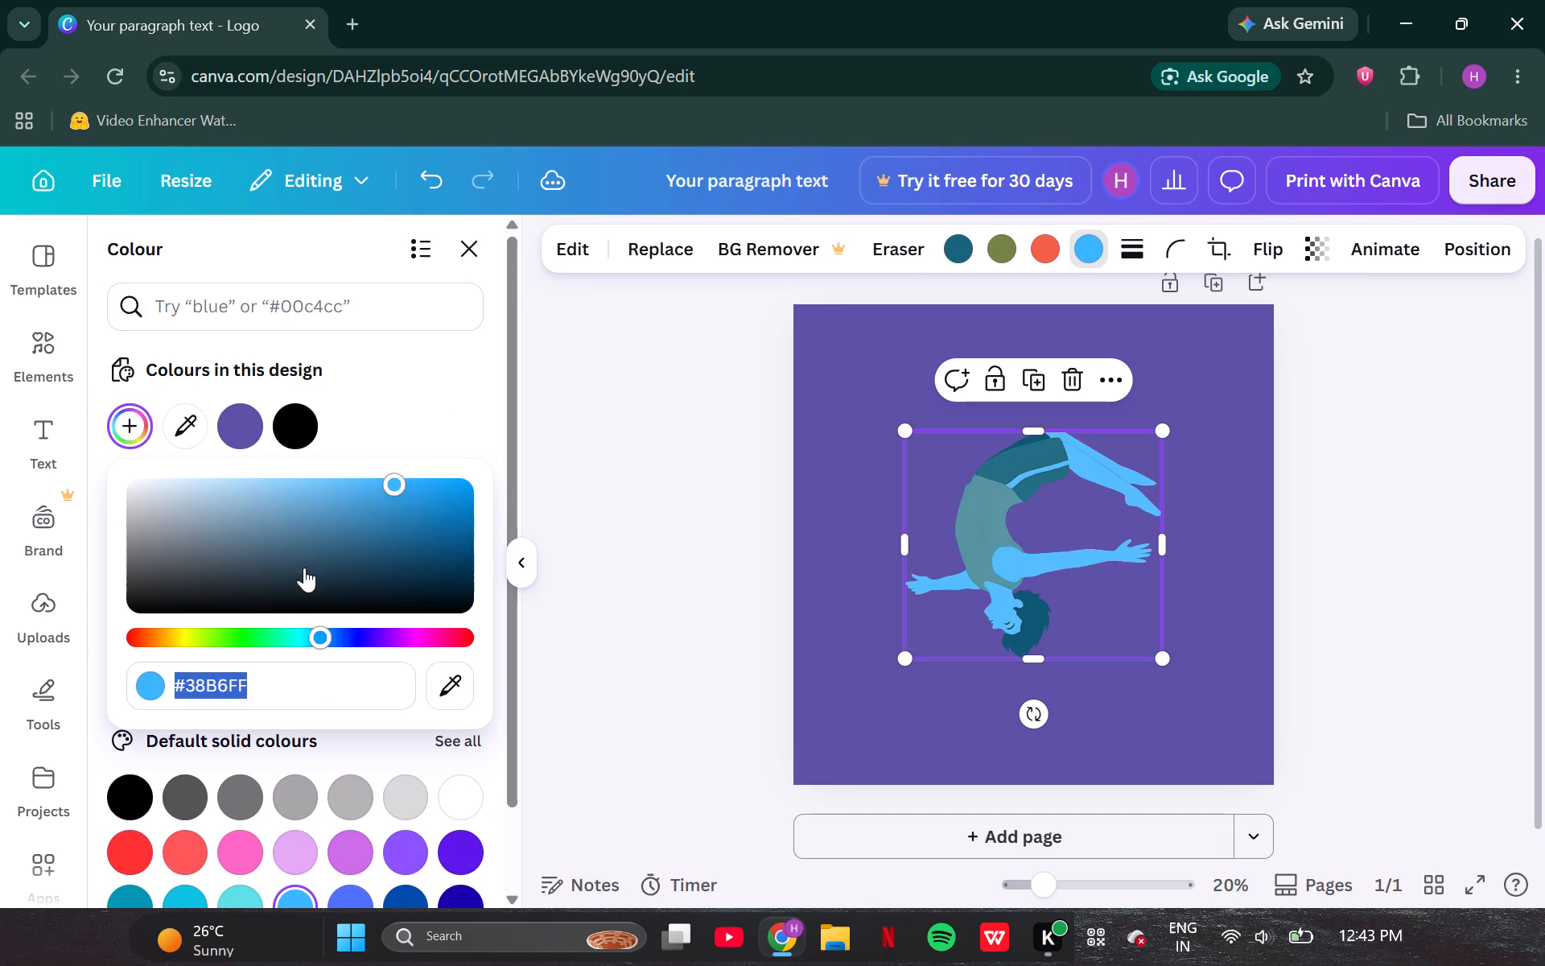
left_click_drag(396, 483, 396, 489)
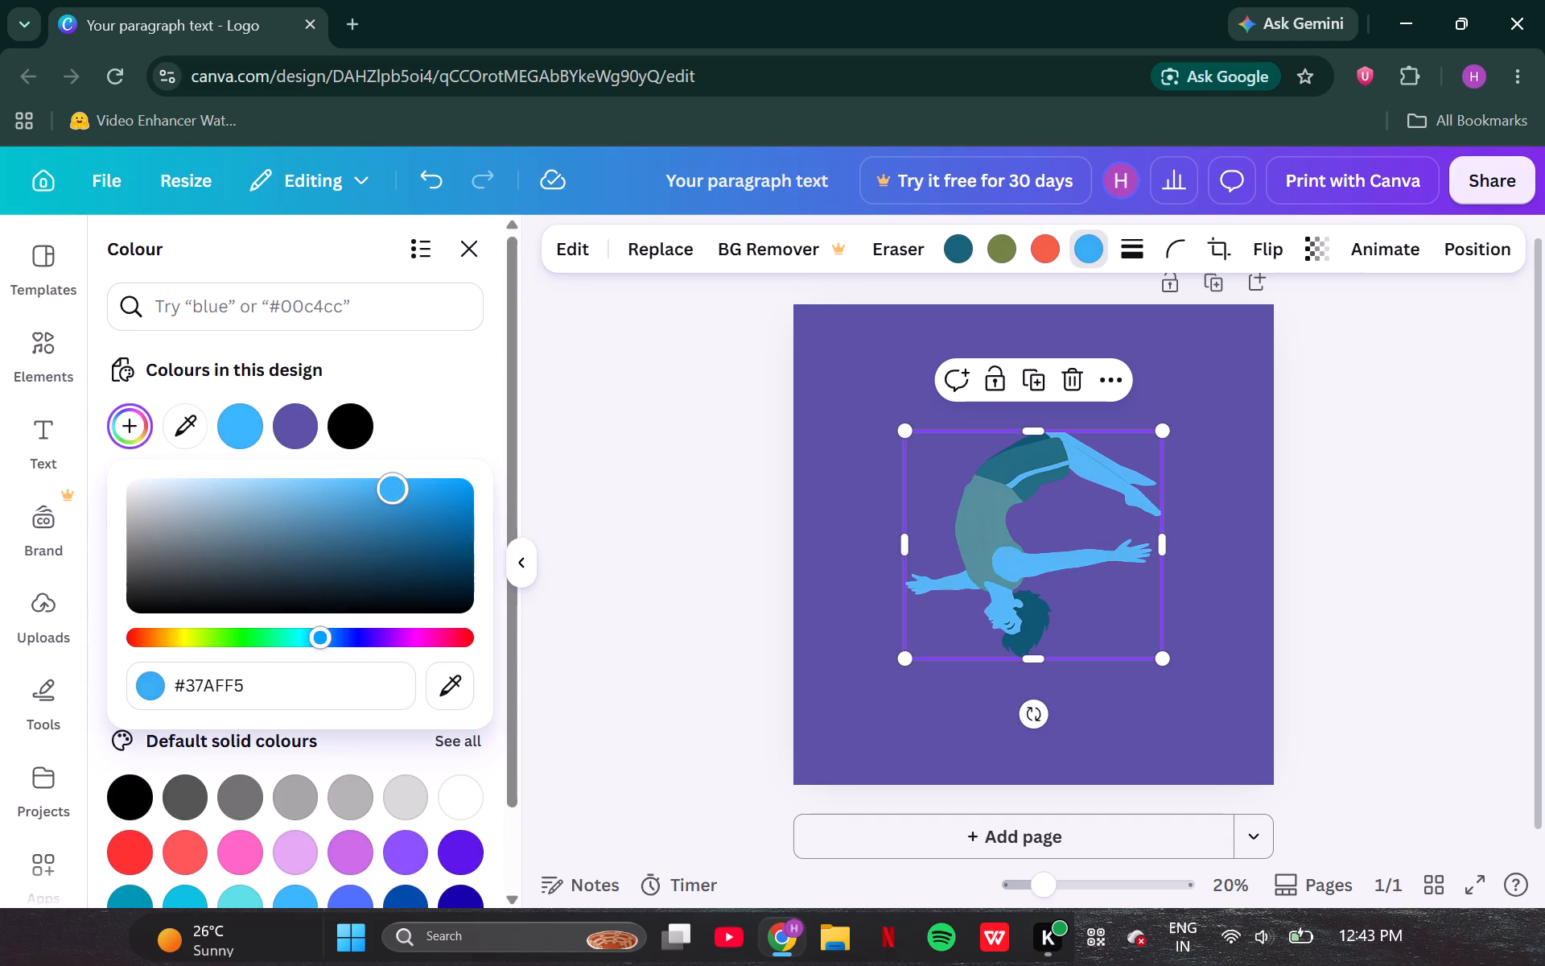
left_click_drag(396, 489, 394, 496)
left_click(666, 425)
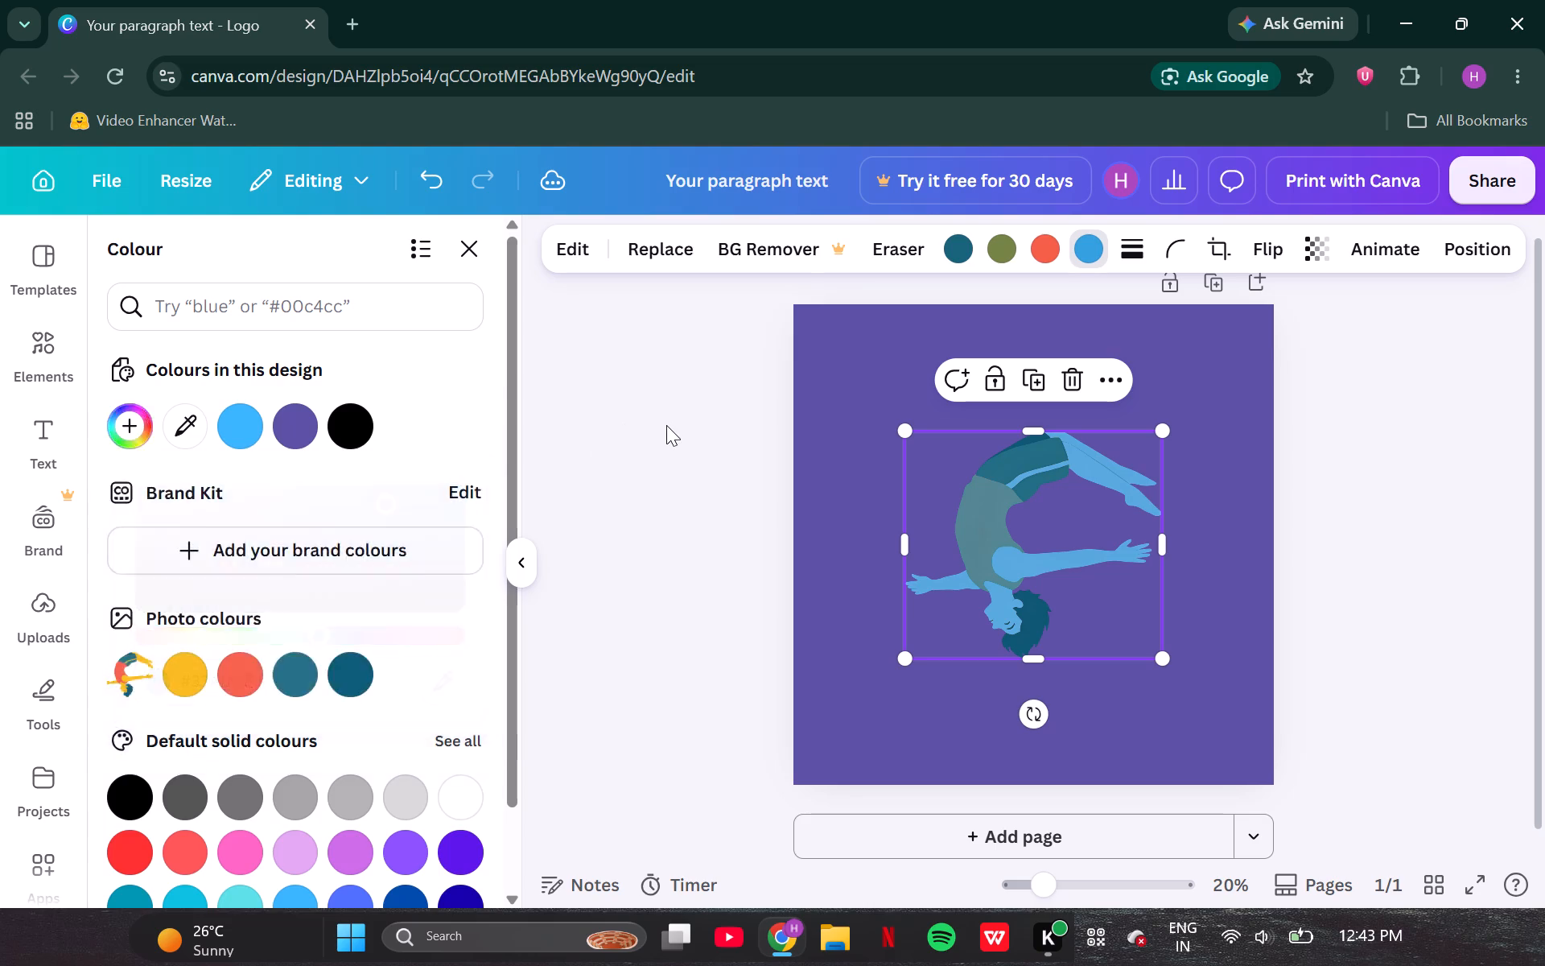
left_click(1015, 540)
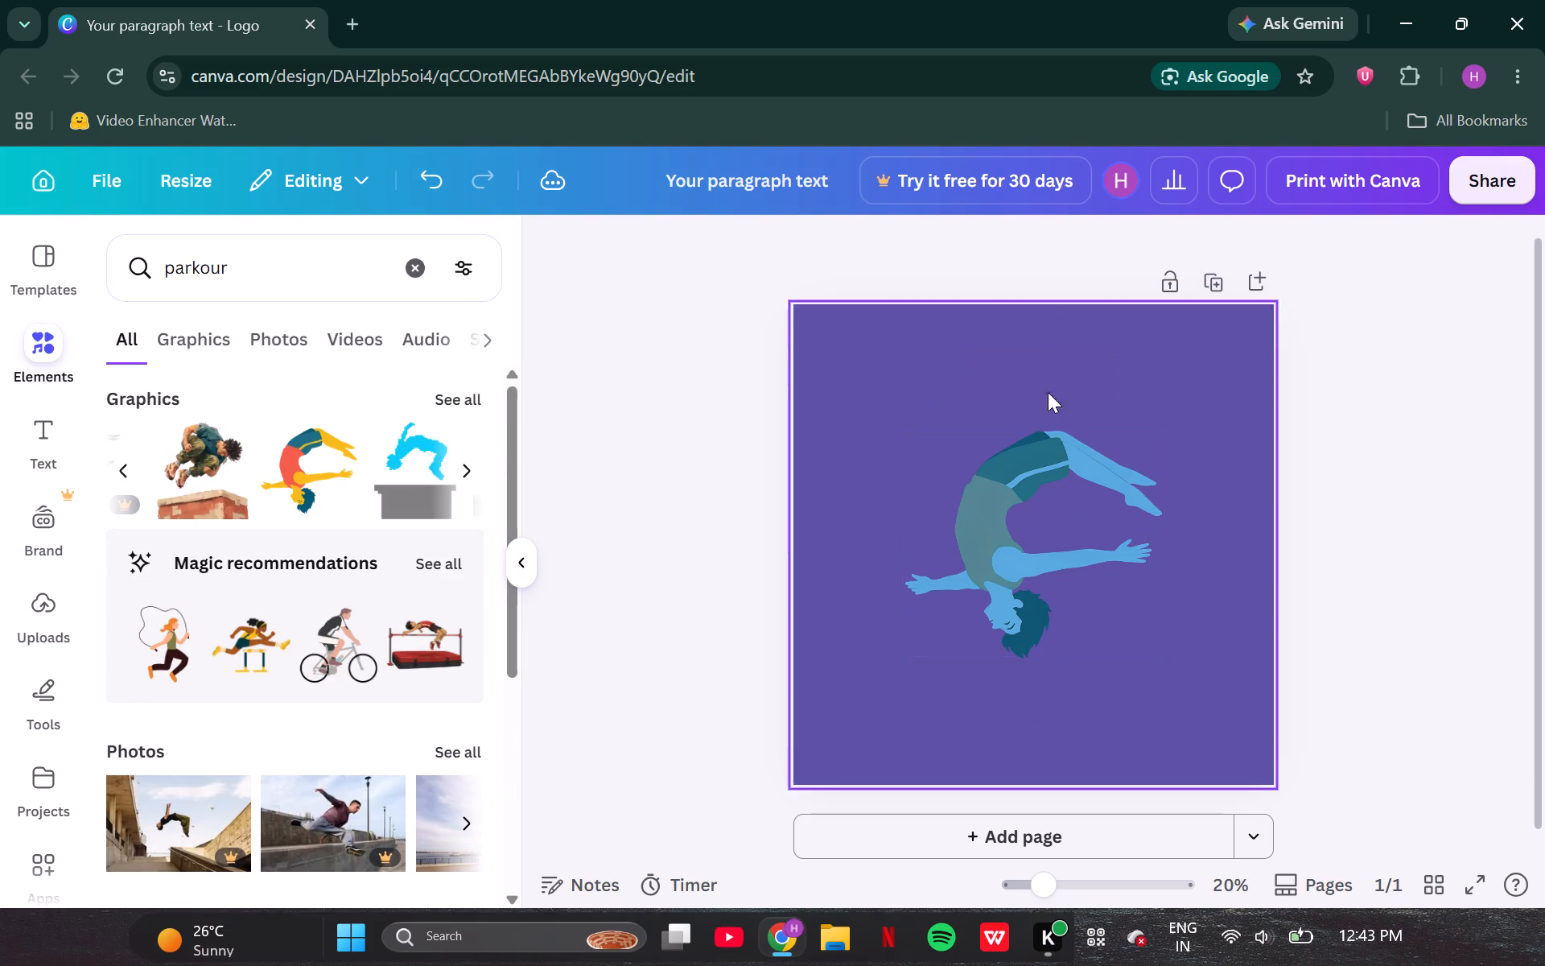
Change the figure's coral top colour to solid black.
left_click(1044, 505)
left_click(1054, 255)
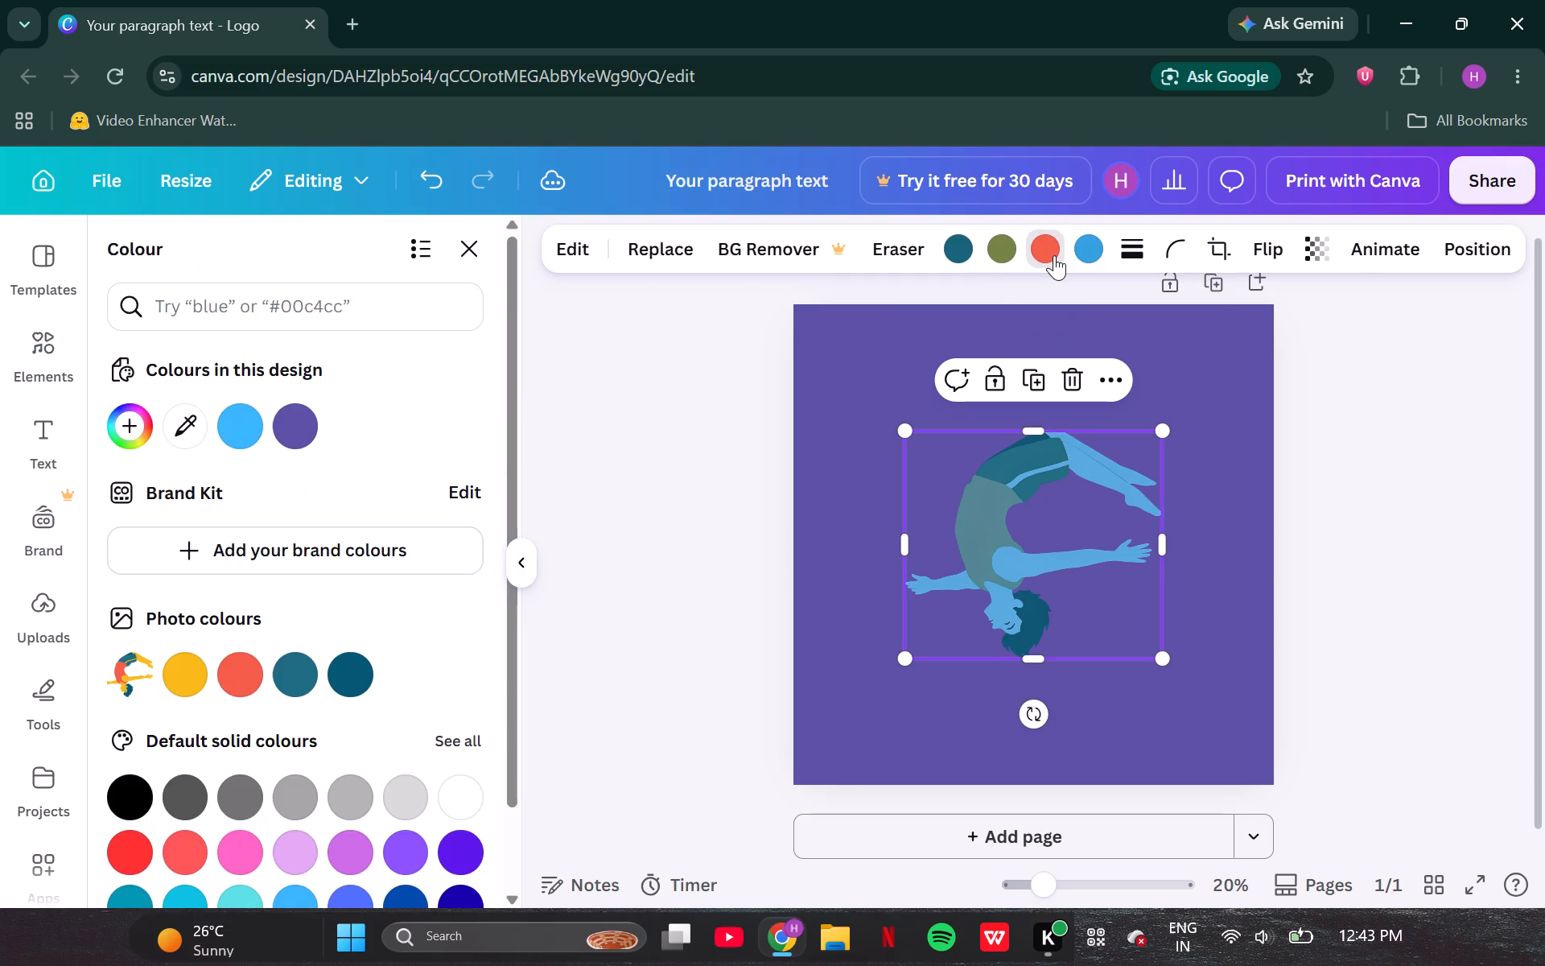
left_click(141, 796)
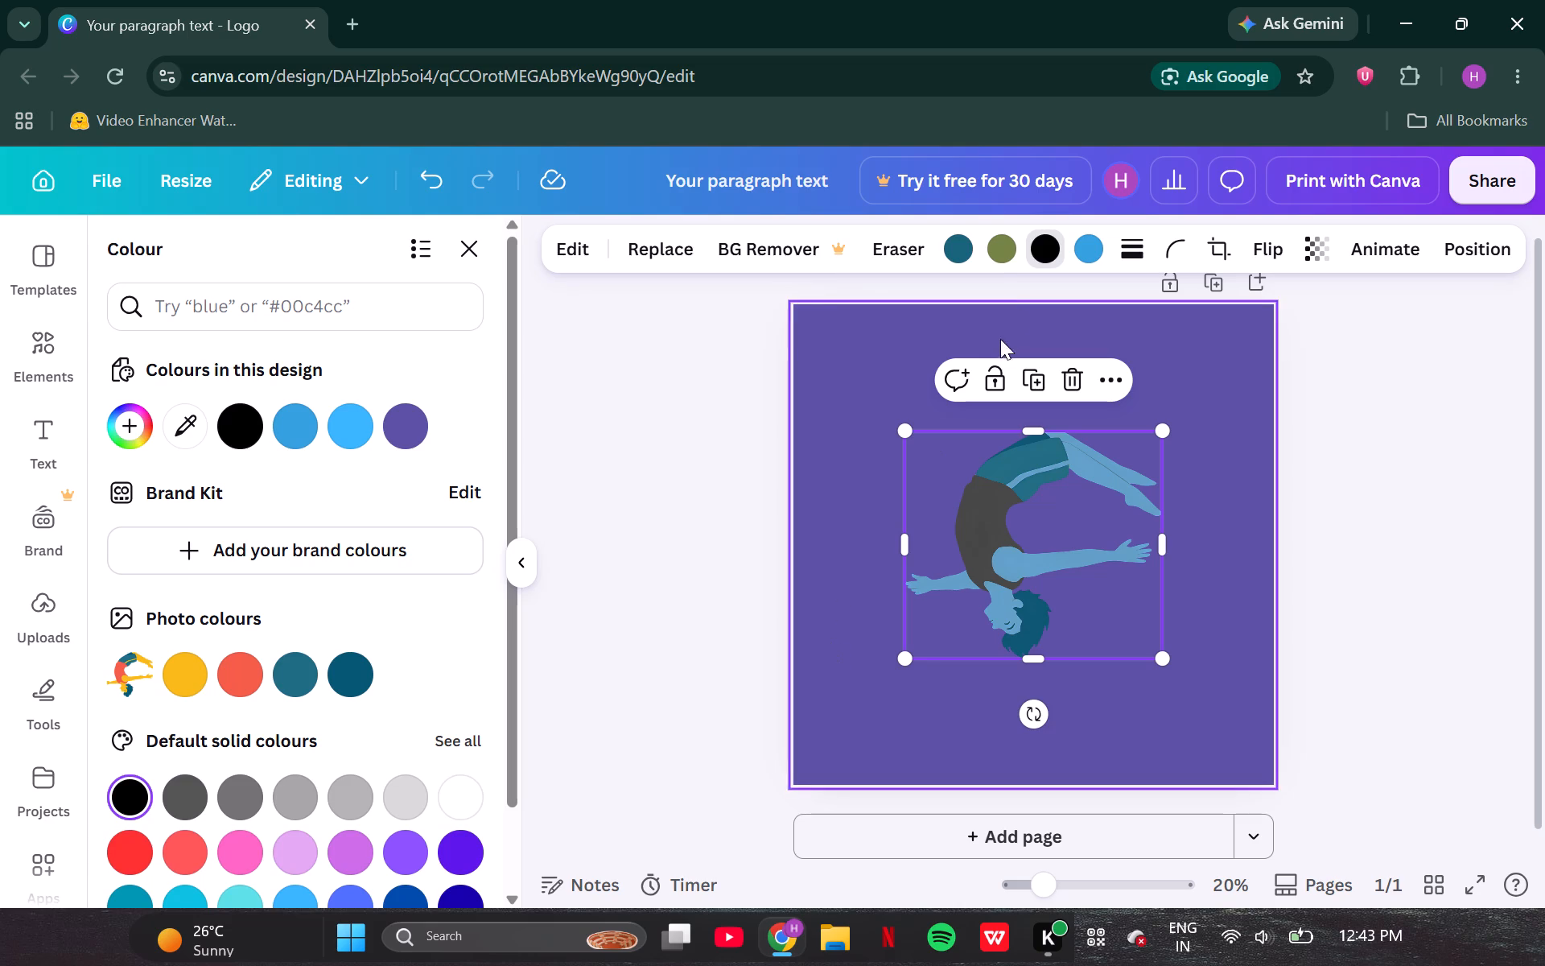
Lighten the figure's olive green colour to a custom green, #A5C155.
left_click(1001, 247)
left_click(1001, 247)
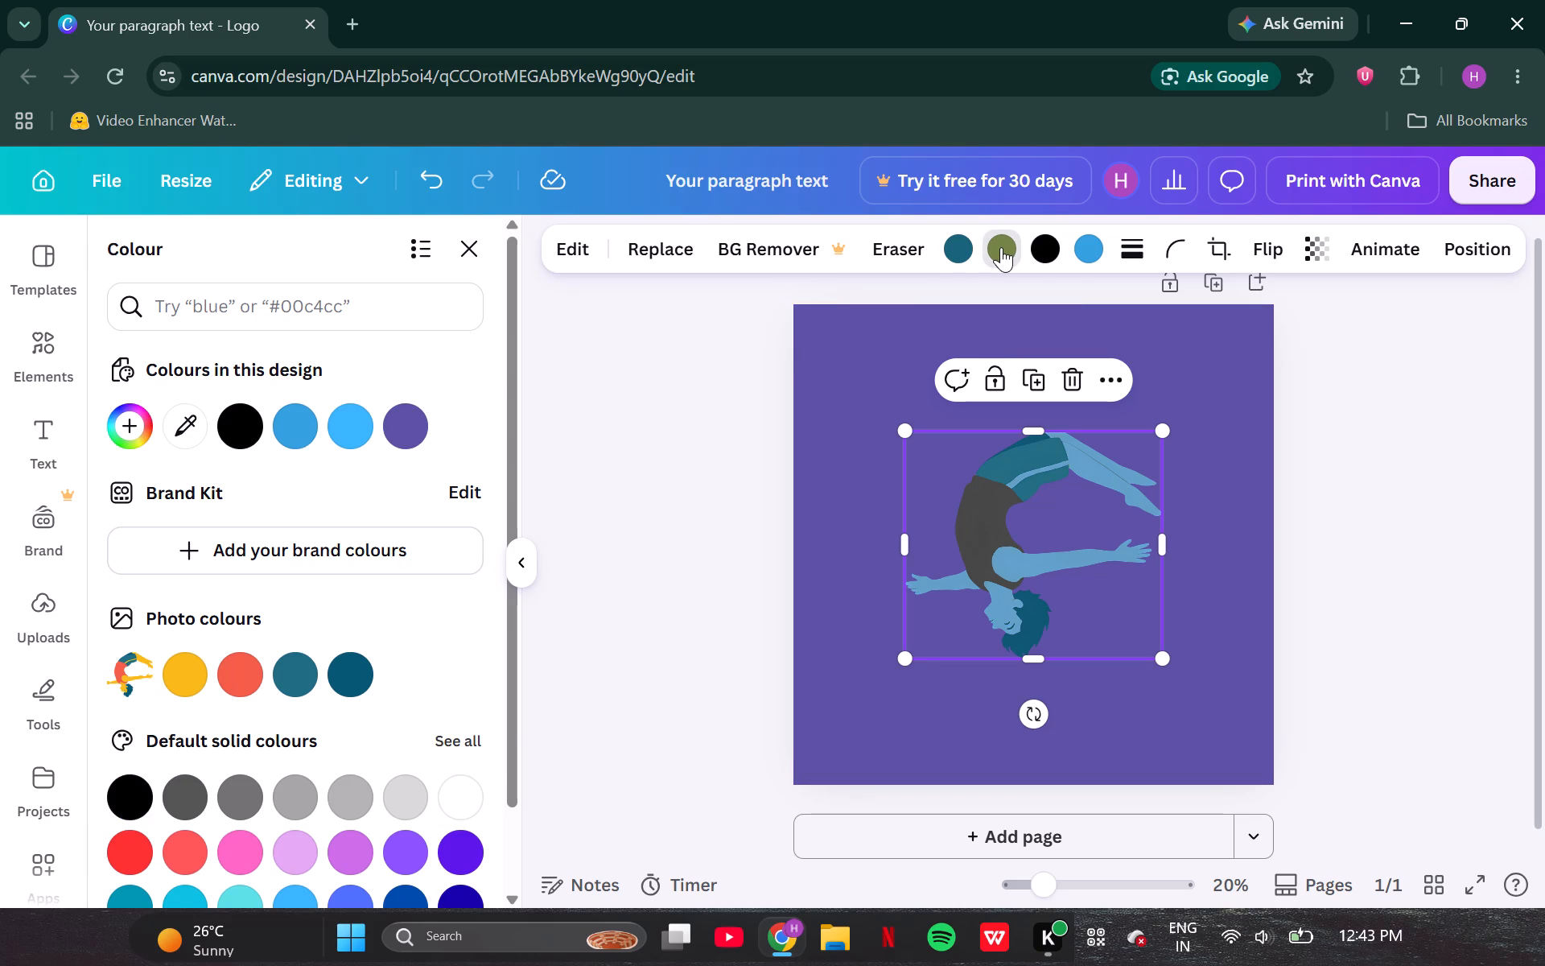
left_click(998, 251)
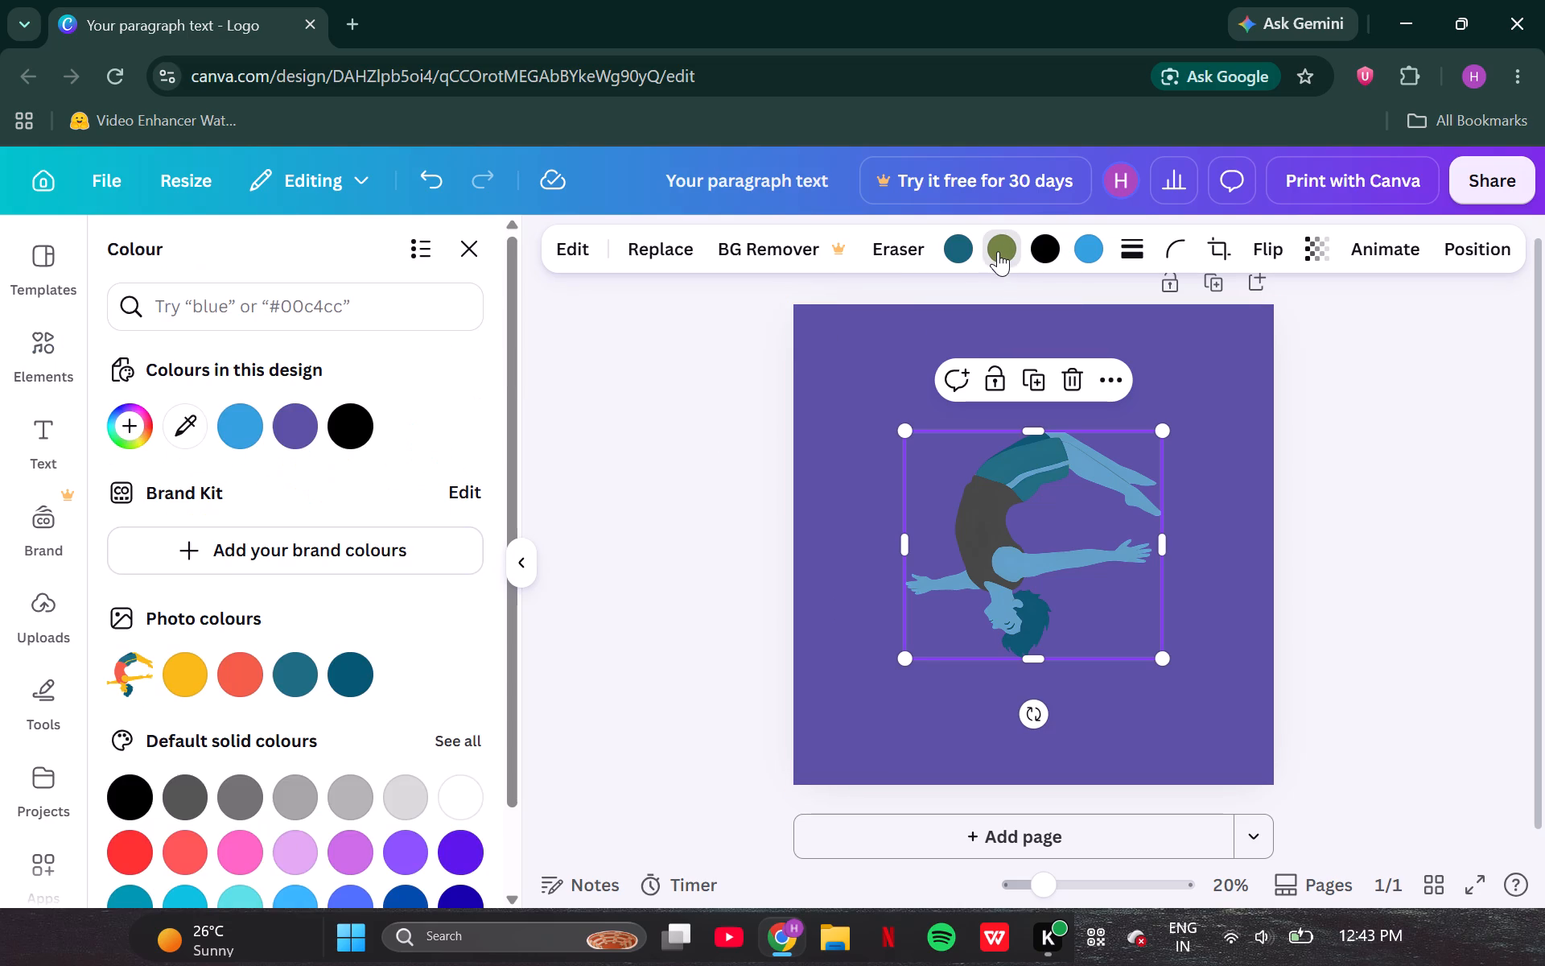
left_click(125, 424)
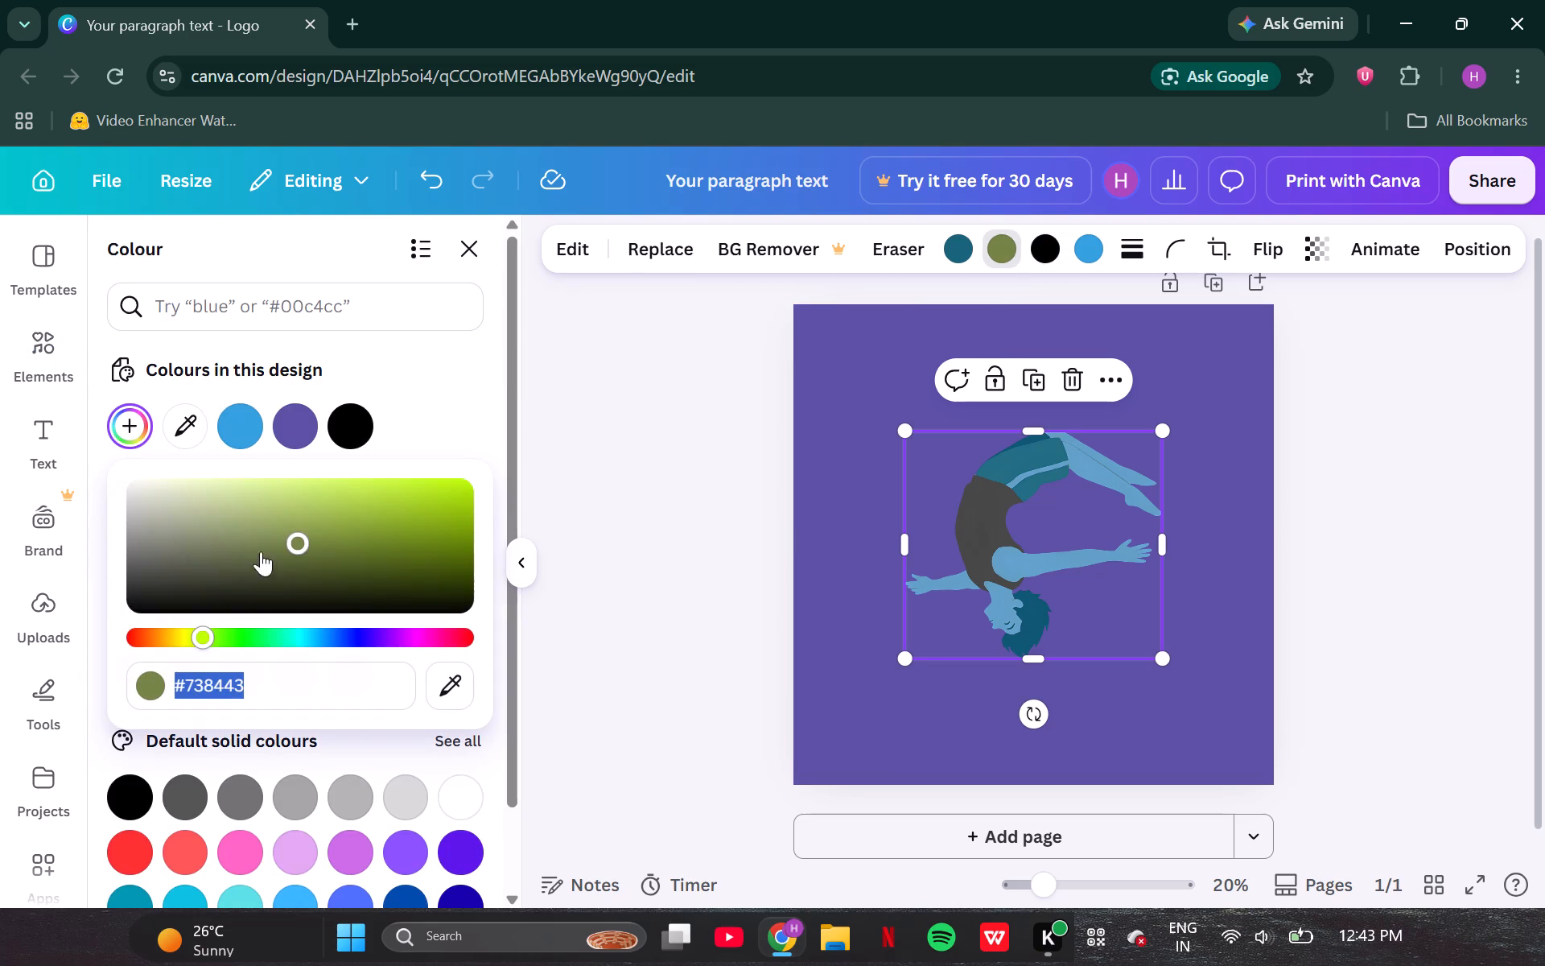
left_click_drag(303, 537, 322, 512)
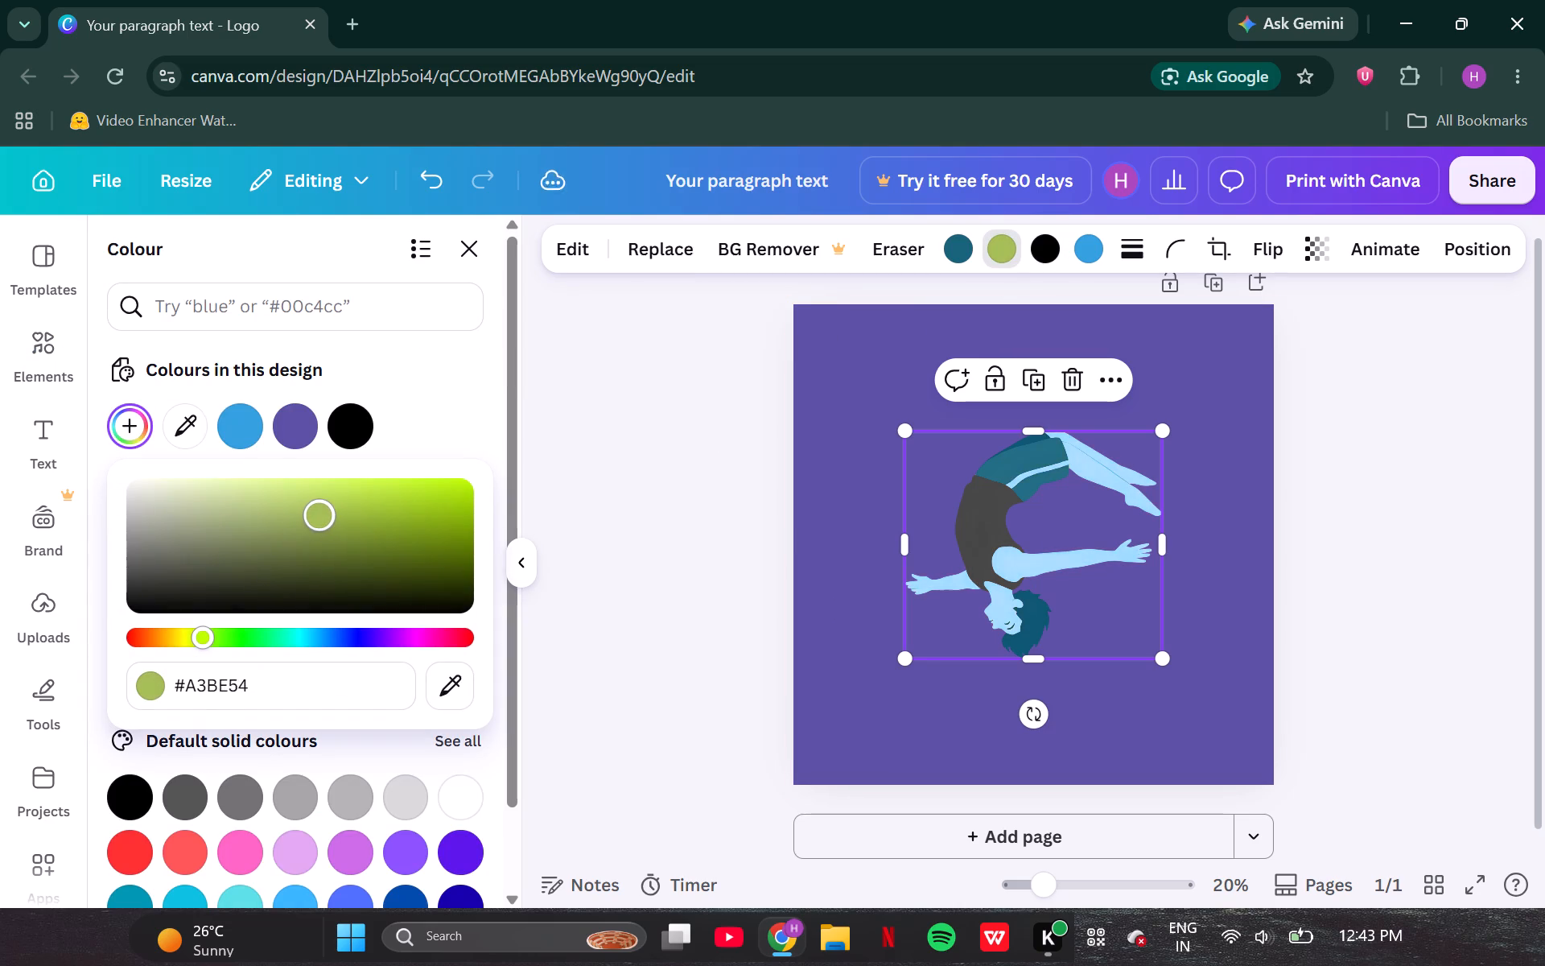
left_click_drag(322, 512, 322, 511)
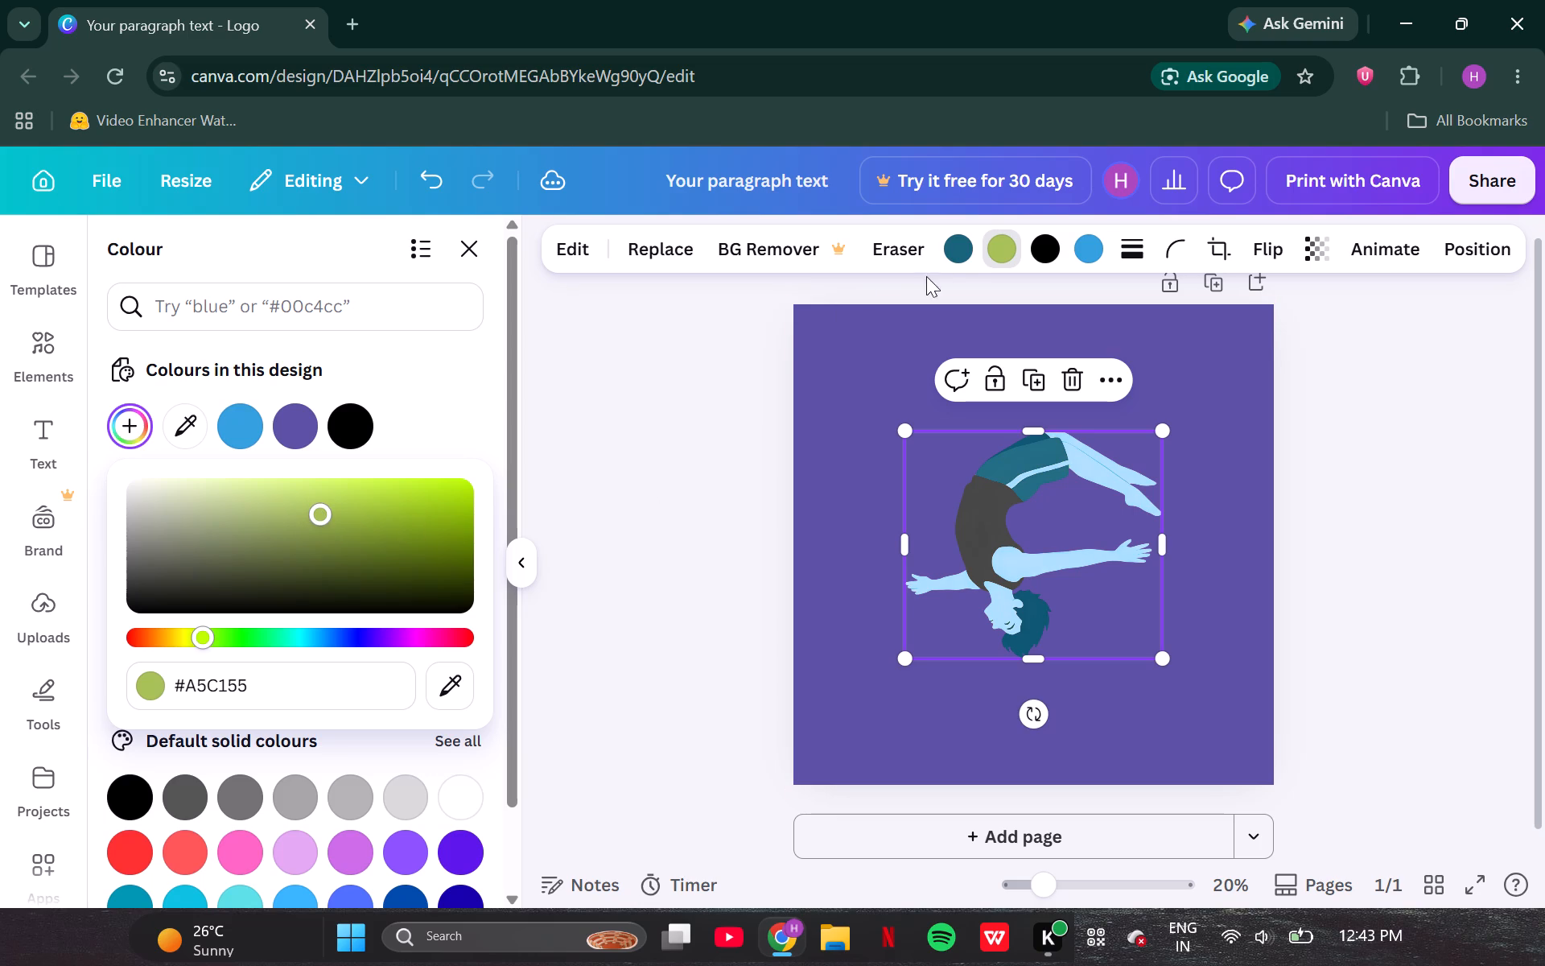
Replace the figure's azure colour with the pale blue sampled from the stripe on its shorts.
left_click(955, 251)
left_click(955, 251)
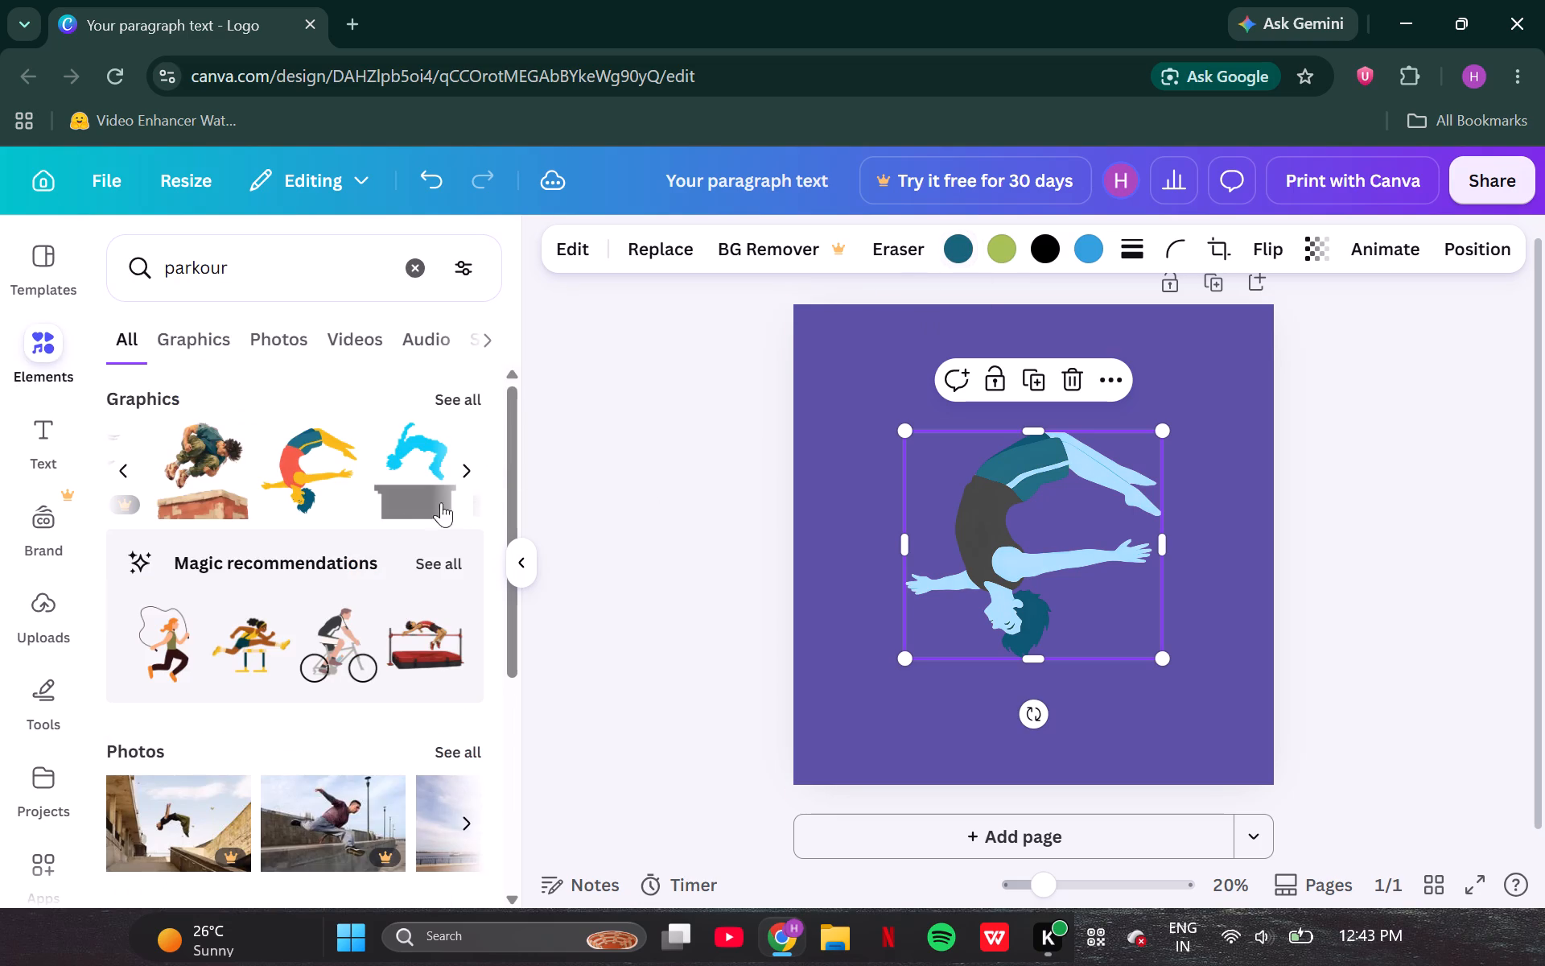
left_click(956, 255)
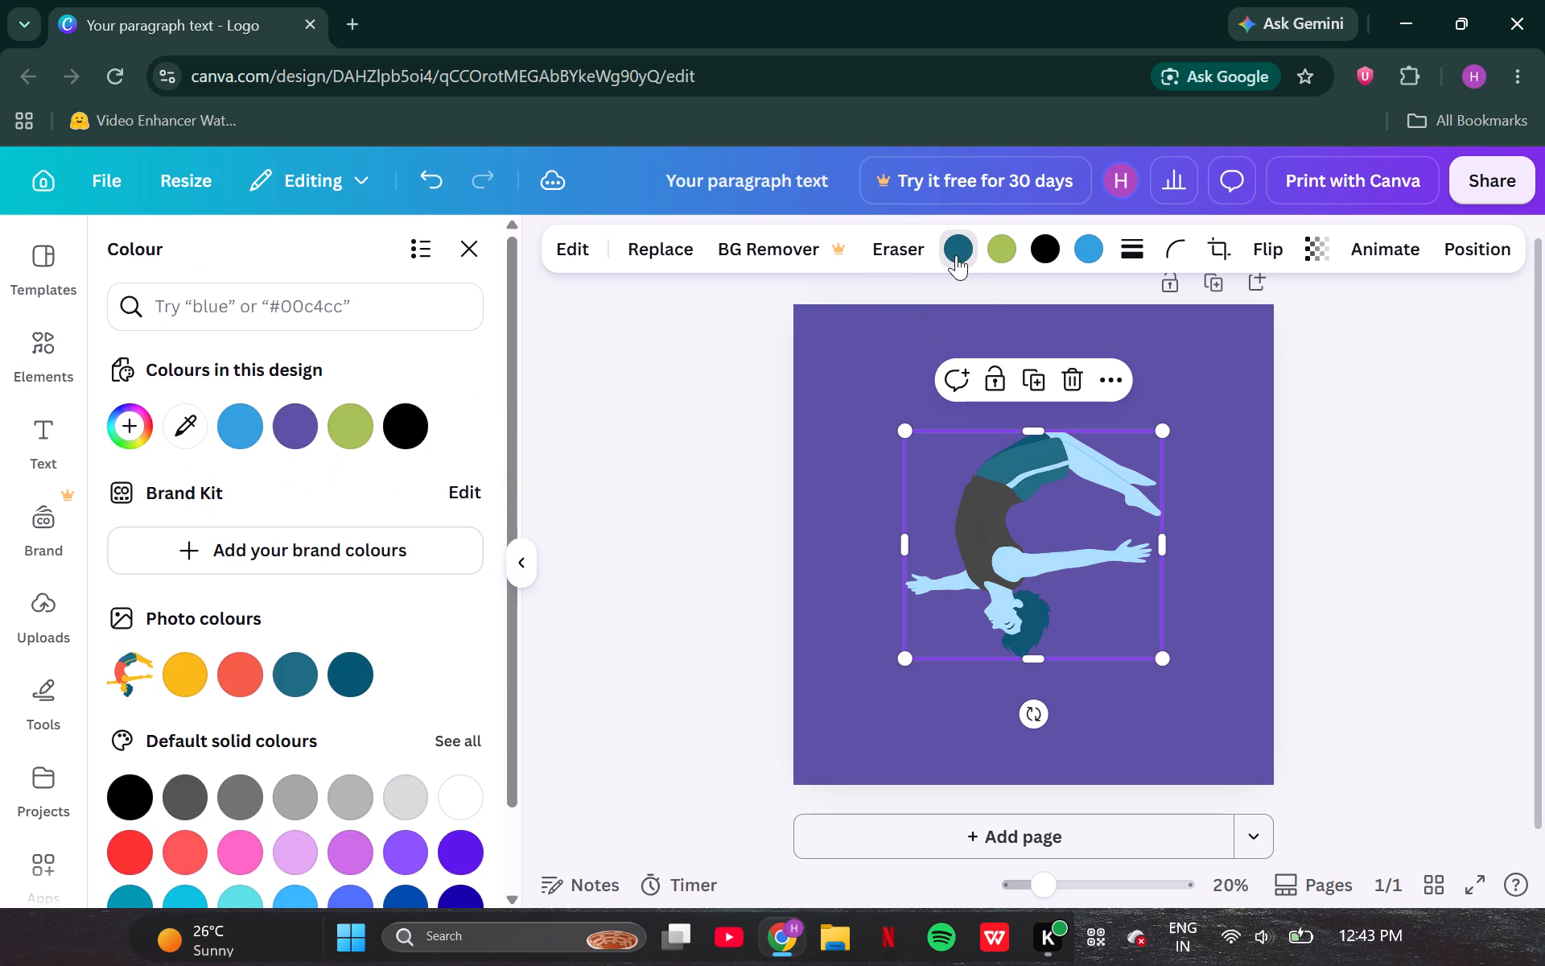
left_click(169, 423)
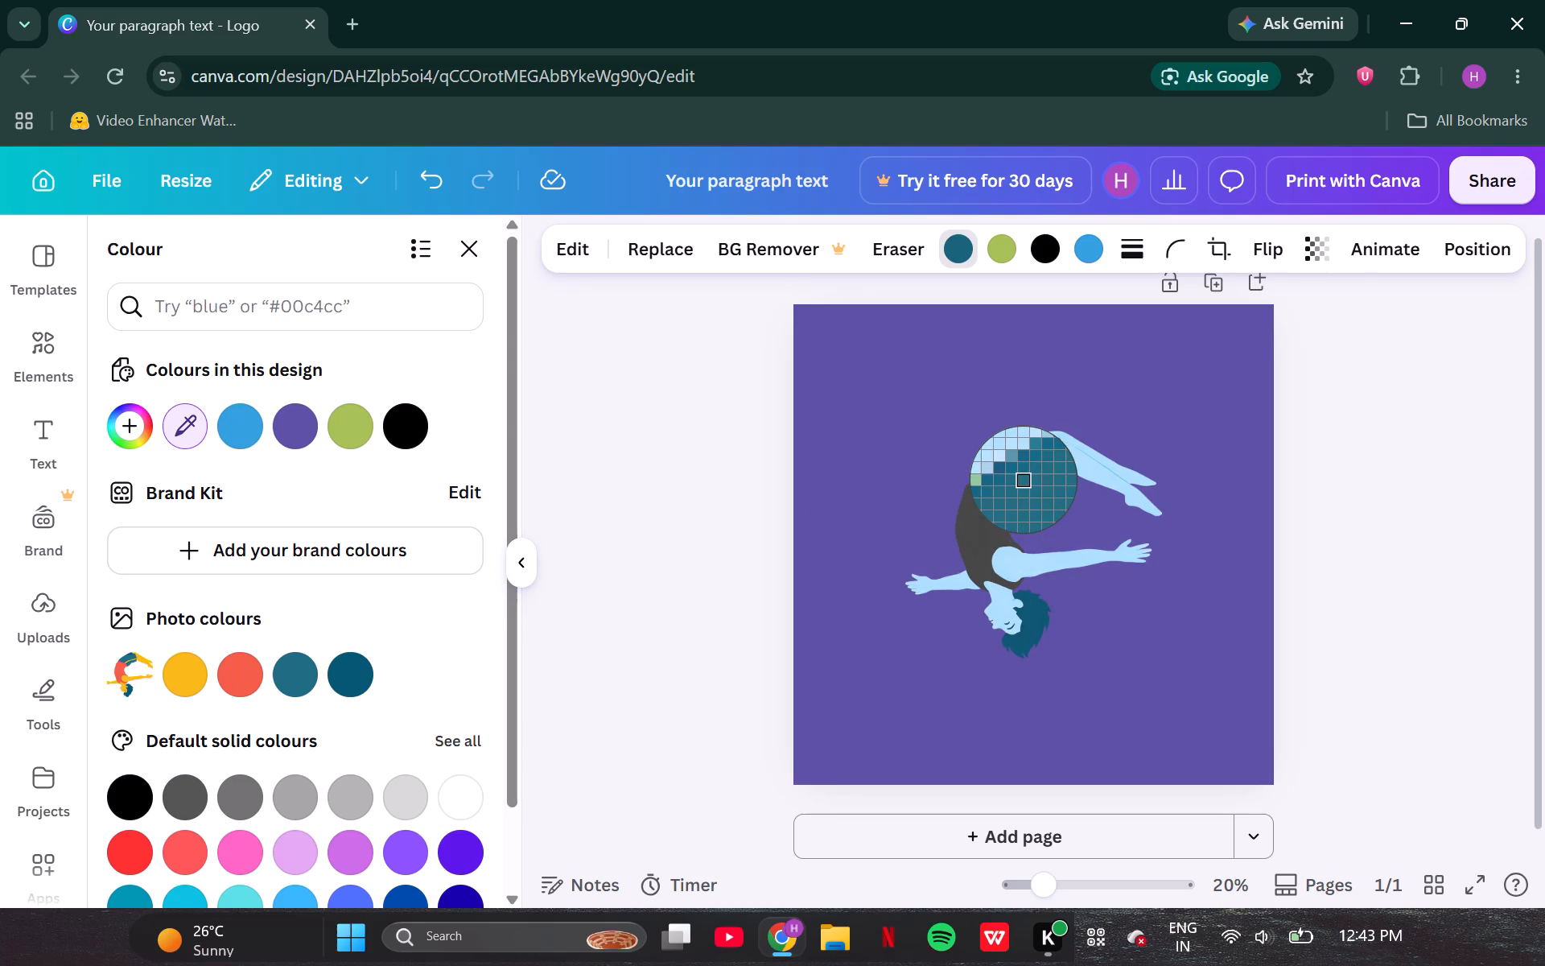
left_click(1018, 481)
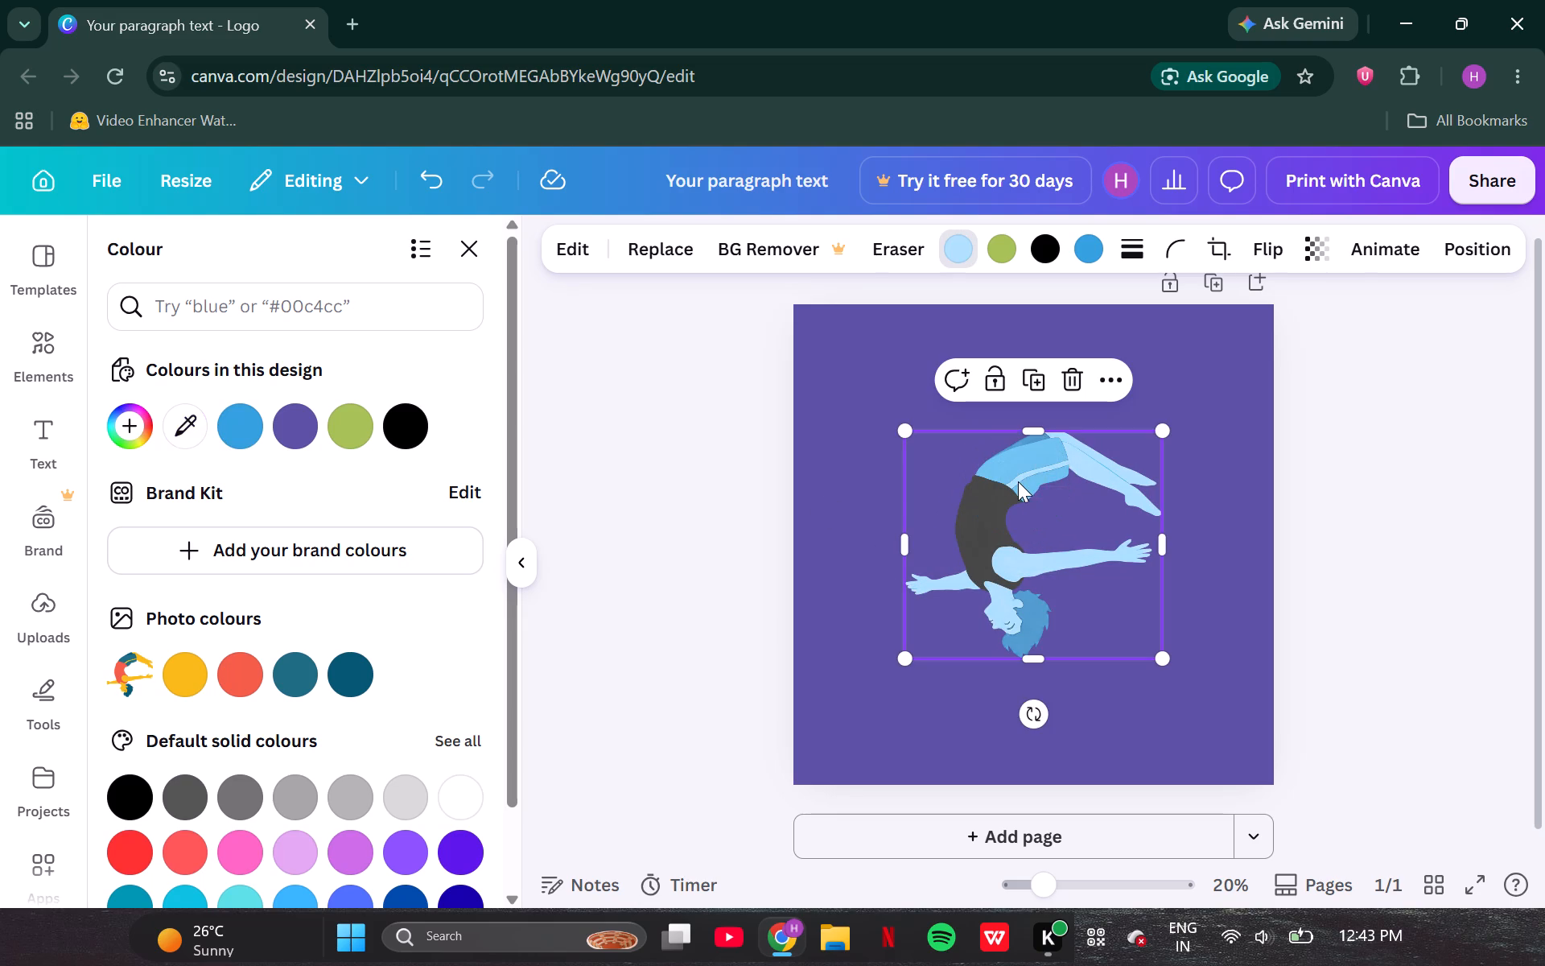
left_click(683, 588)
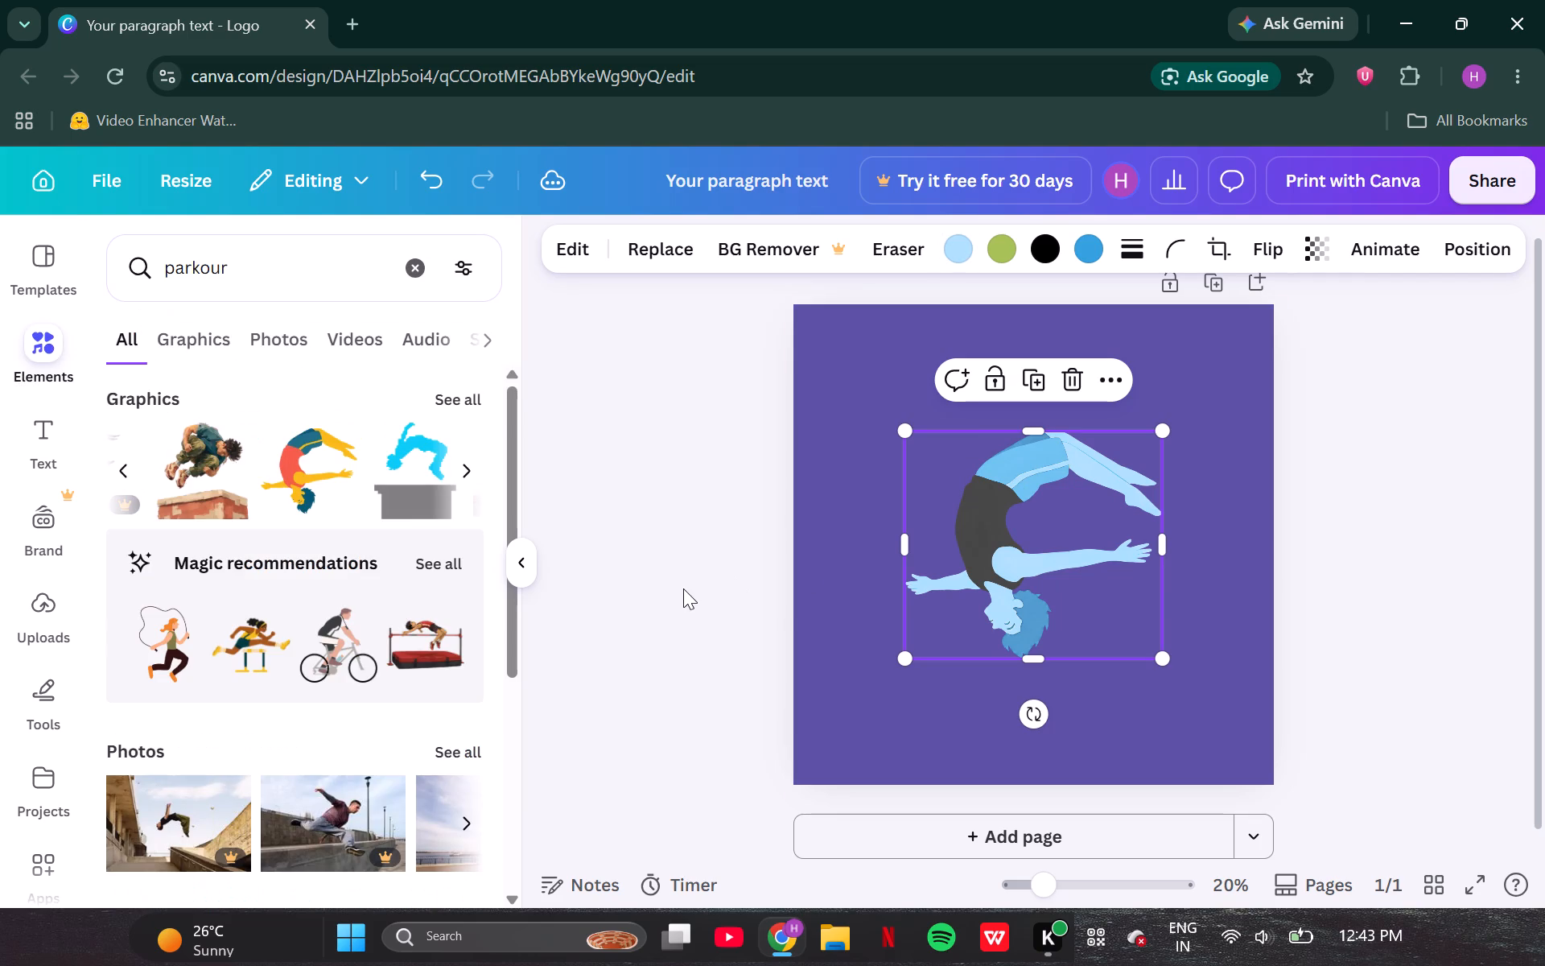
left_click(723, 613)
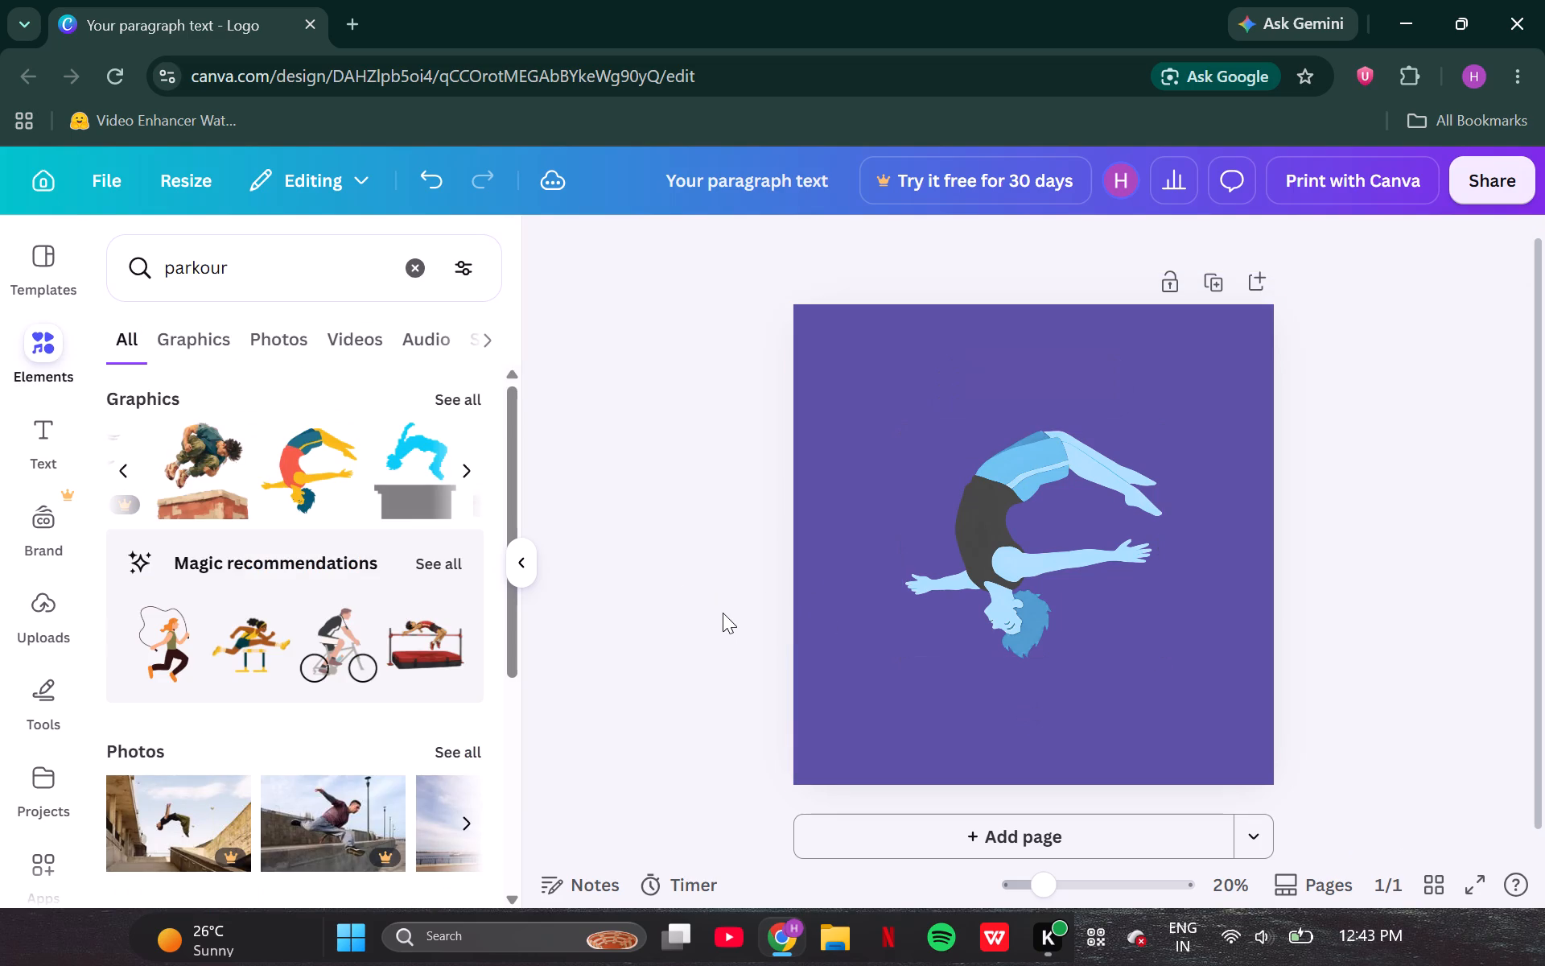
Browse the text styles and add a default heading to the page.
left_click(35, 435)
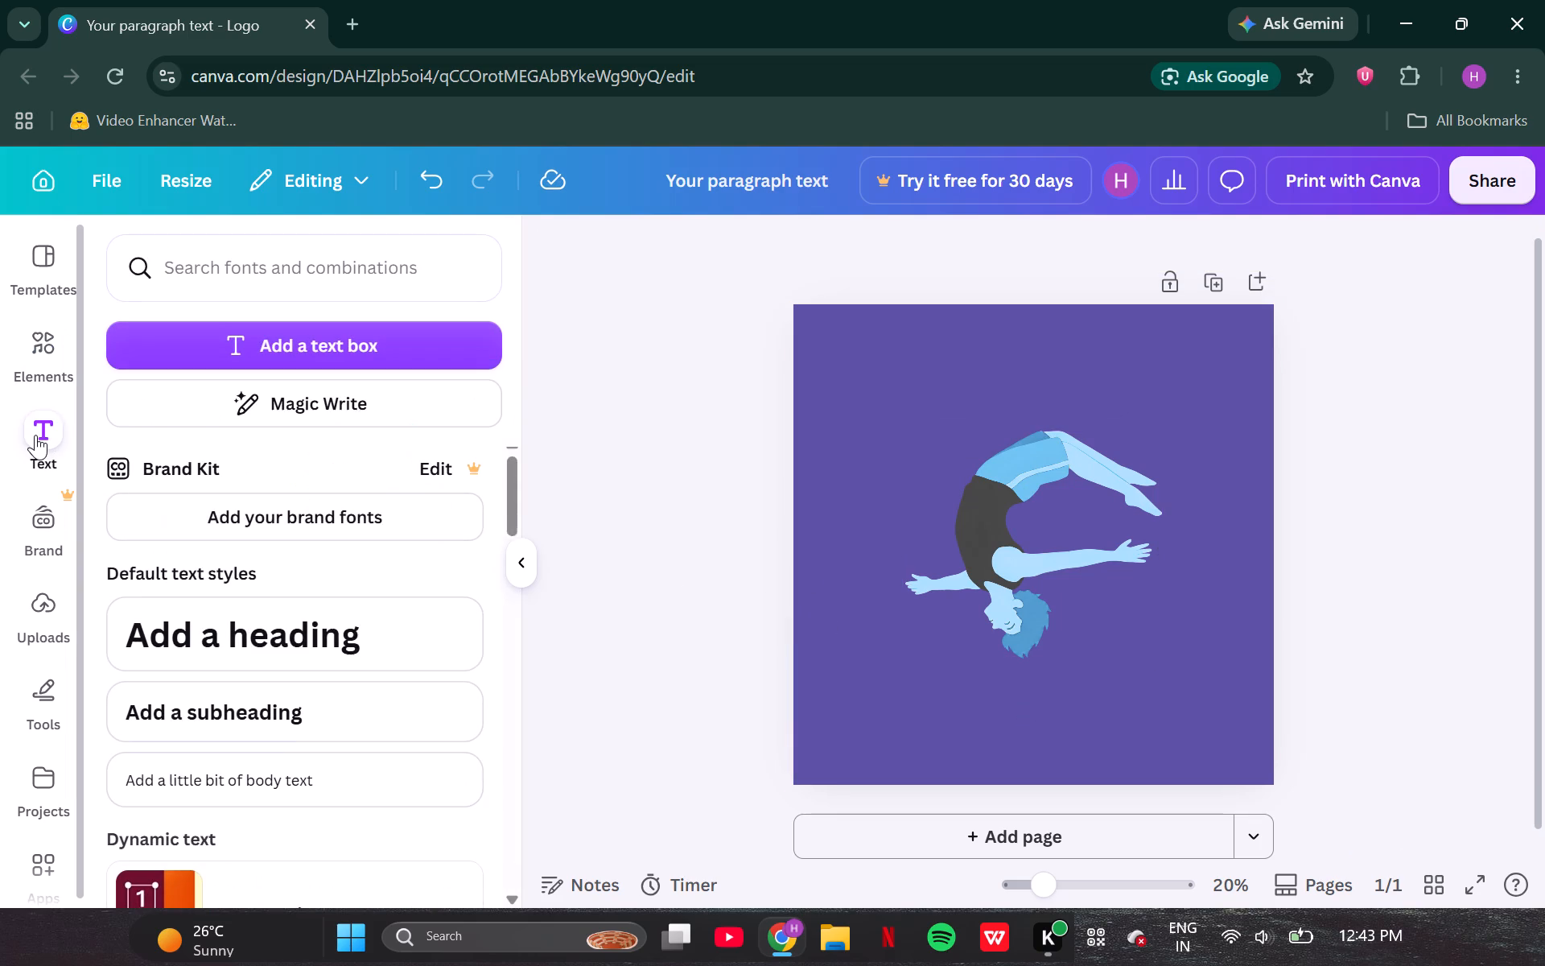
scroll(272, 576, "down", 5)
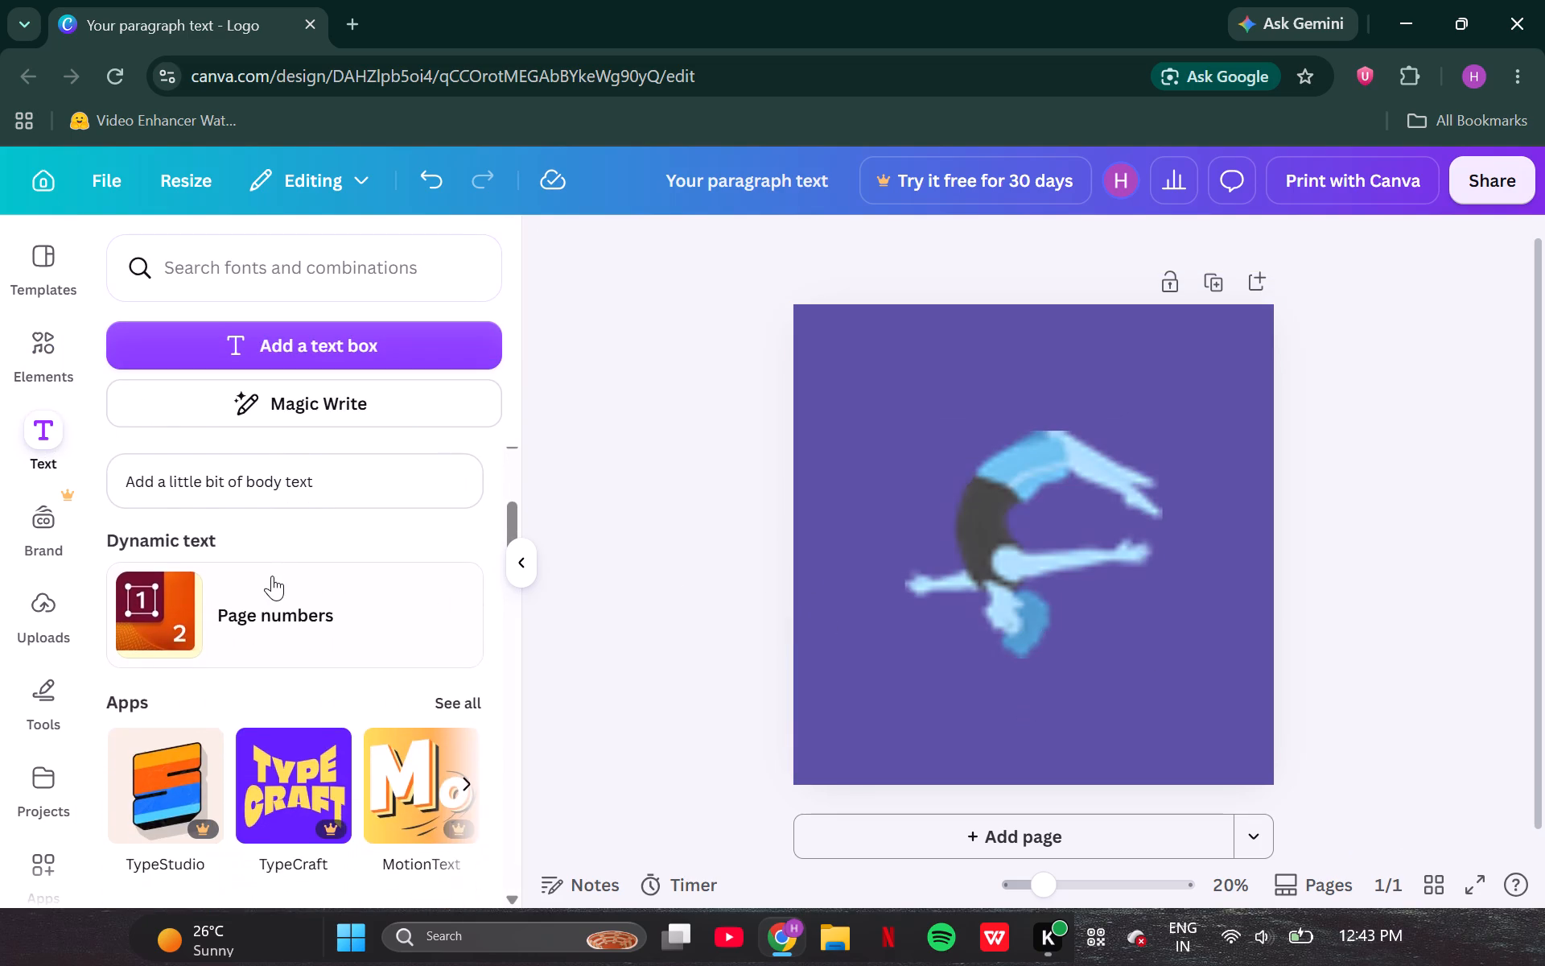
scroll(272, 576, "down", 6)
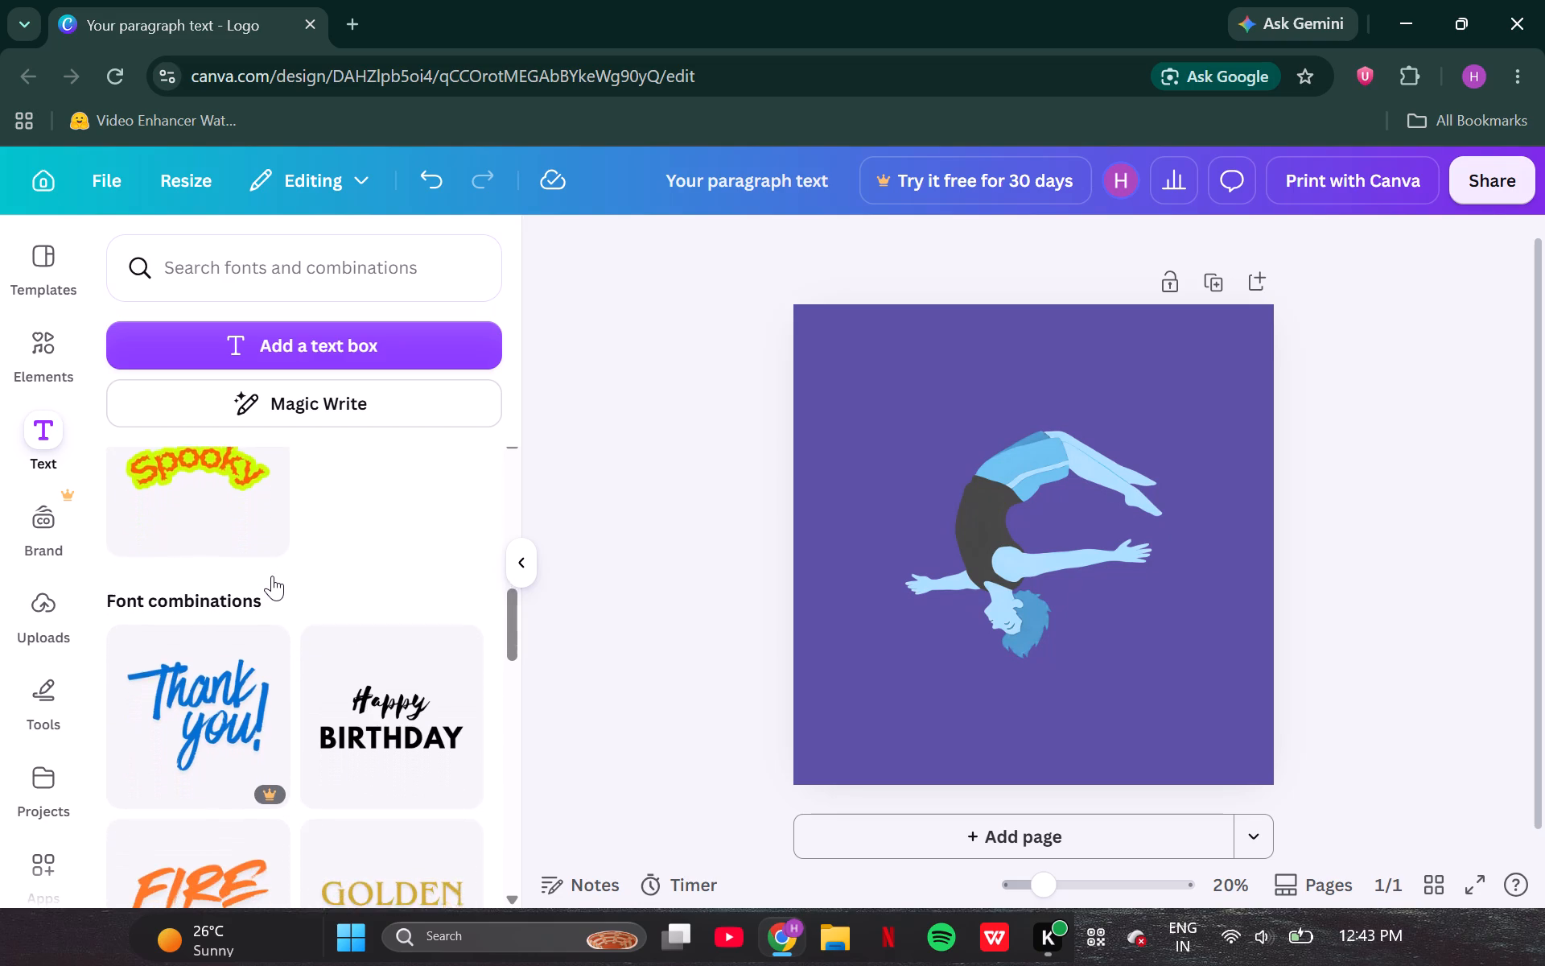
scroll(272, 576, "down", 3)
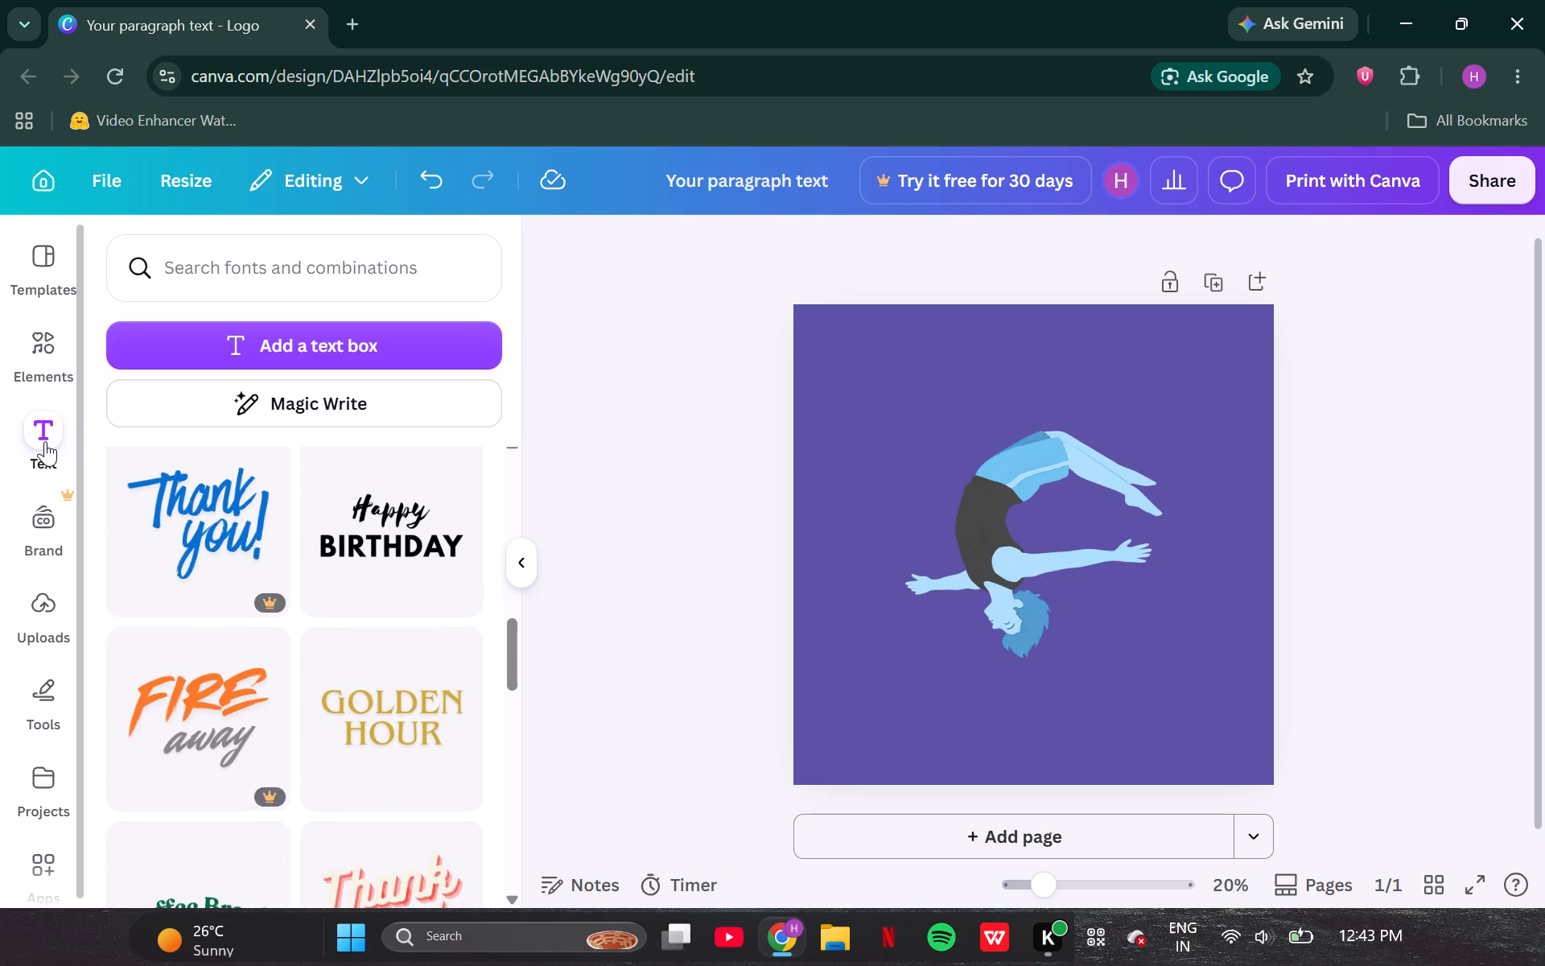
scroll(279, 585, "up", 9)
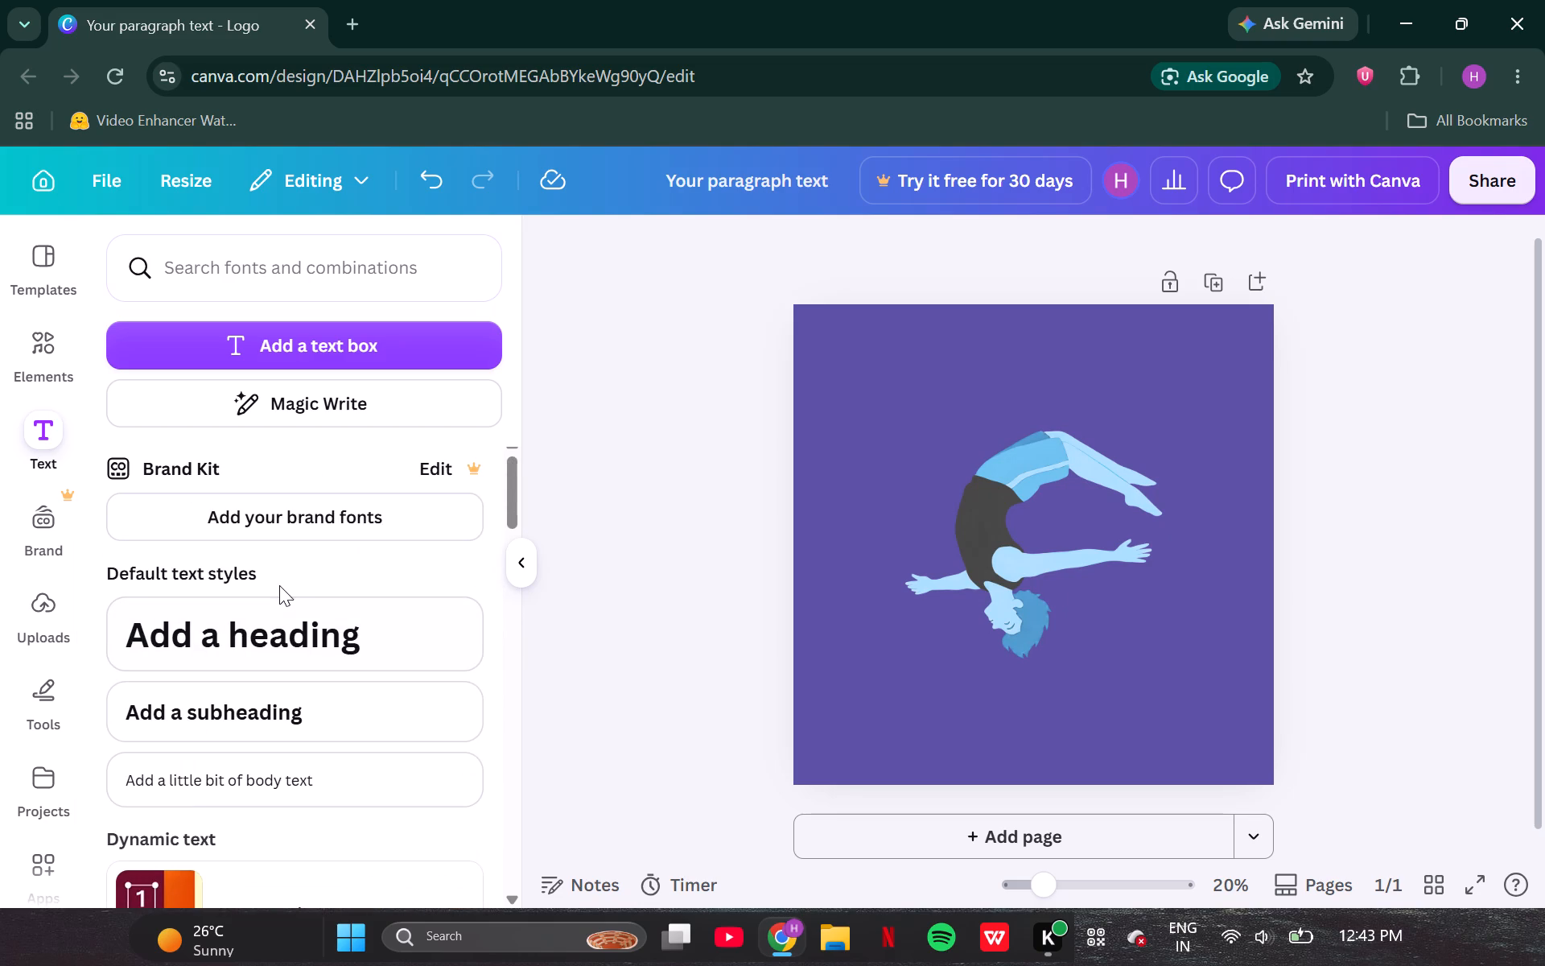
left_click(264, 644)
left_click(1025, 539)
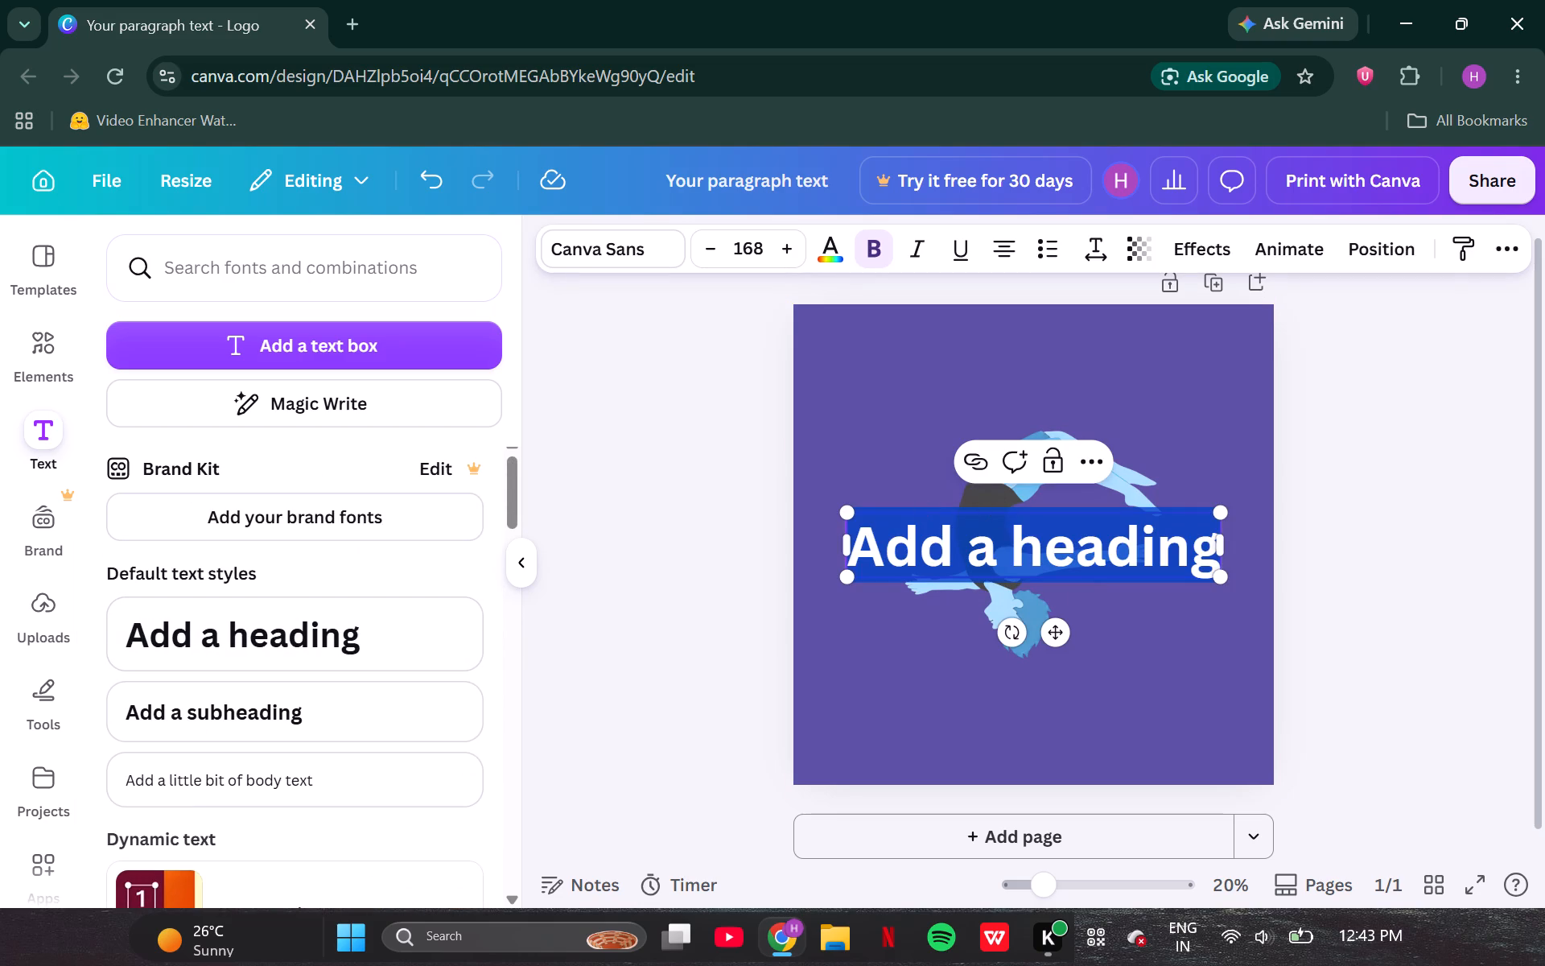
Replace the heading's placeholder text with "Ultimate Parkour" on the first line and "Traning Center" on the second.
left_click(1026, 539)
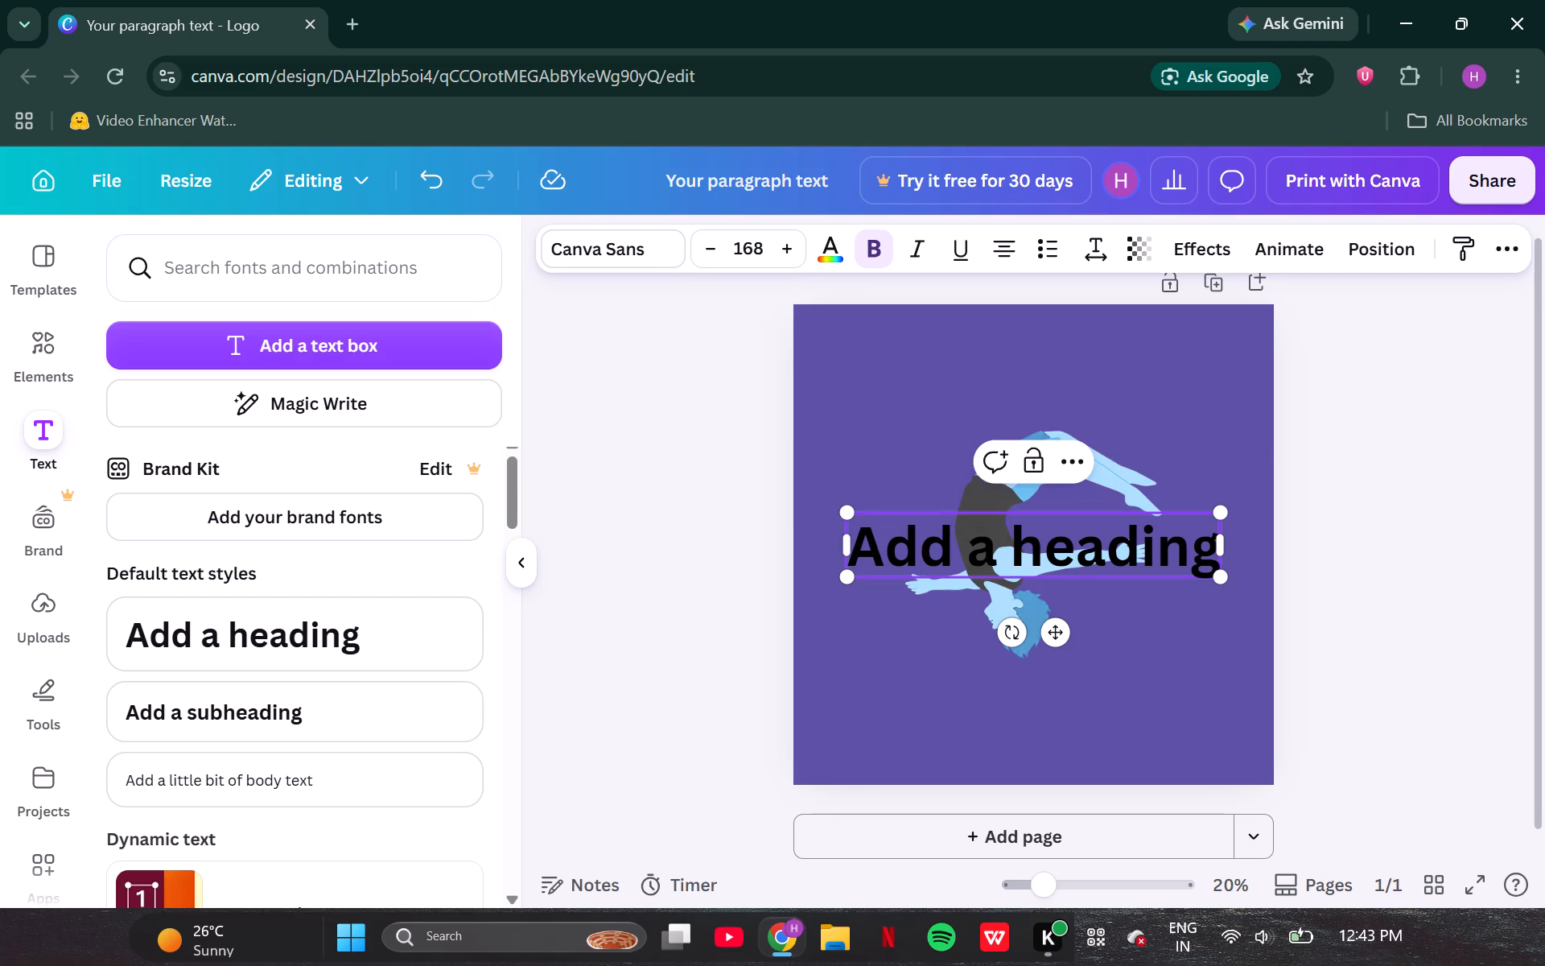
triple_click(1026, 539)
key("BackSpace")
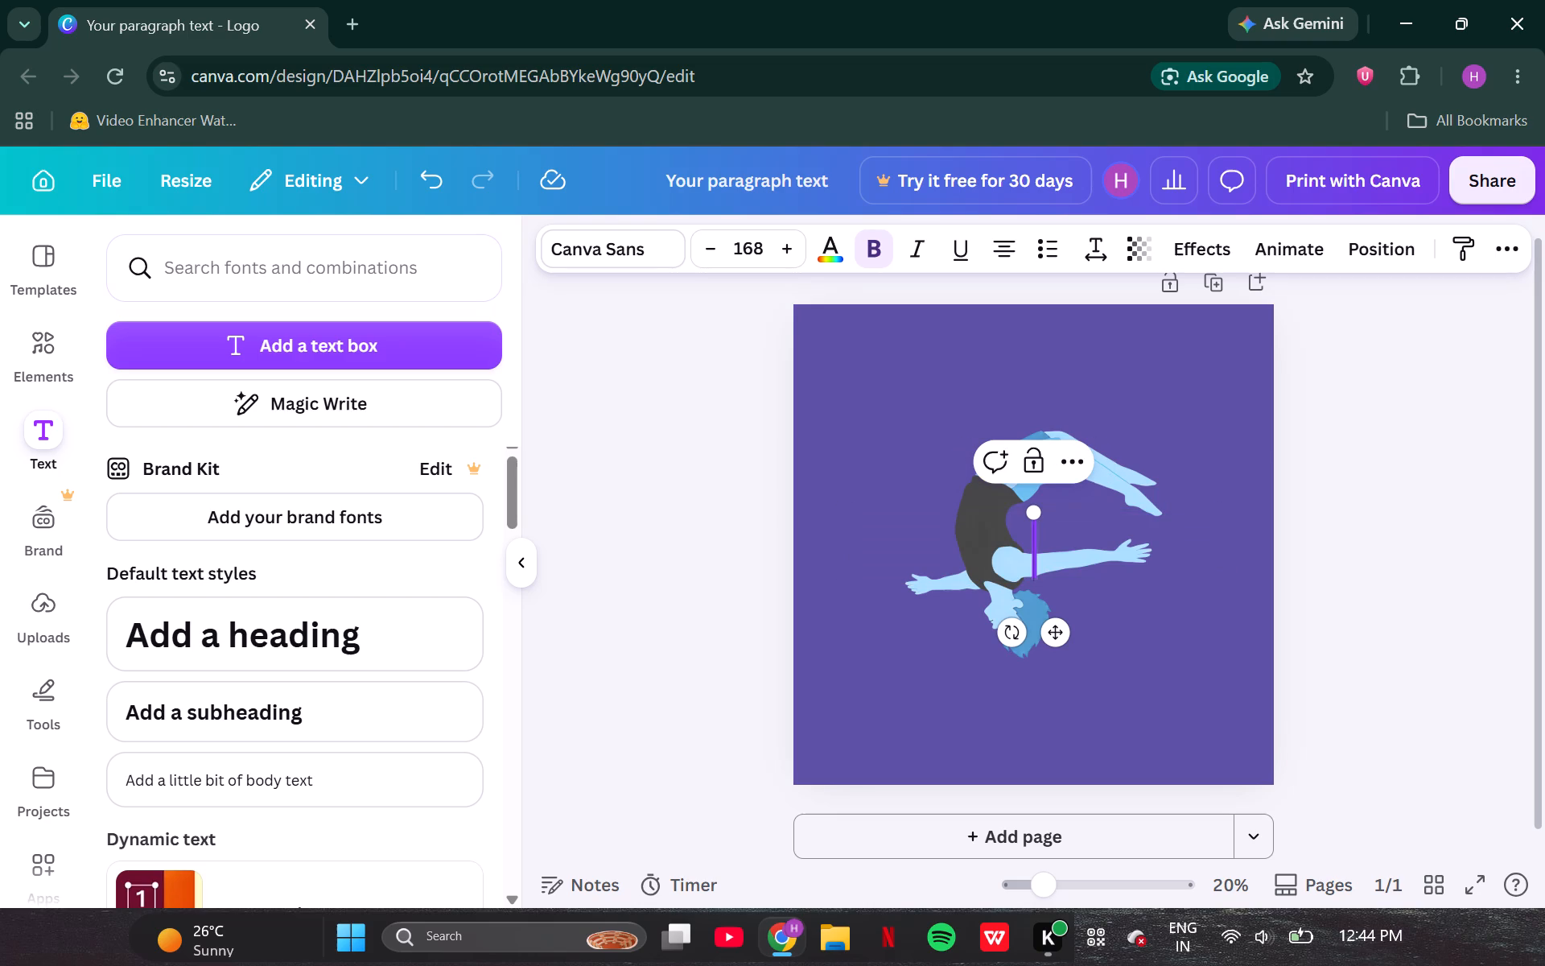
key("shift+u")
key("l")
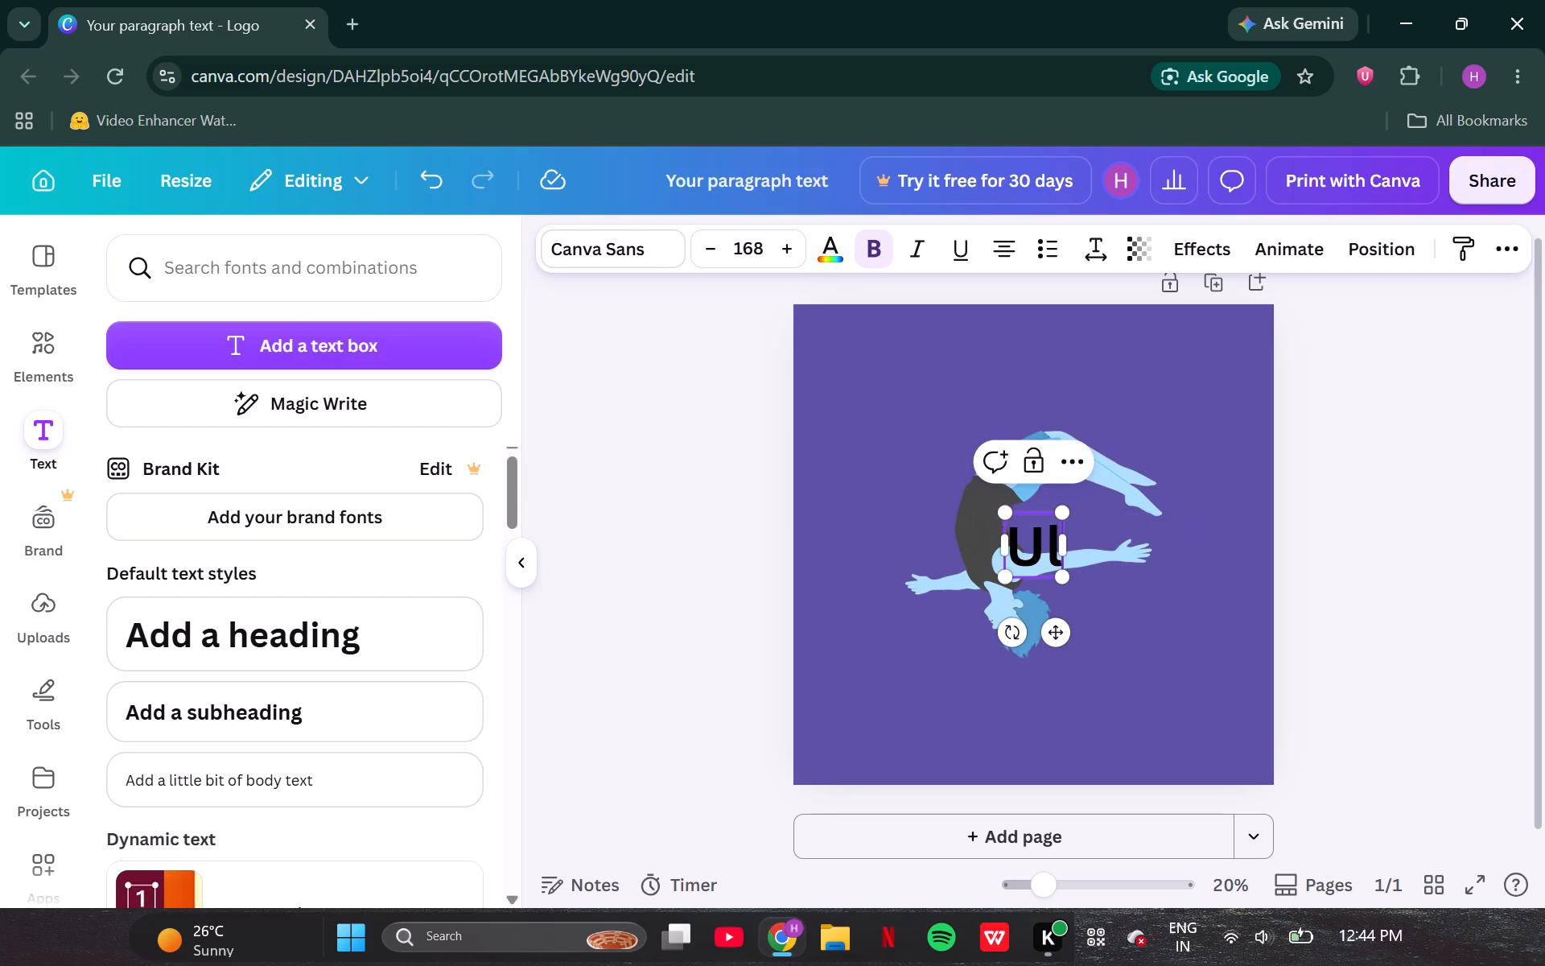
type("timate Parkour")
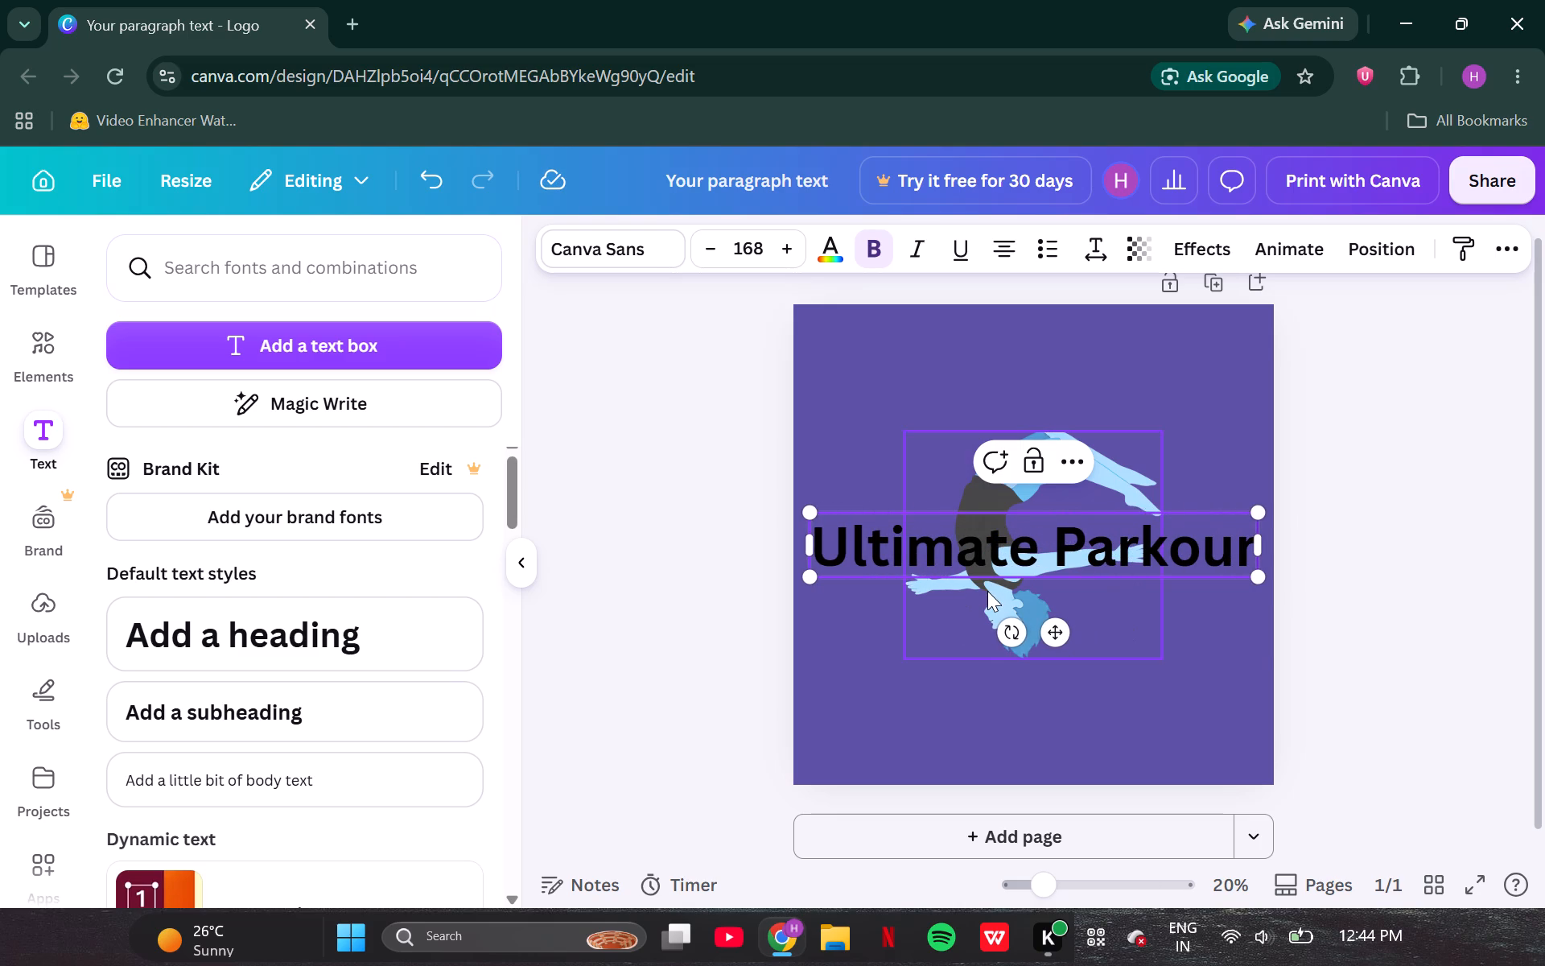
key("Return")
type("Ta")
key("BackSpace")
type("ra")
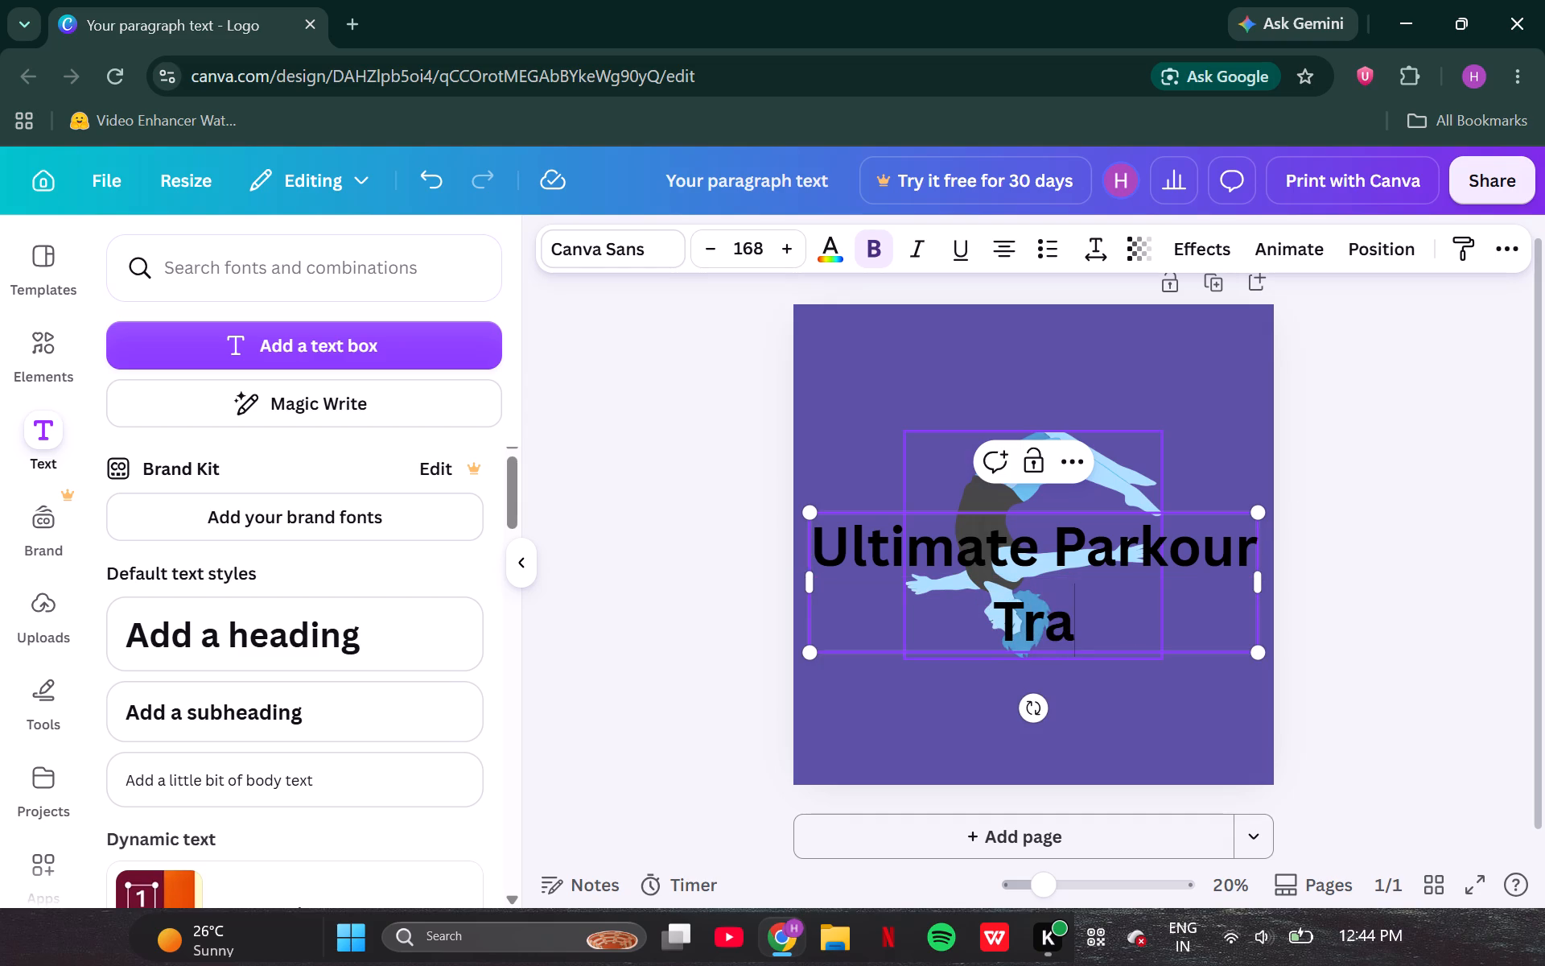
type("ning")
key("space")
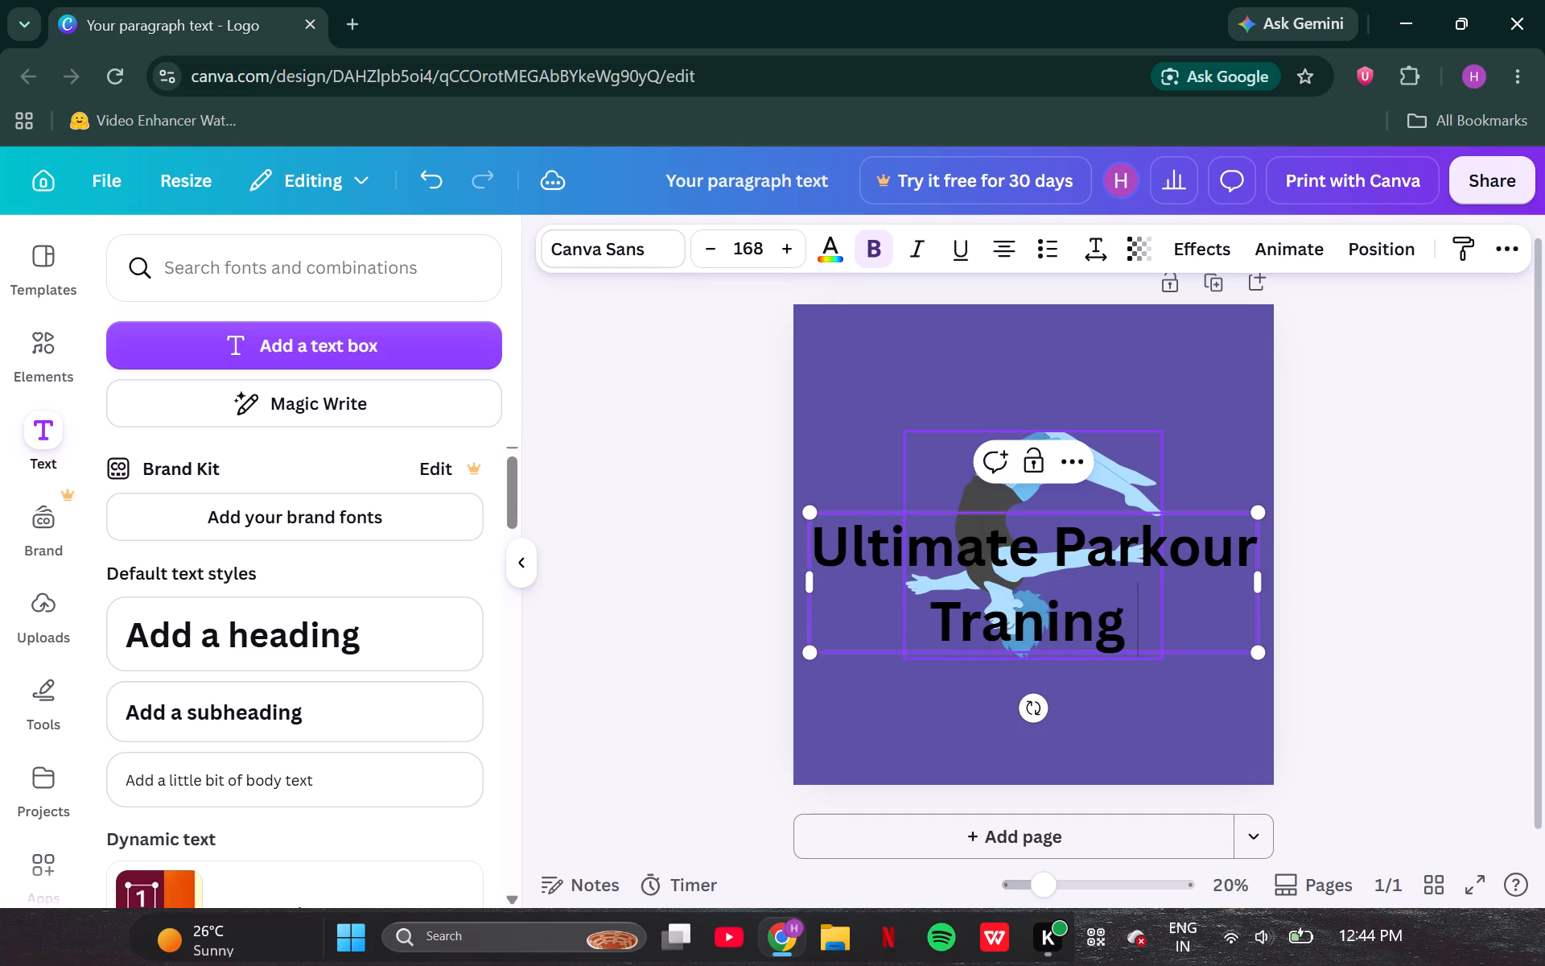
type("Center")
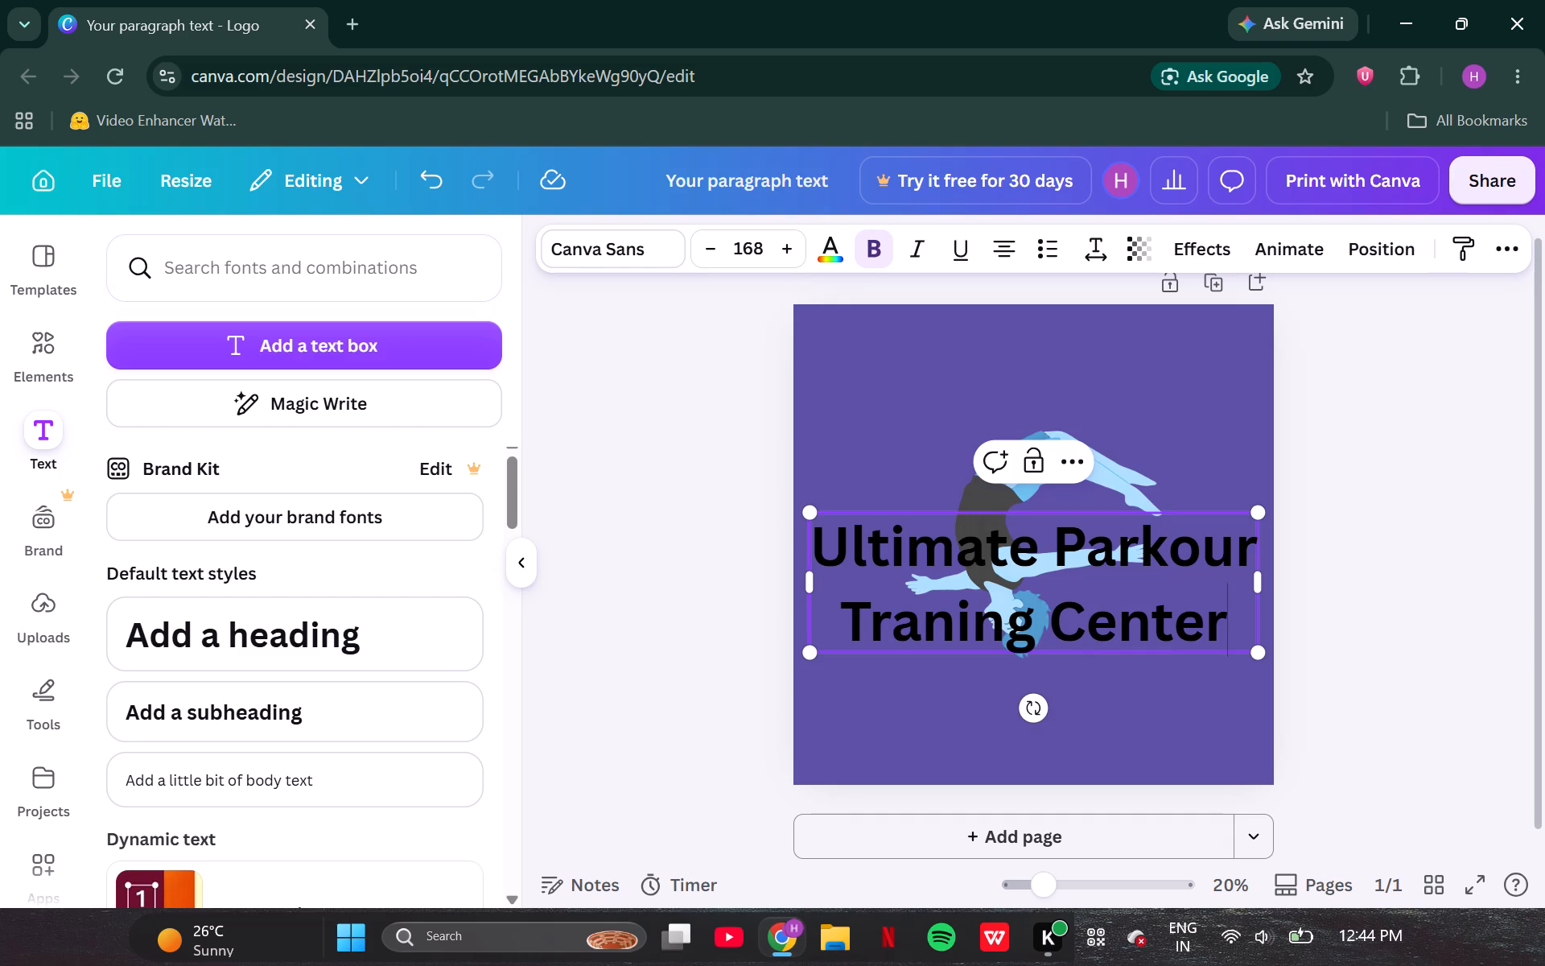
Remove the line break between "Parkour" and "Traning" in the heading.
left_click(843, 617)
key("BackSpace")
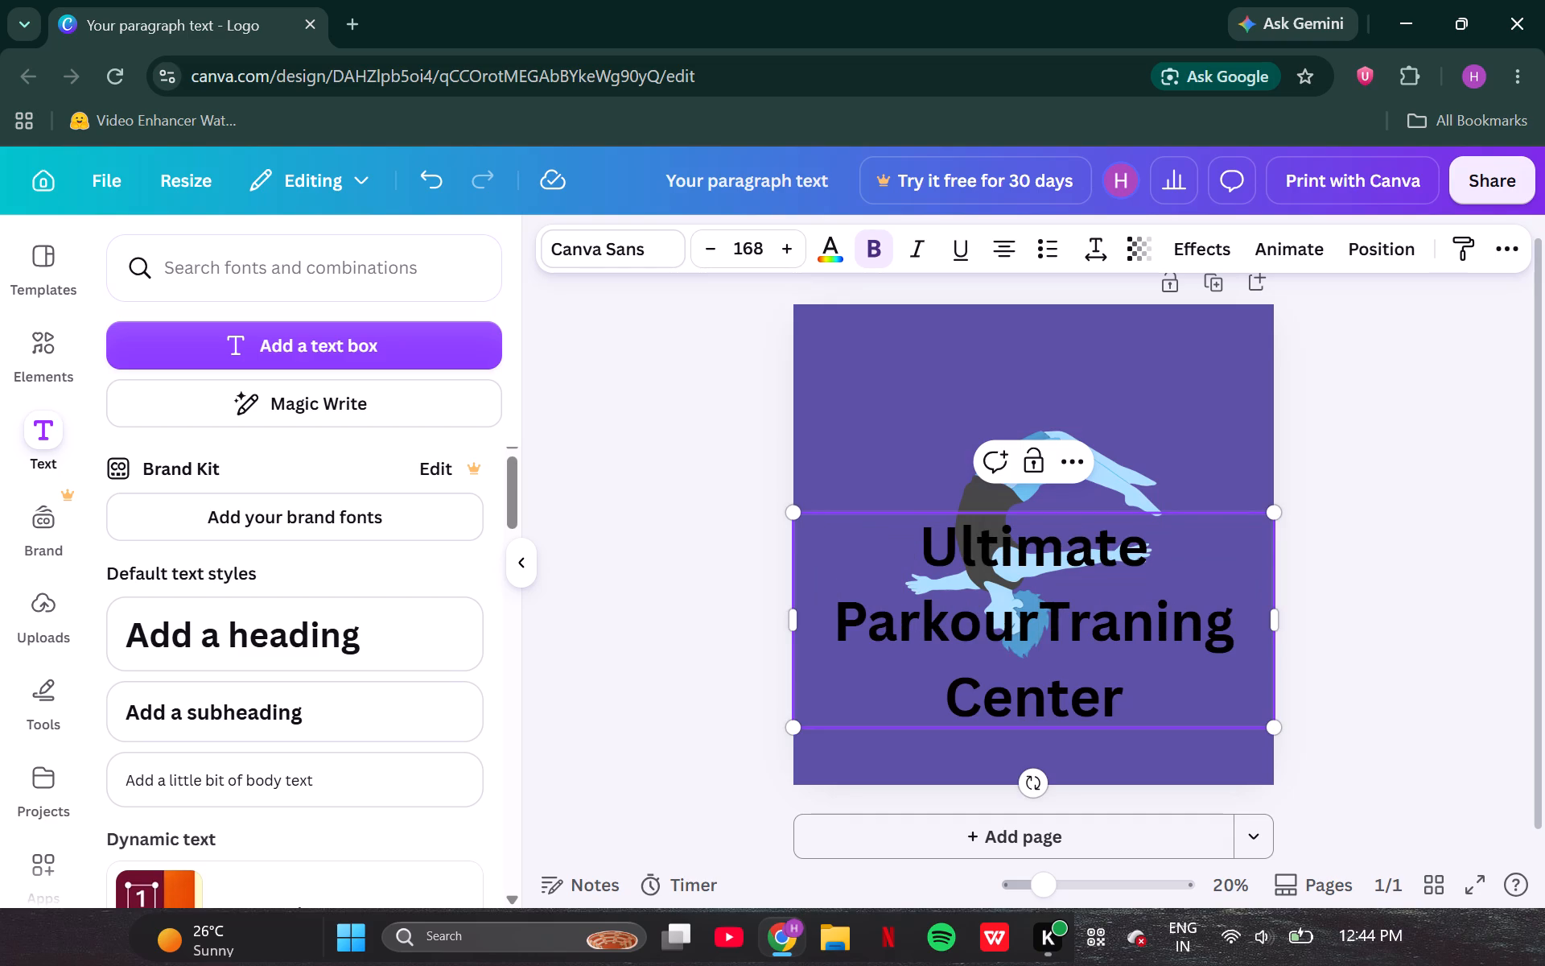
Move the heading text up to the top edge of the purple page.
left_click_drag(1090, 642, 1171, 667)
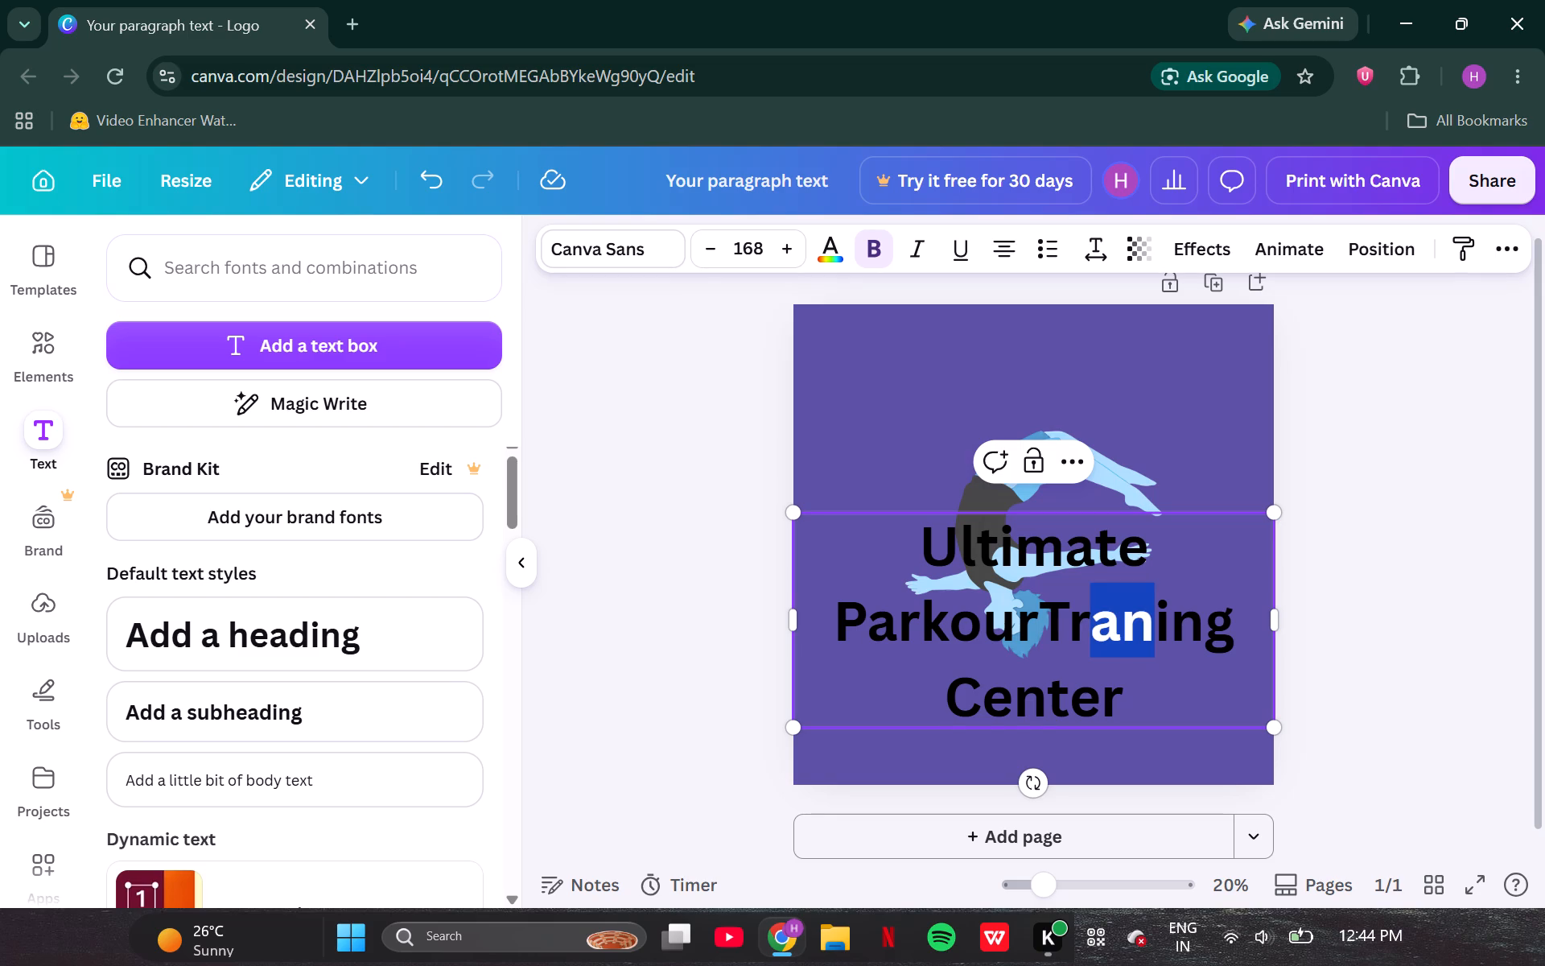
left_click_drag(1171, 667, 1172, 675)
double_click(1339, 581)
left_click_drag(1119, 619, 1127, 406)
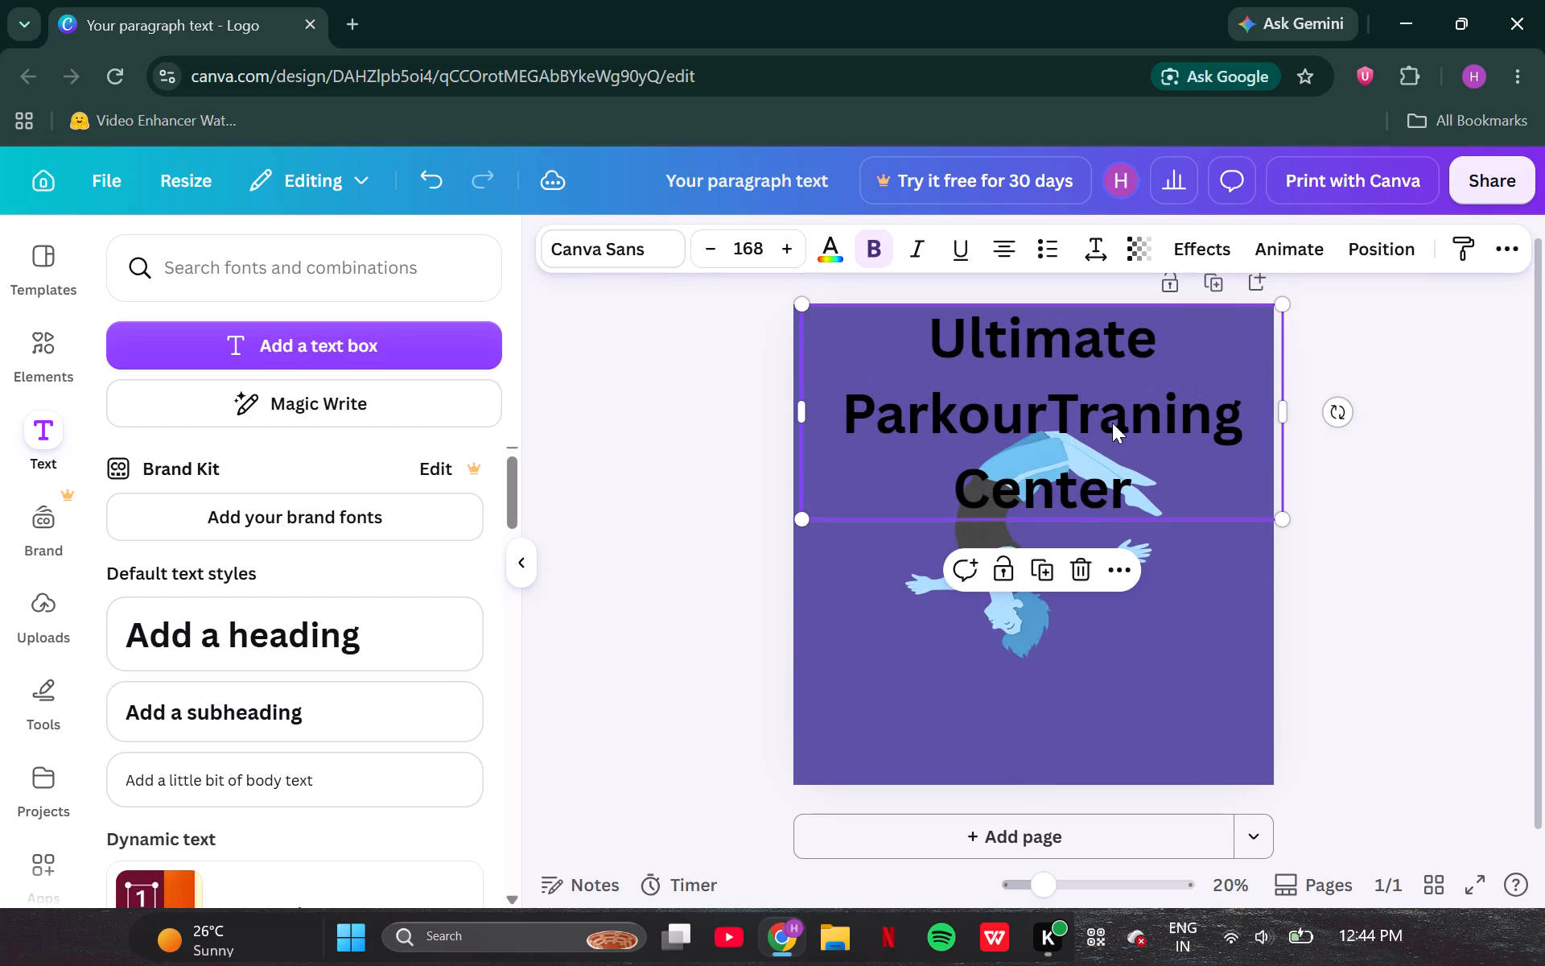
Apply the Glow effect to the heading with an intensity of 96.
left_click(1219, 239)
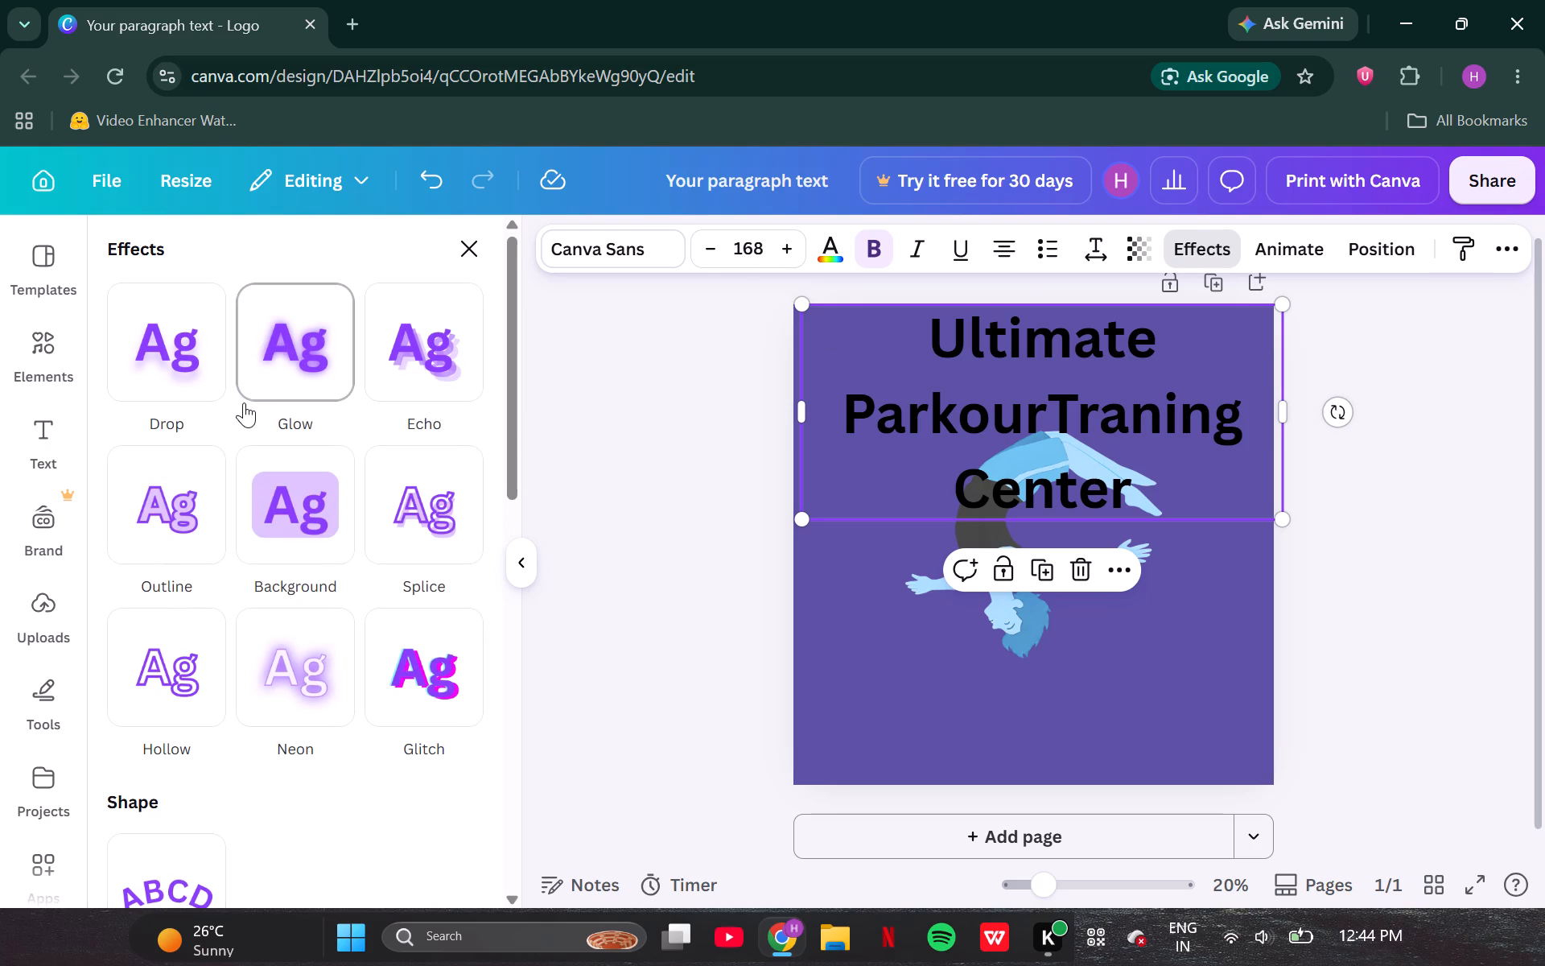
left_click(244, 393)
left_click(206, 368)
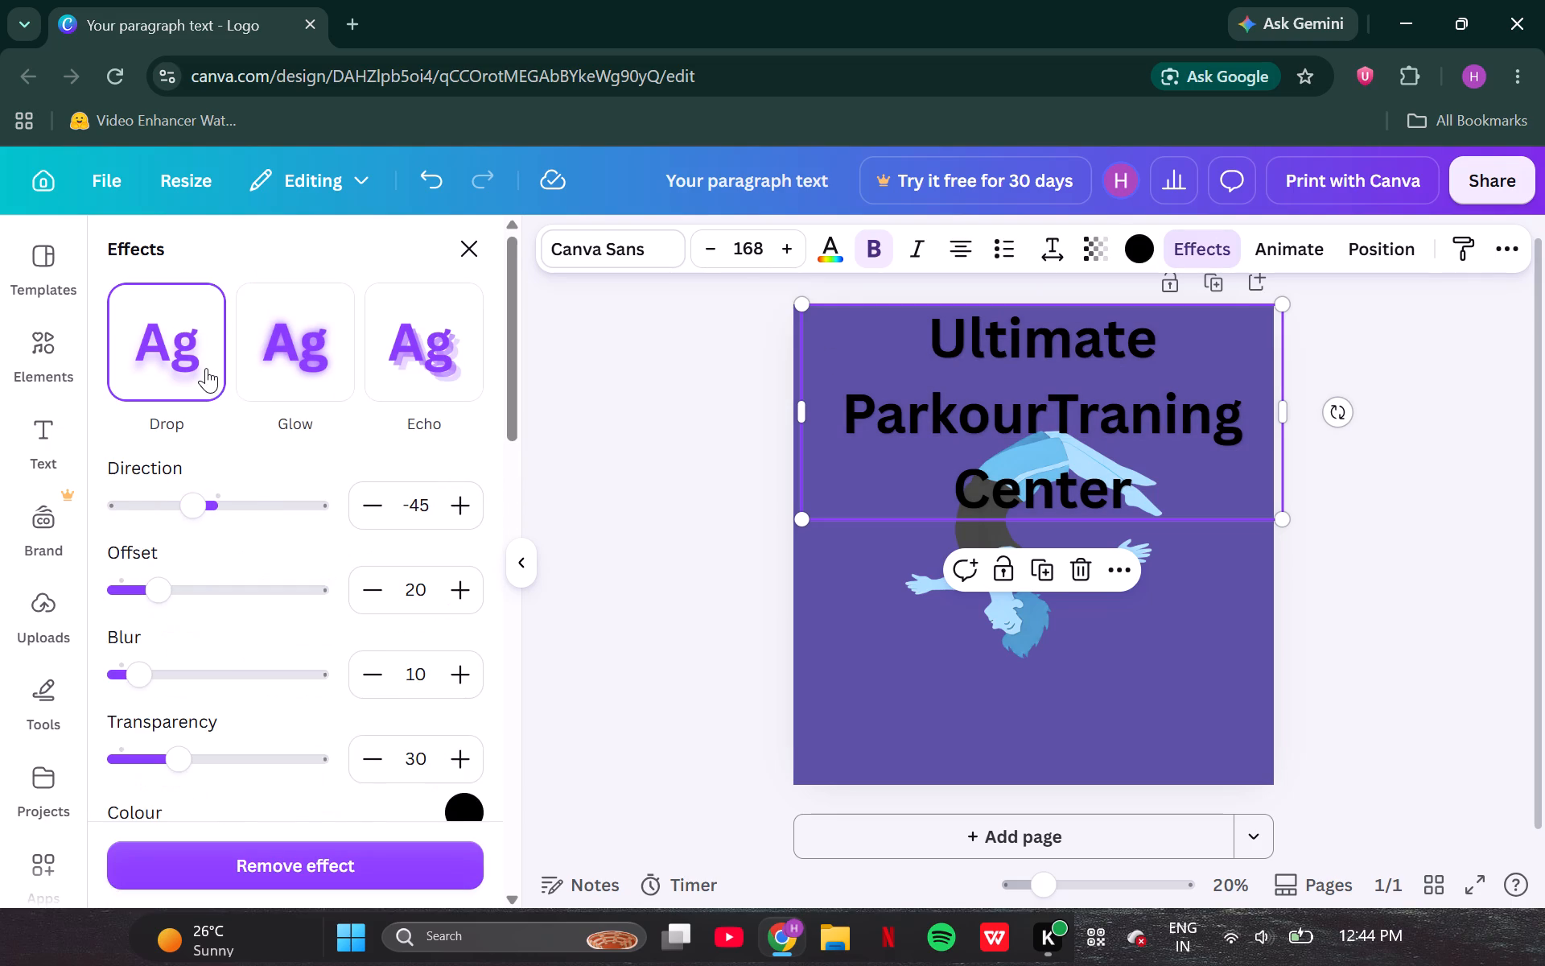
left_click(286, 366)
left_click_drag(204, 502, 240, 503)
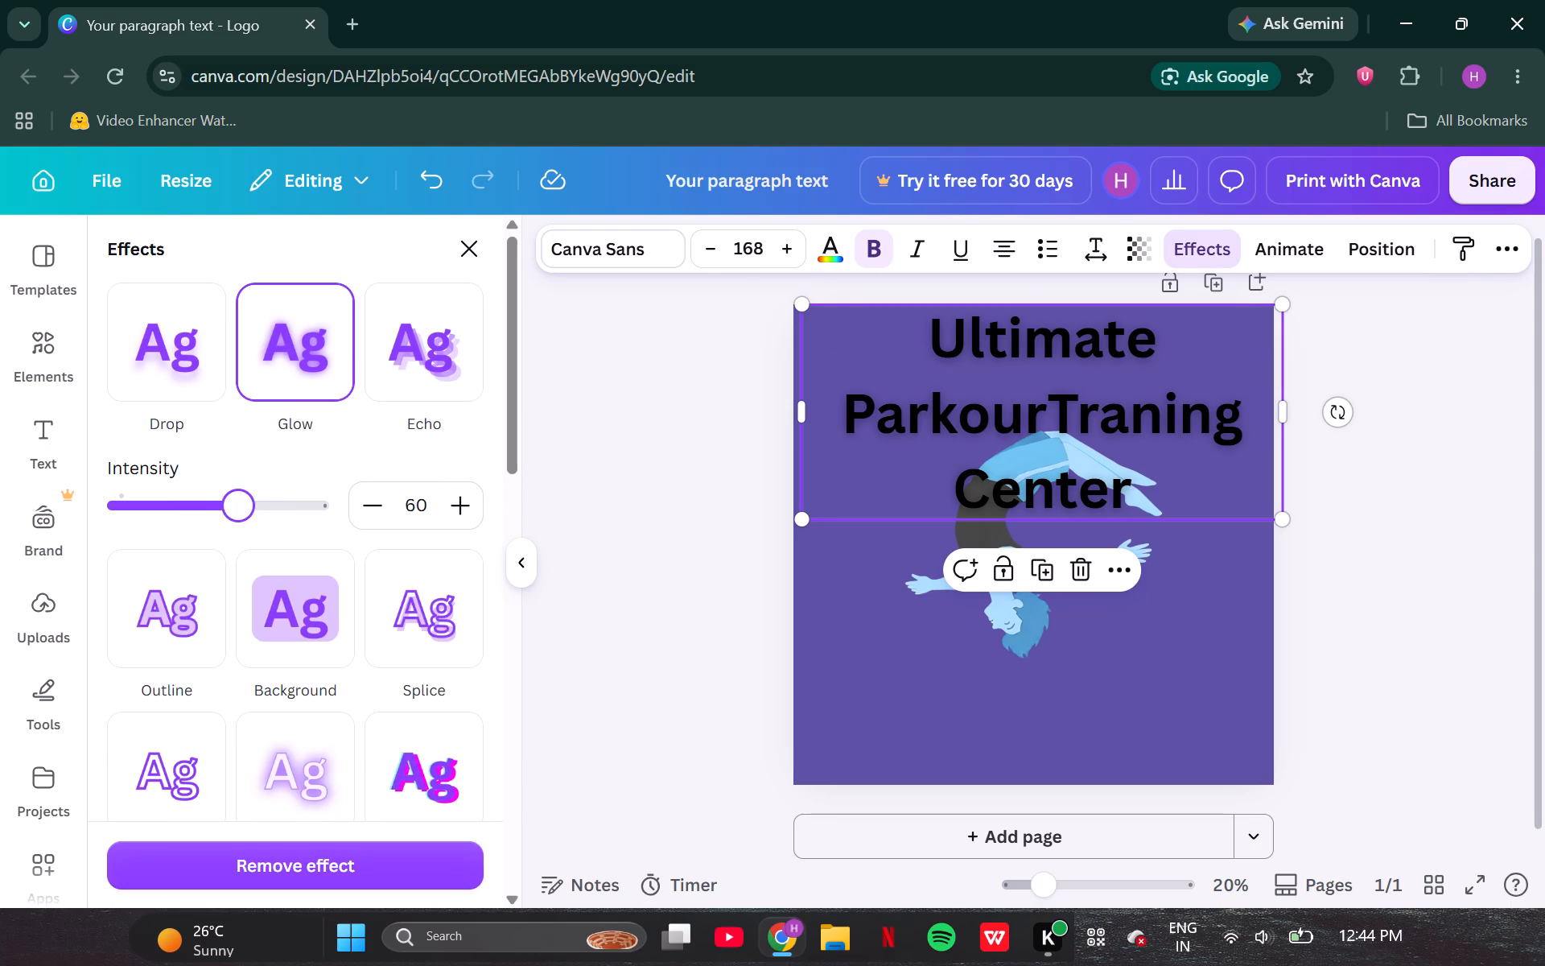
left_click_drag(240, 503, 325, 501)
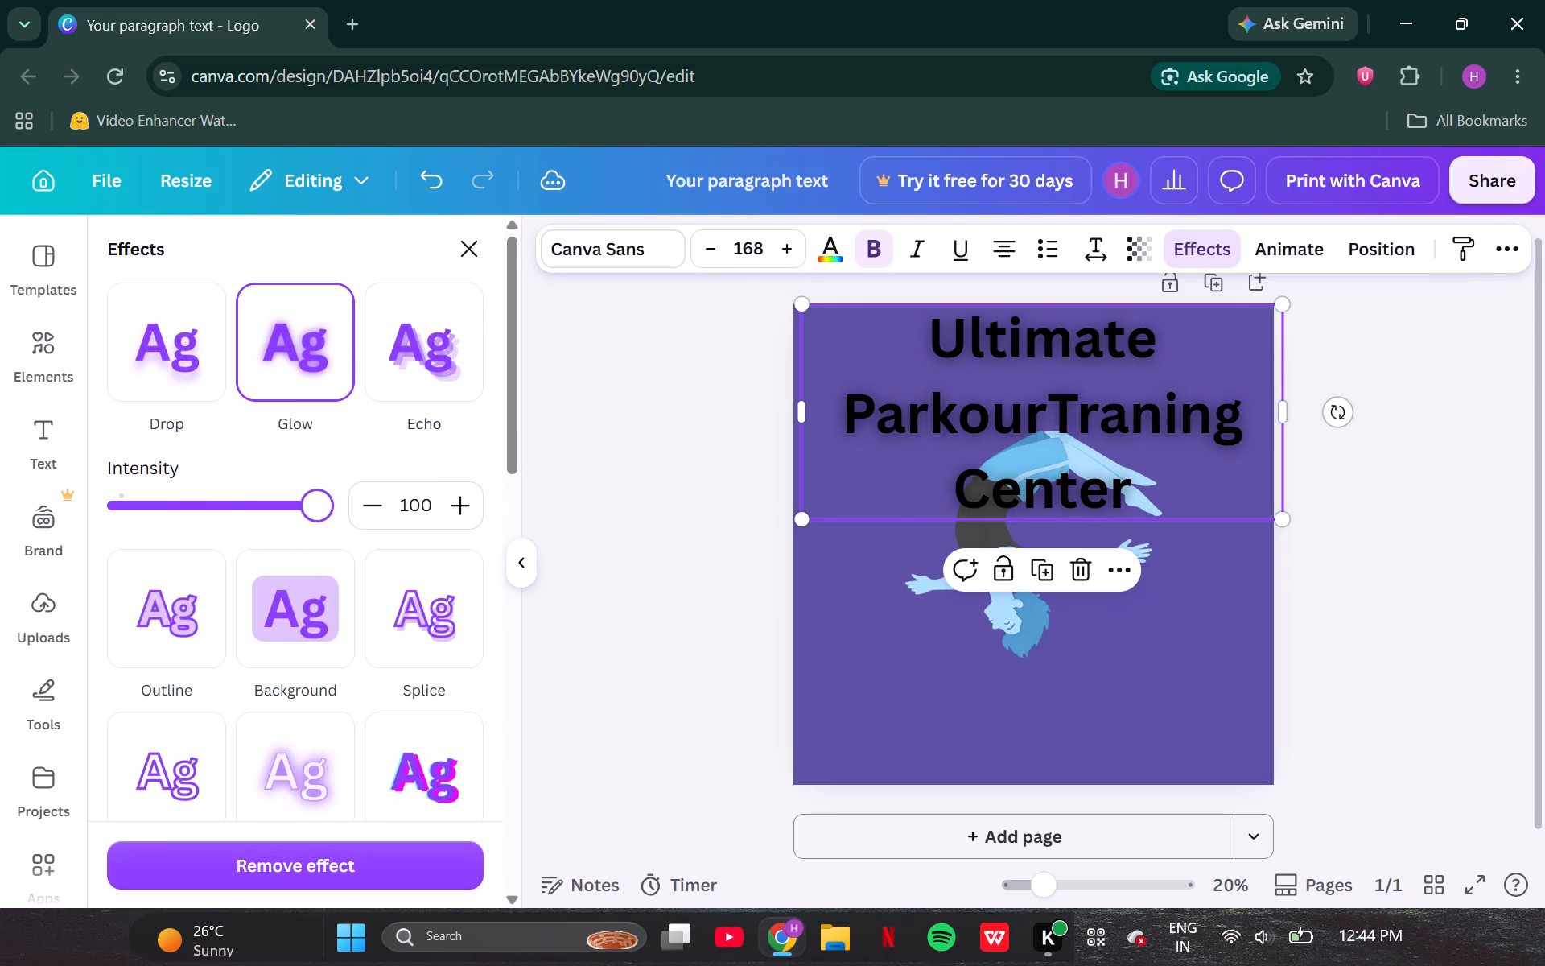
left_click_drag(325, 501, 311, 503)
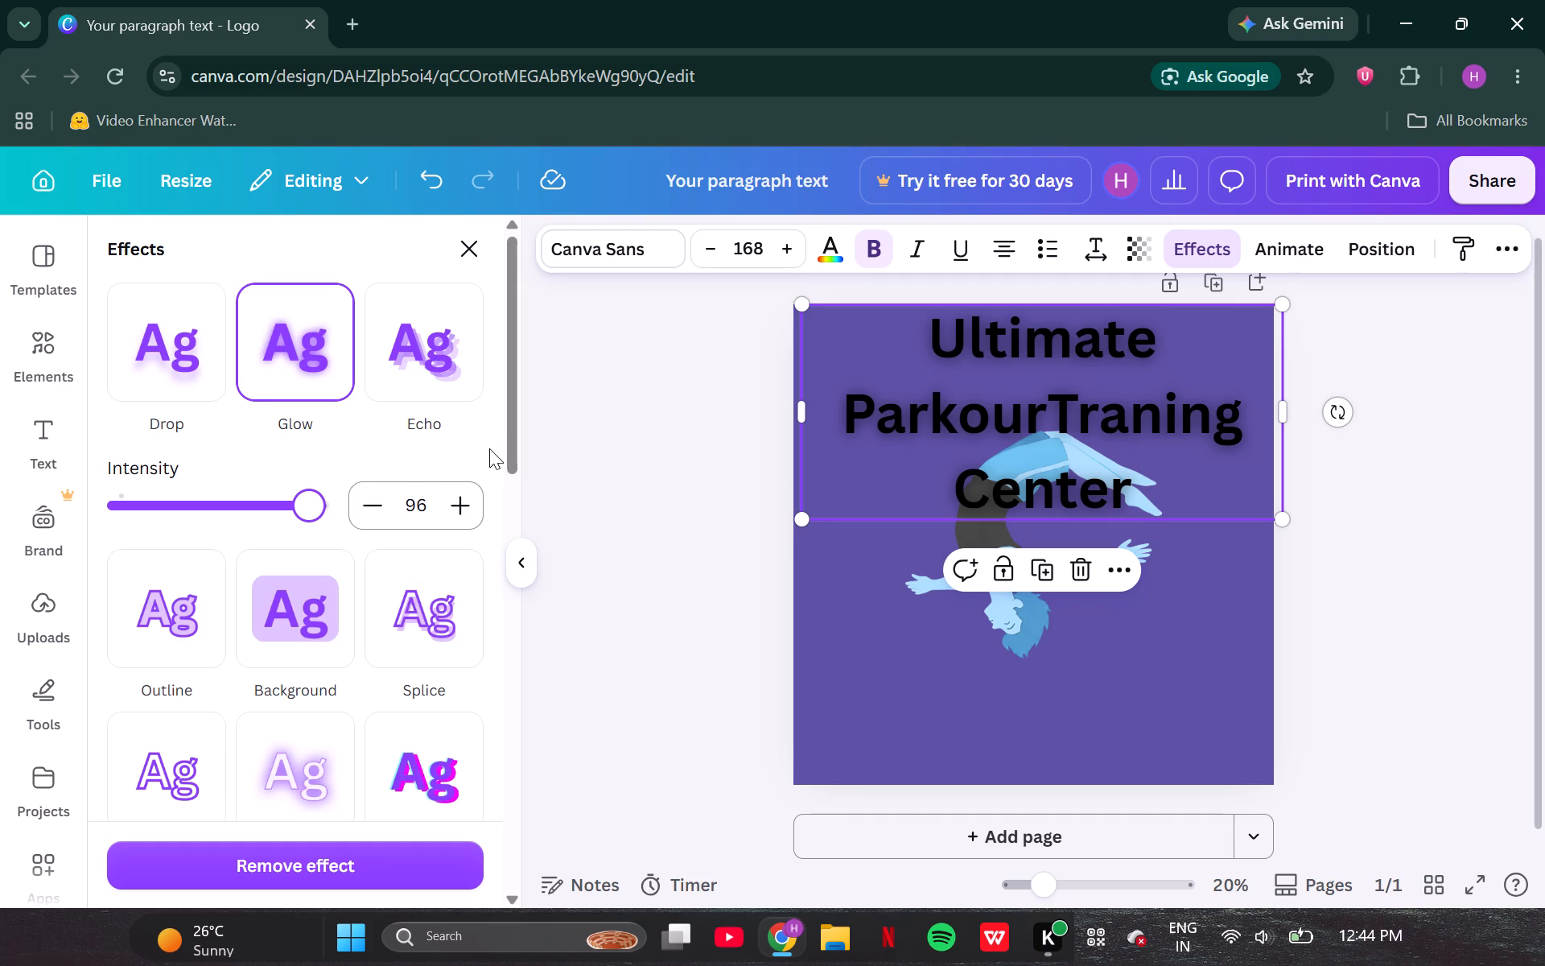
Apply the Curve shape effect to the heading text.
scroll(361, 500, "down", 6)
scroll(361, 500, "right", 1)
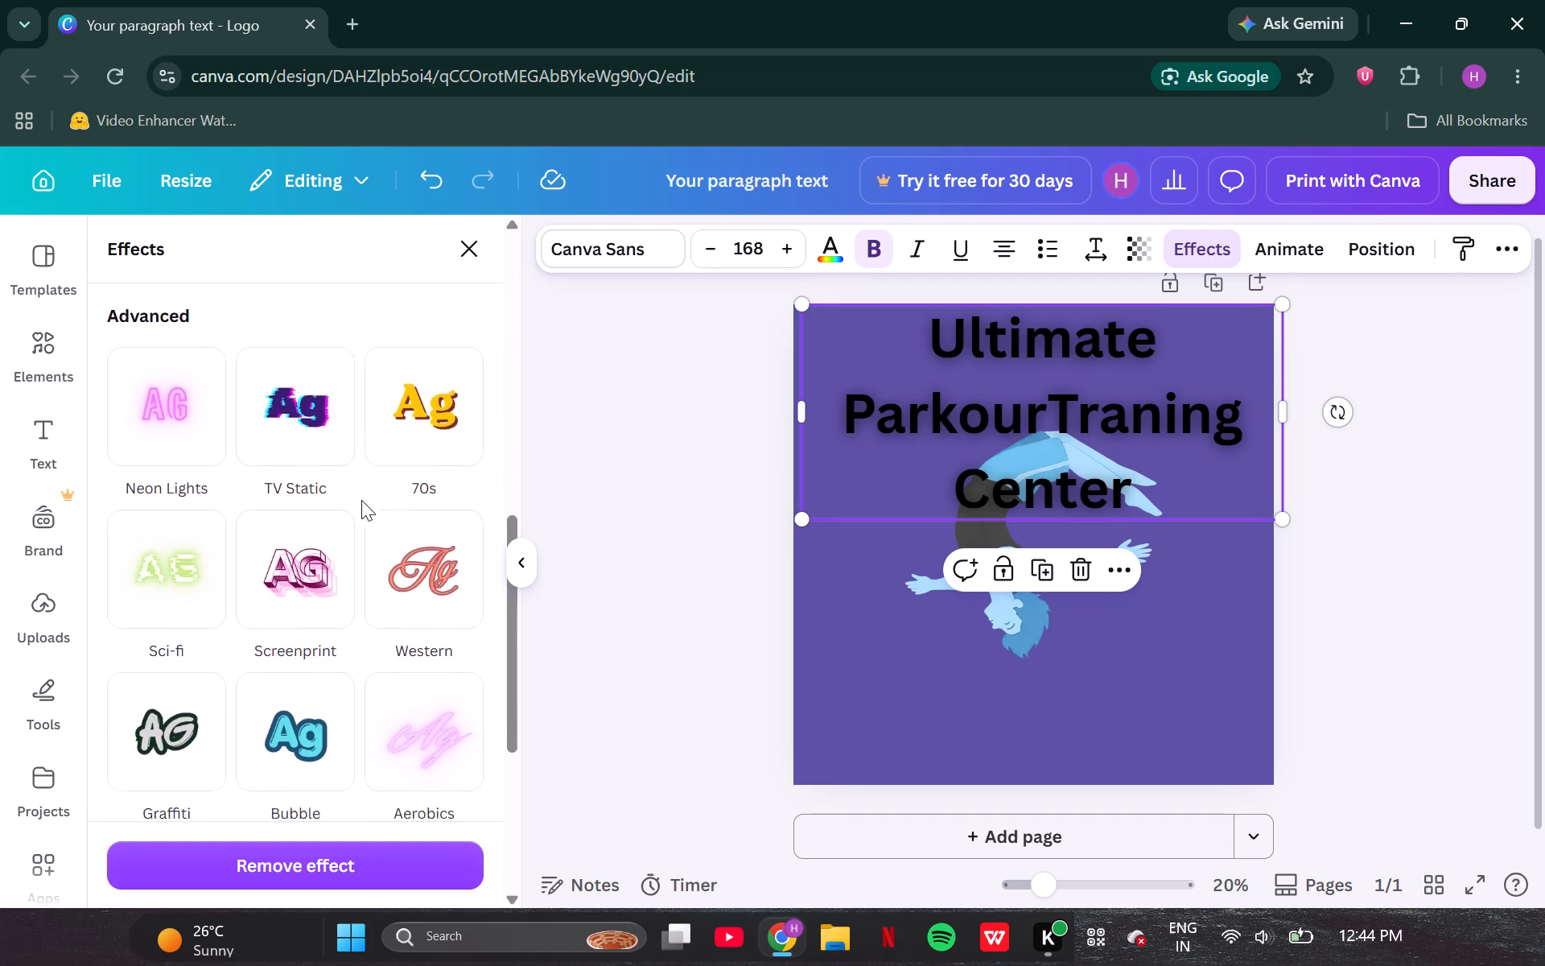
scroll(361, 500, "right", 1)
left_click(215, 465)
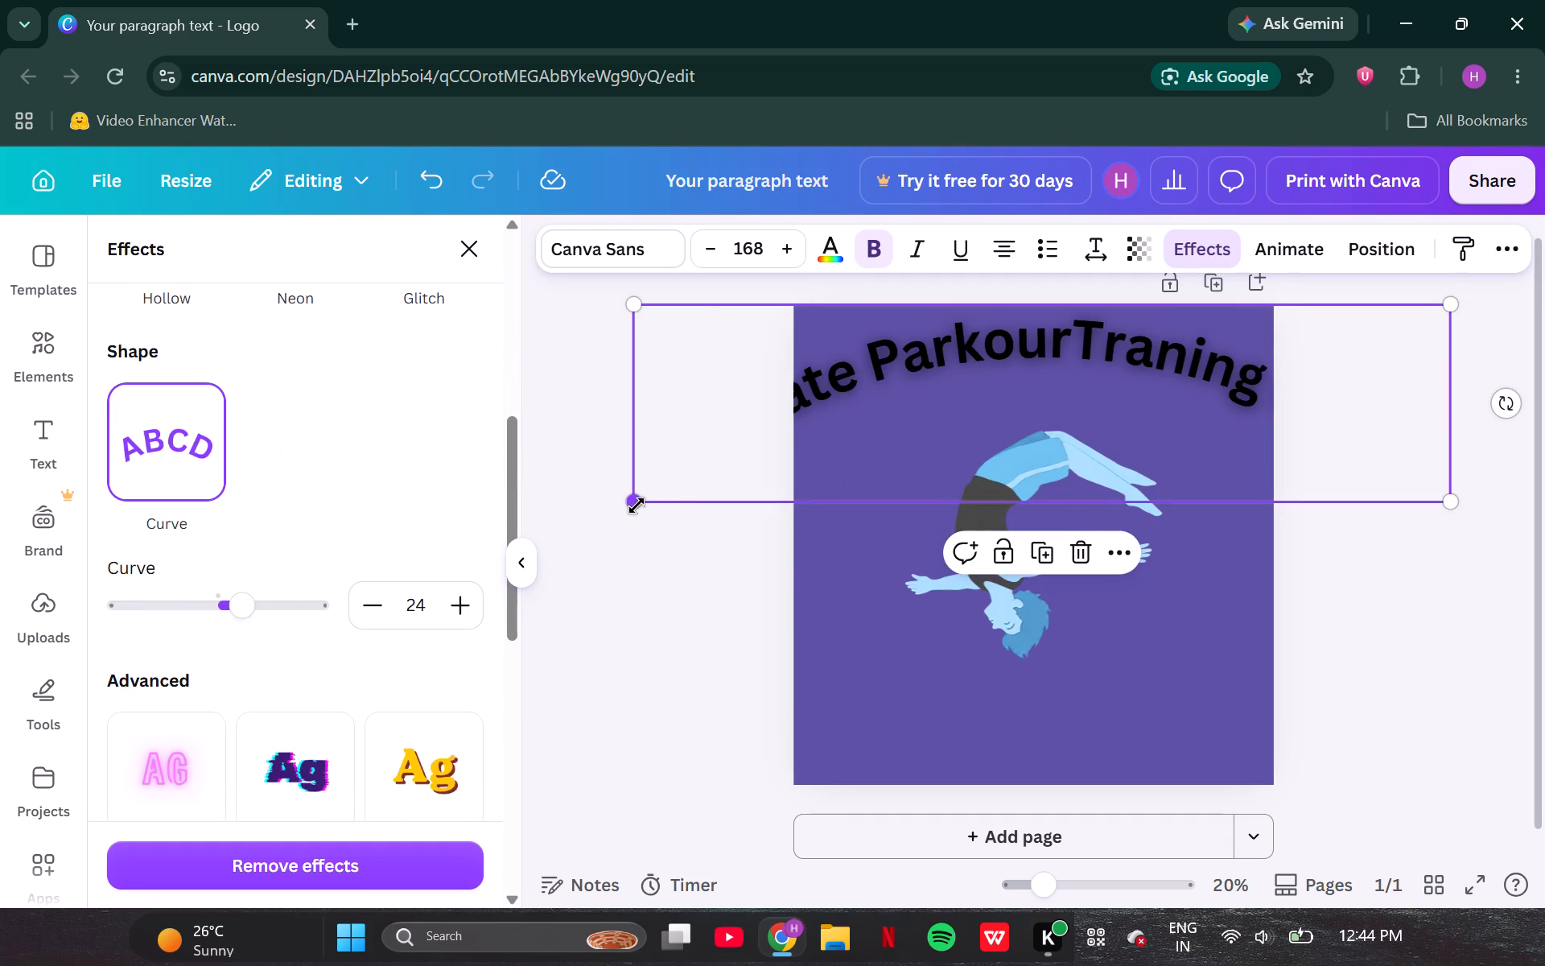
Shrink the curved heading to font size 86.7 and centre it above the figure, fully inside the page.
left_click_drag(637, 506, 867, 431)
left_click_drag(1051, 335, 970, 360)
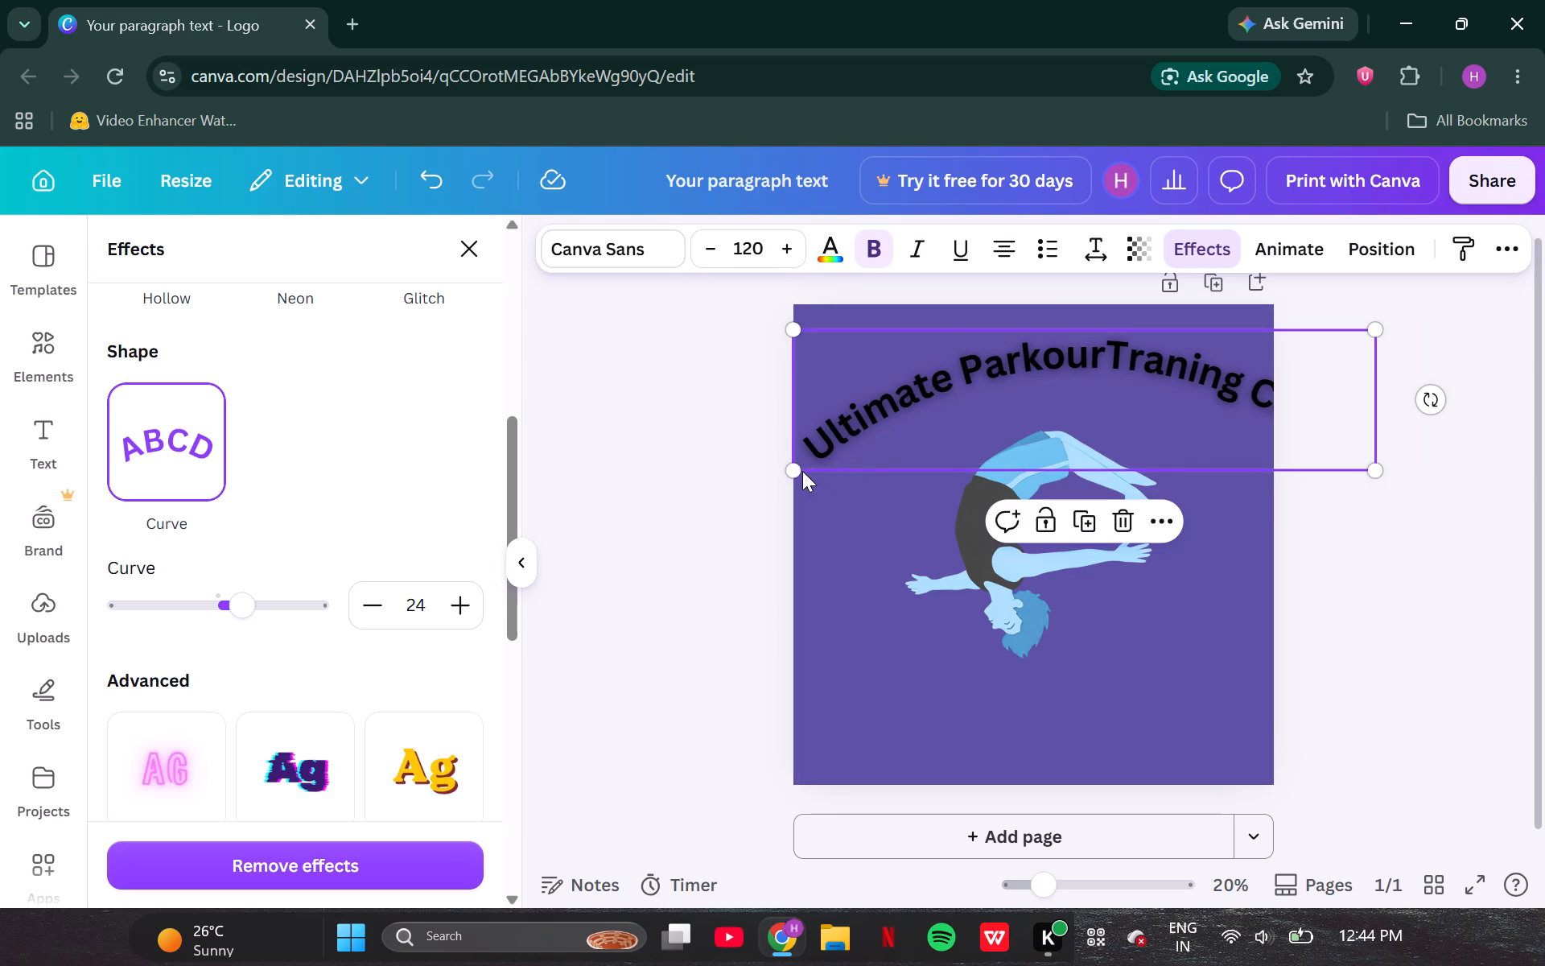
left_click_drag(797, 469, 947, 386)
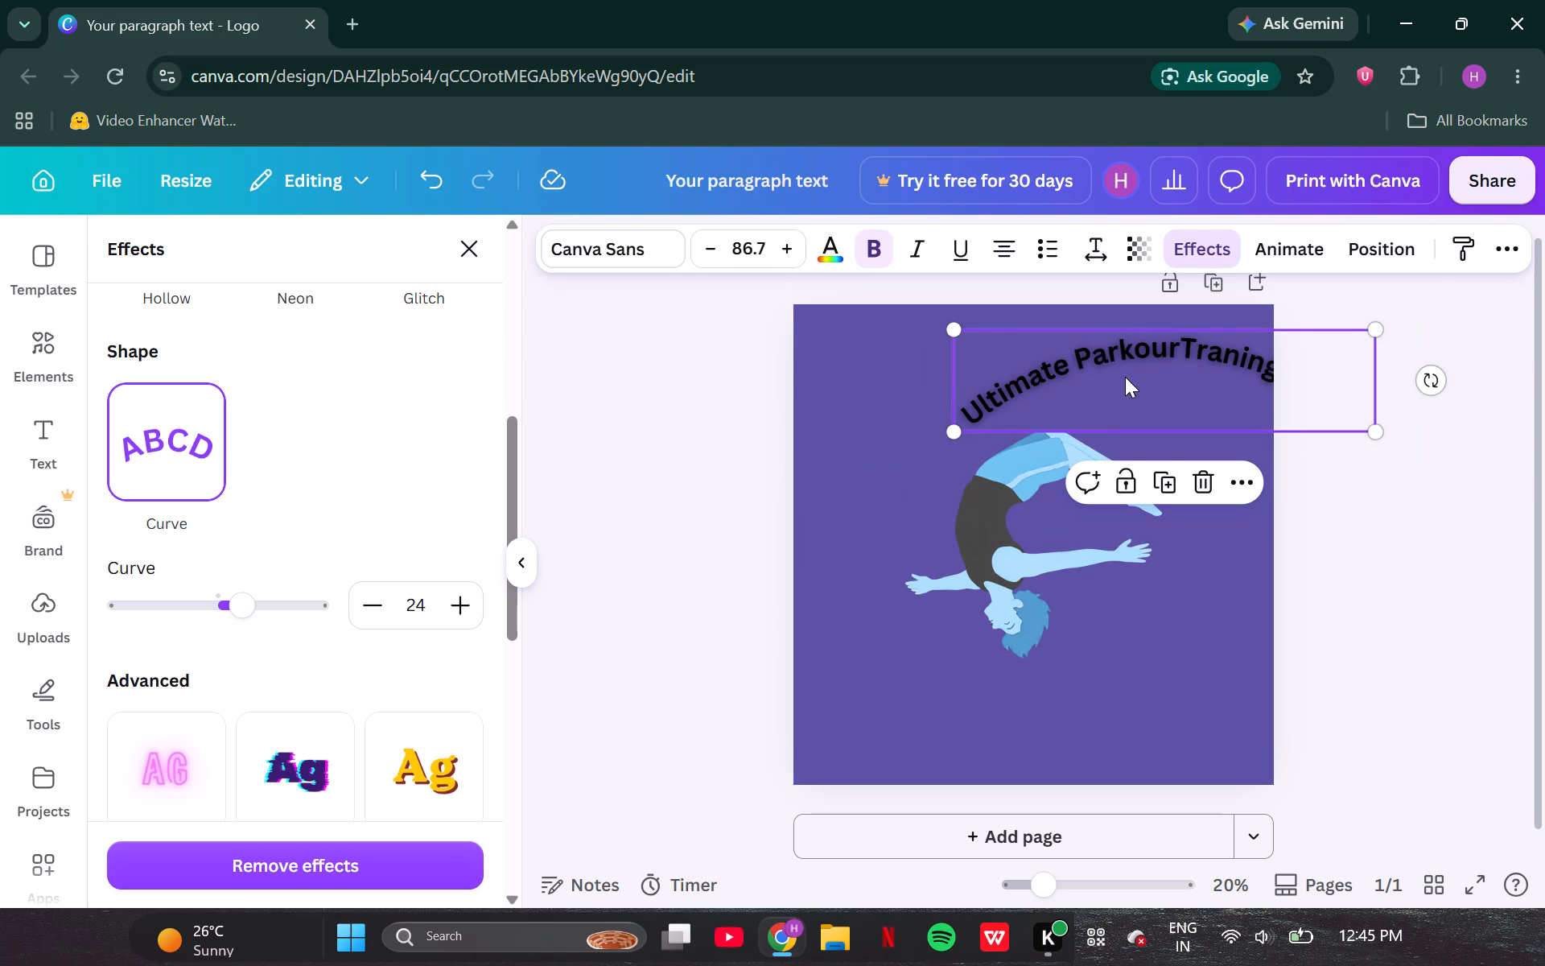
left_click_drag(1139, 378, 1007, 365)
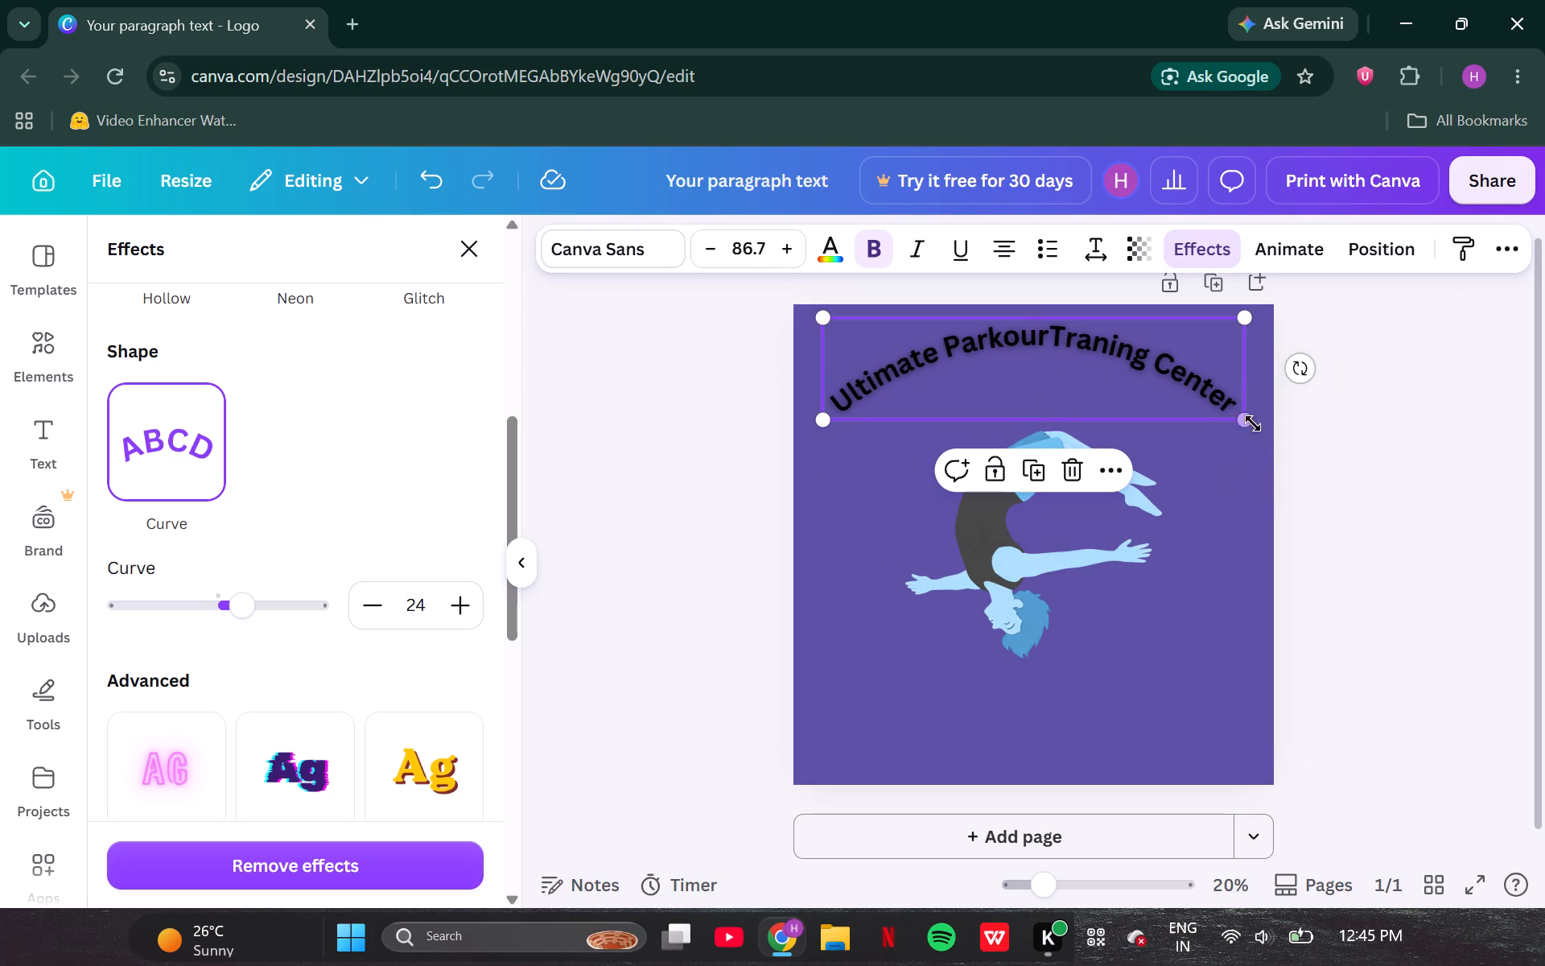
Reduce the heading's curve amount to 22 and deselect it.
left_click_drag(250, 610, 244, 610)
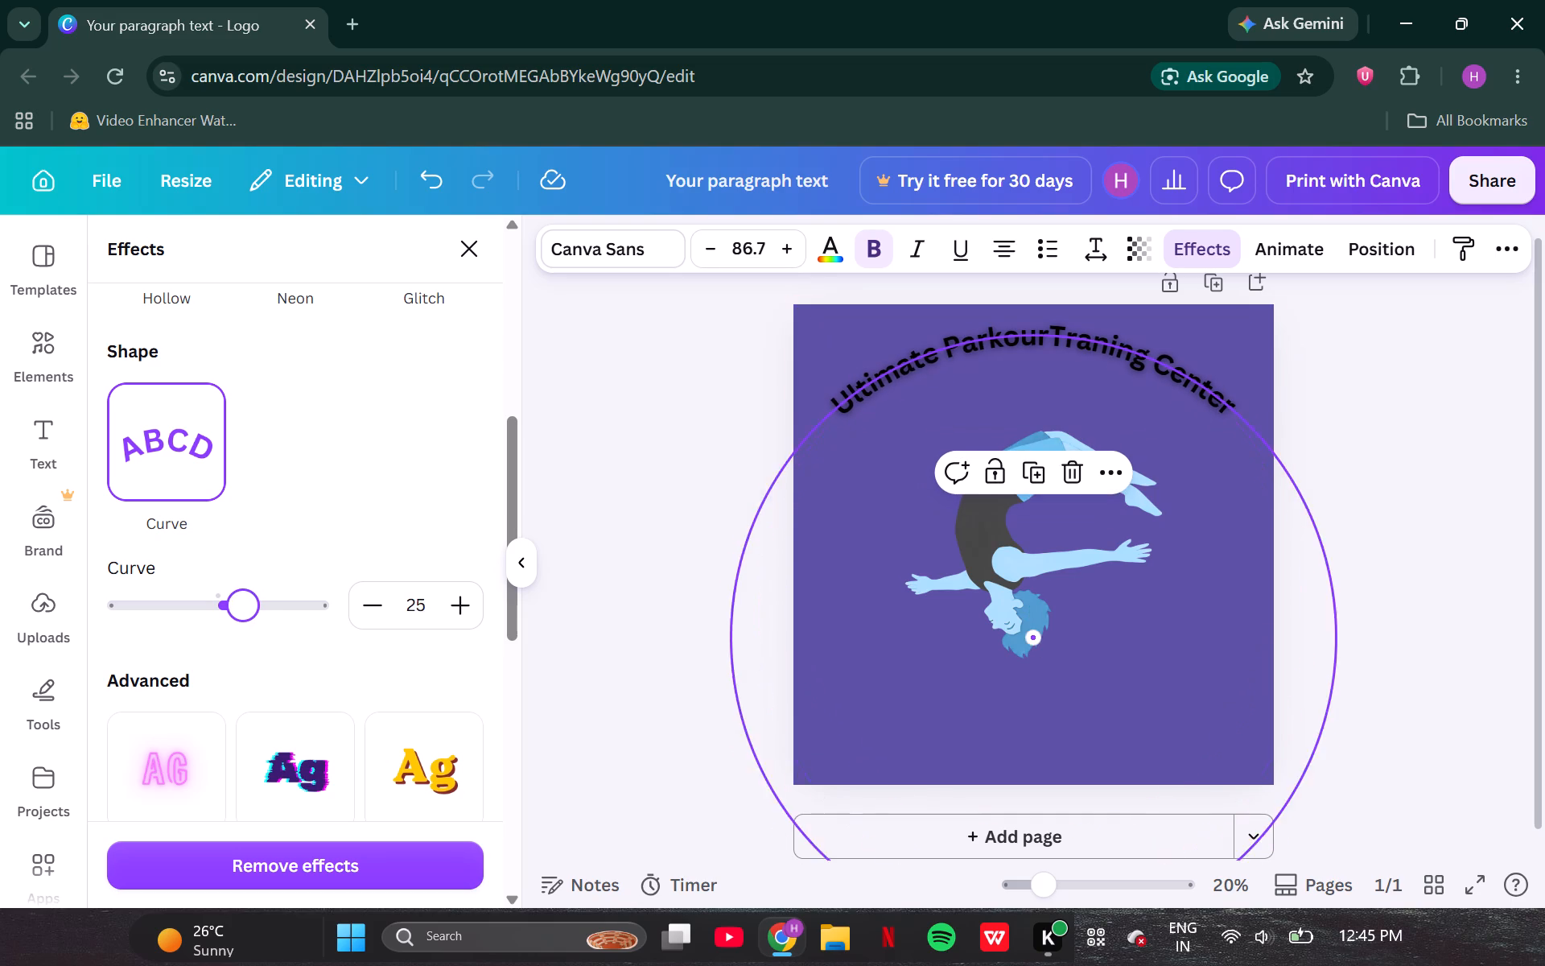
left_click_drag(244, 610, 241, 611)
left_click(624, 509)
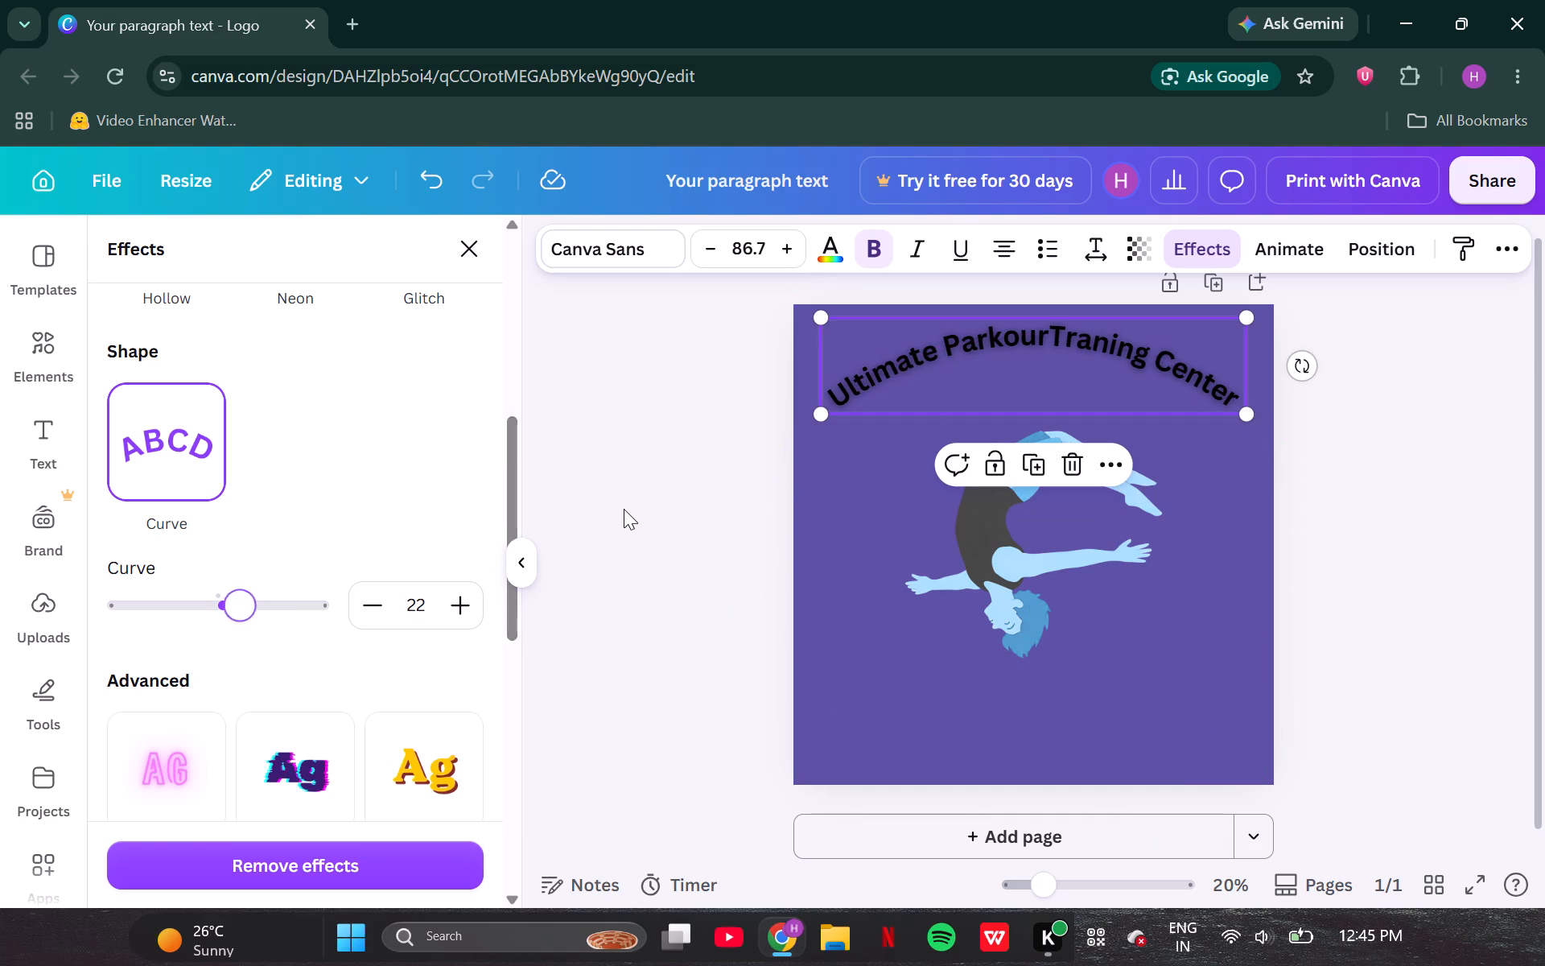
left_click(624, 509)
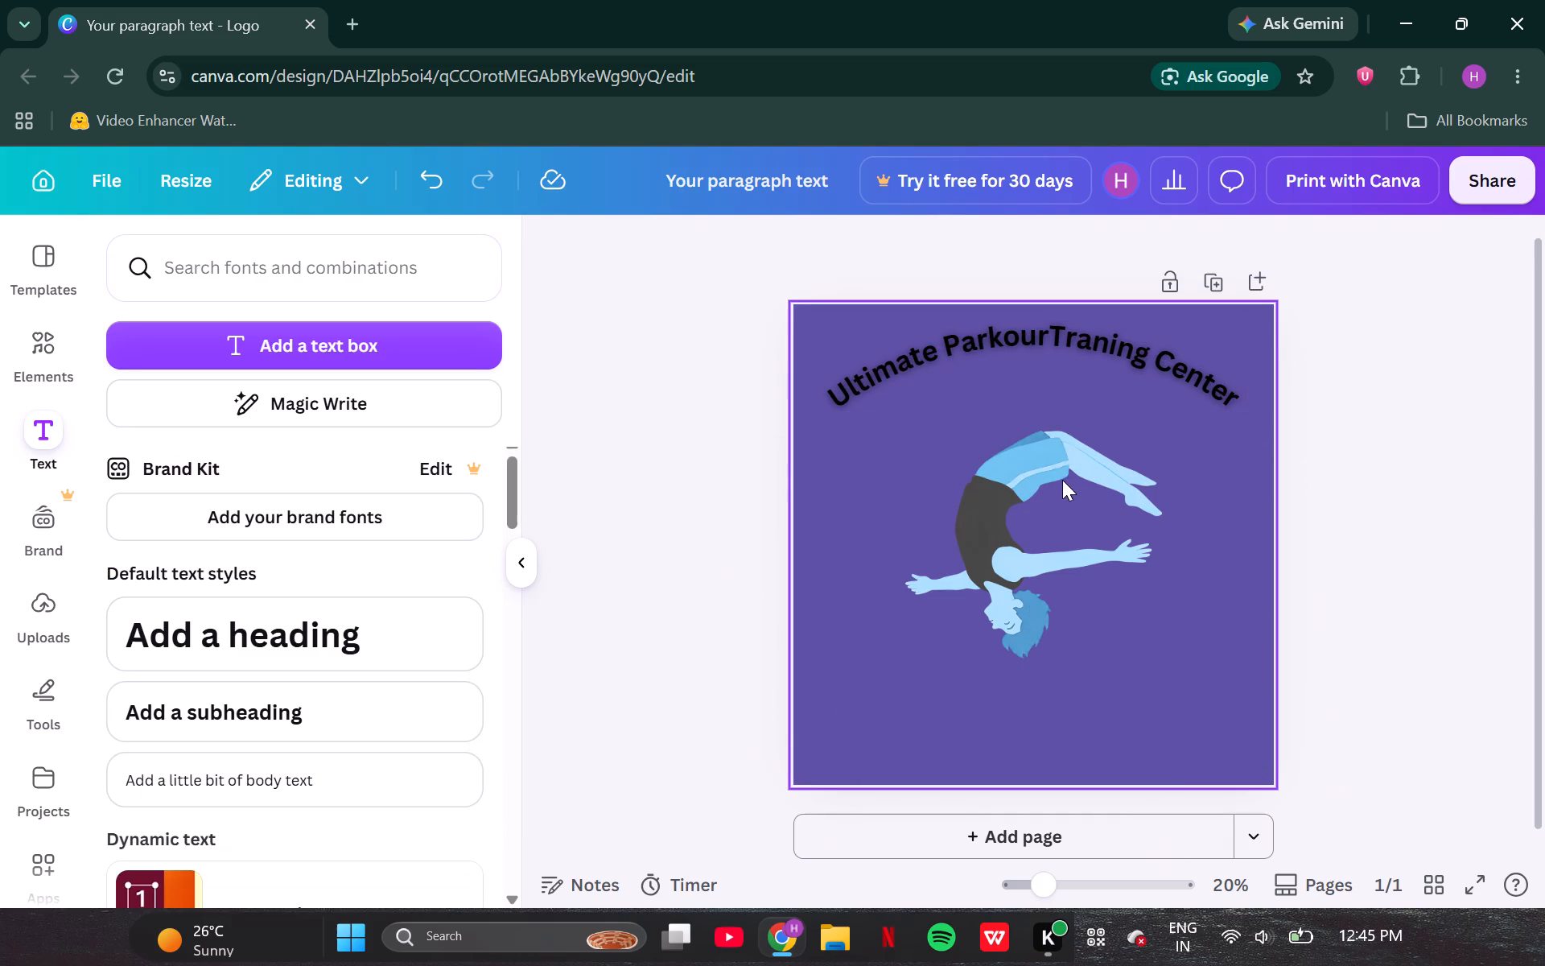
Move the backflipping figure slightly up towards the curved heading.
left_click_drag(1061, 480, 1063, 472)
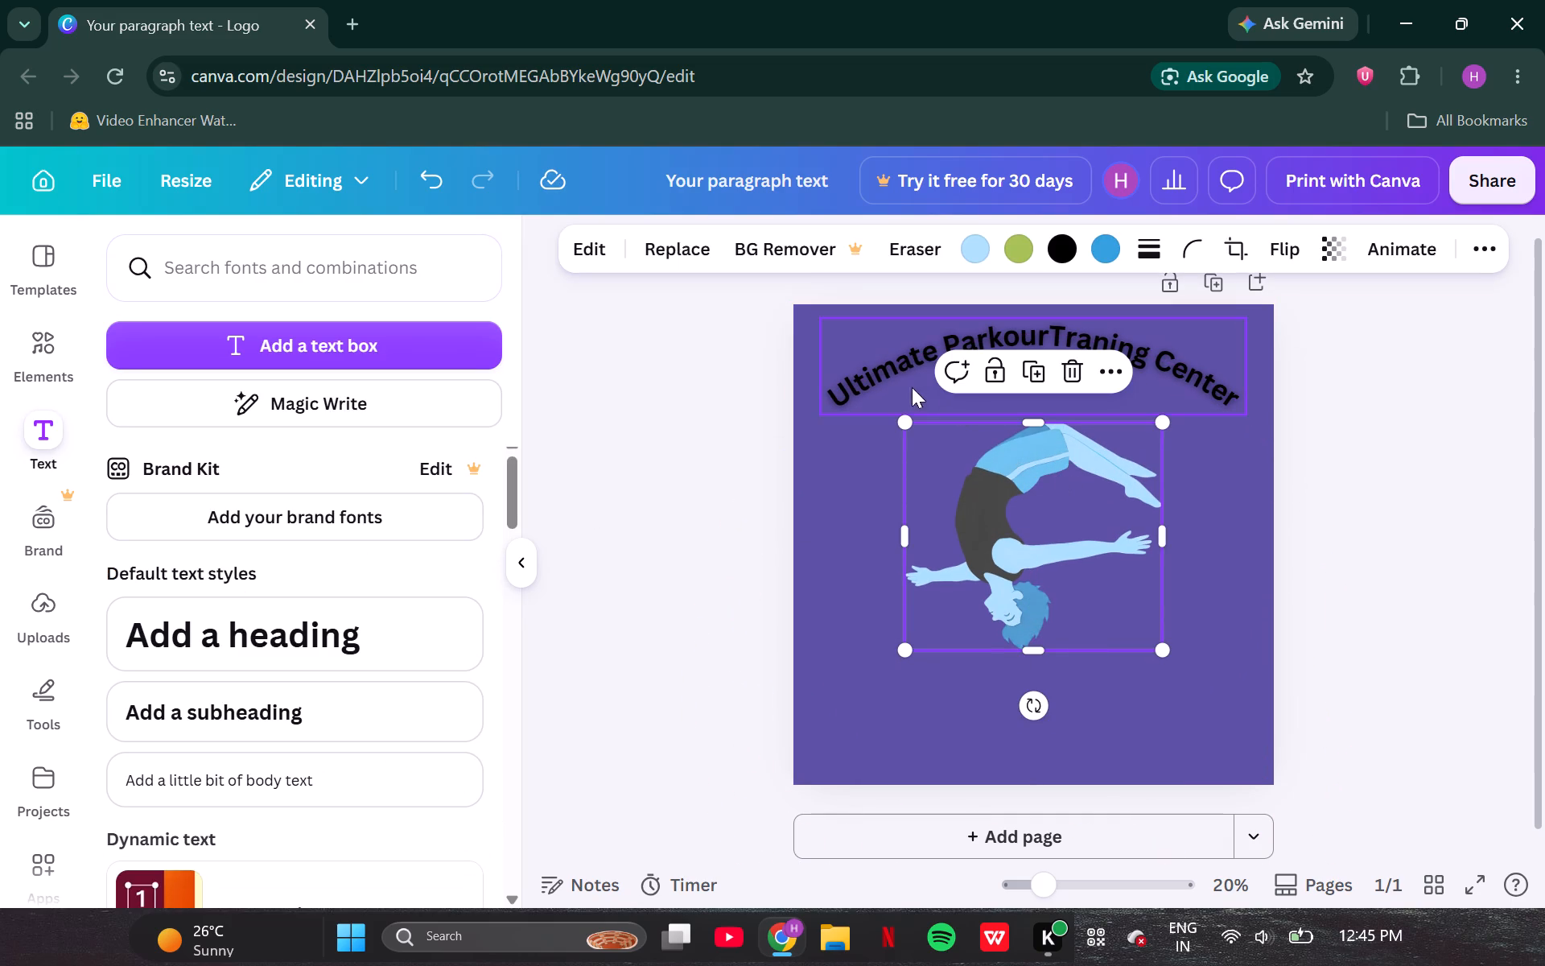
Recolour the curved heading text from black to the custom crimson #B50B43.
left_click(884, 369)
left_click(826, 247)
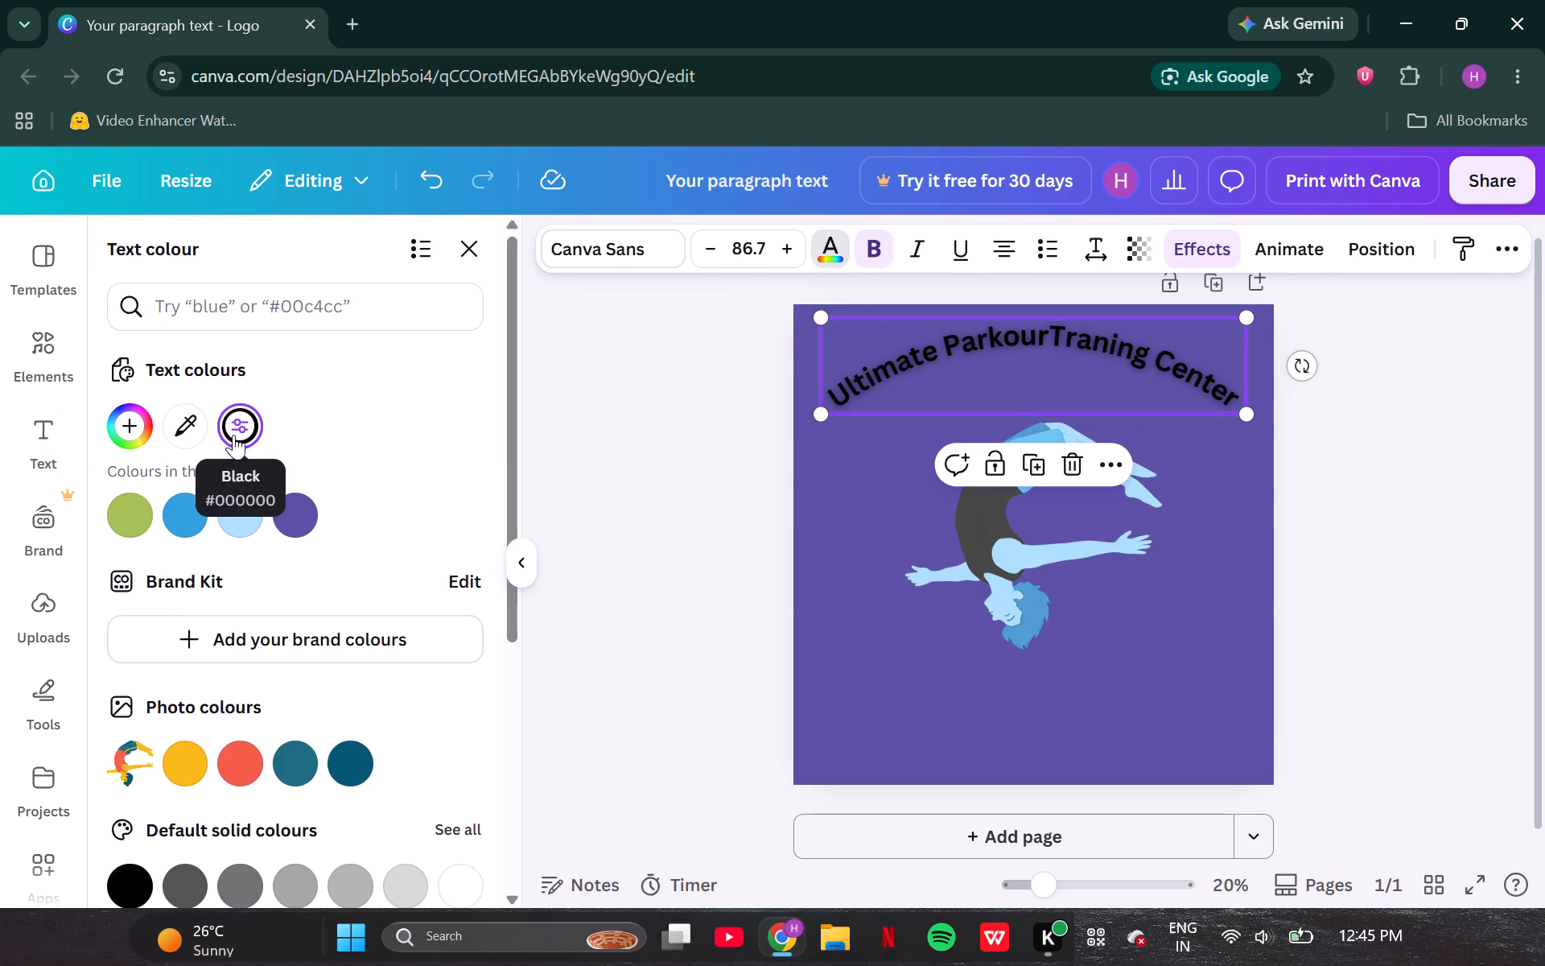
left_click(134, 439)
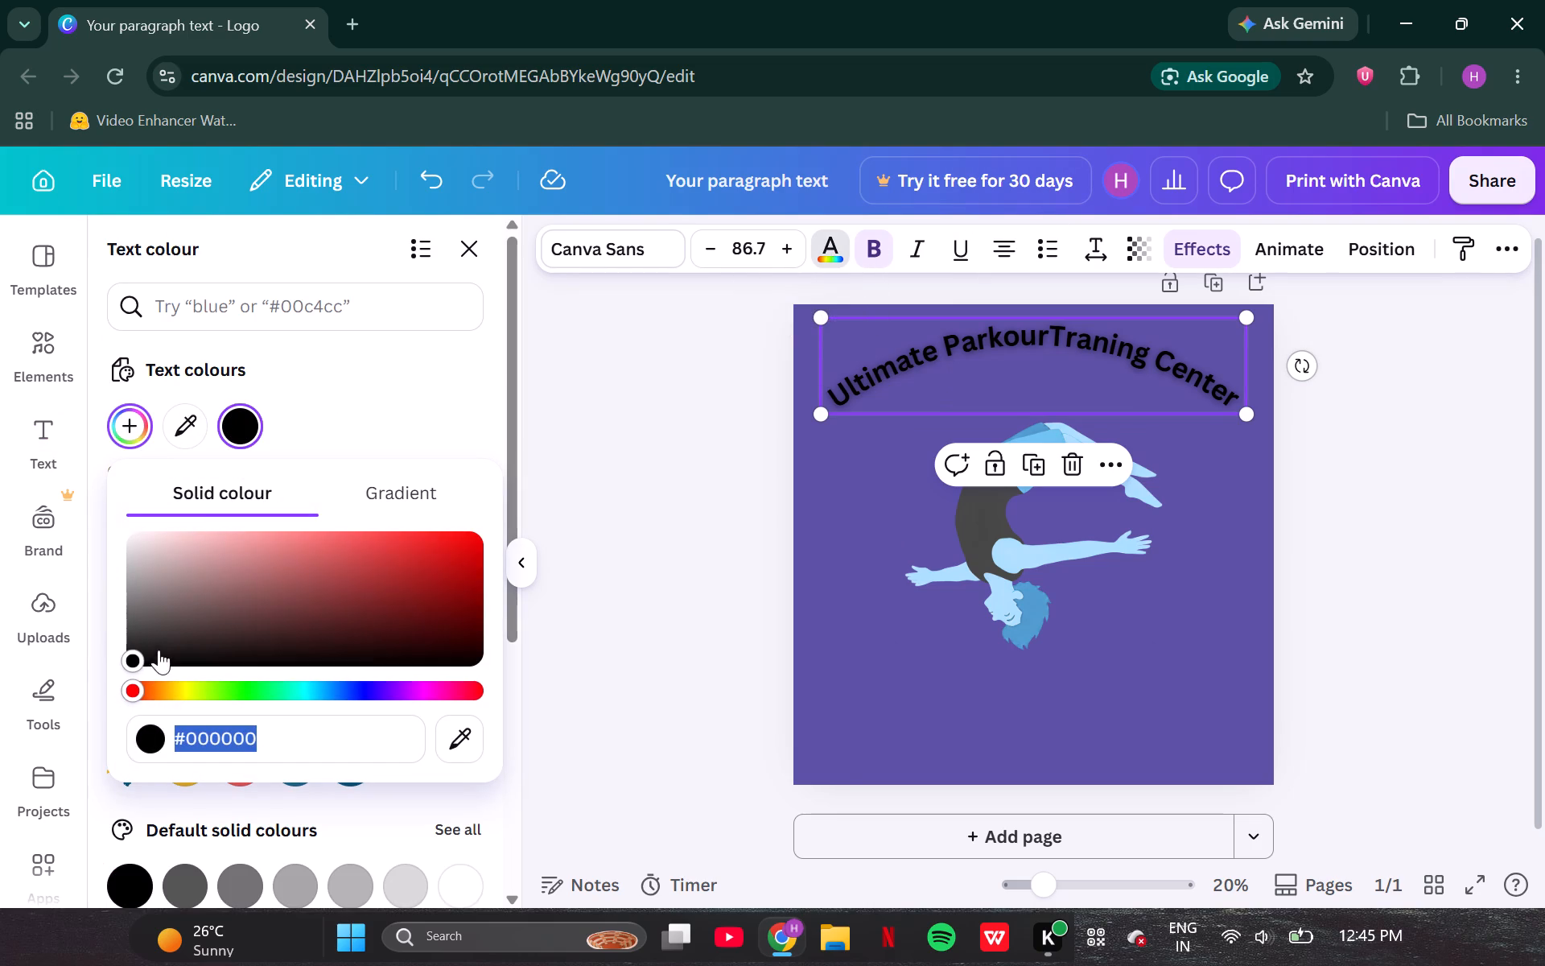
left_click_drag(140, 692, 247, 692)
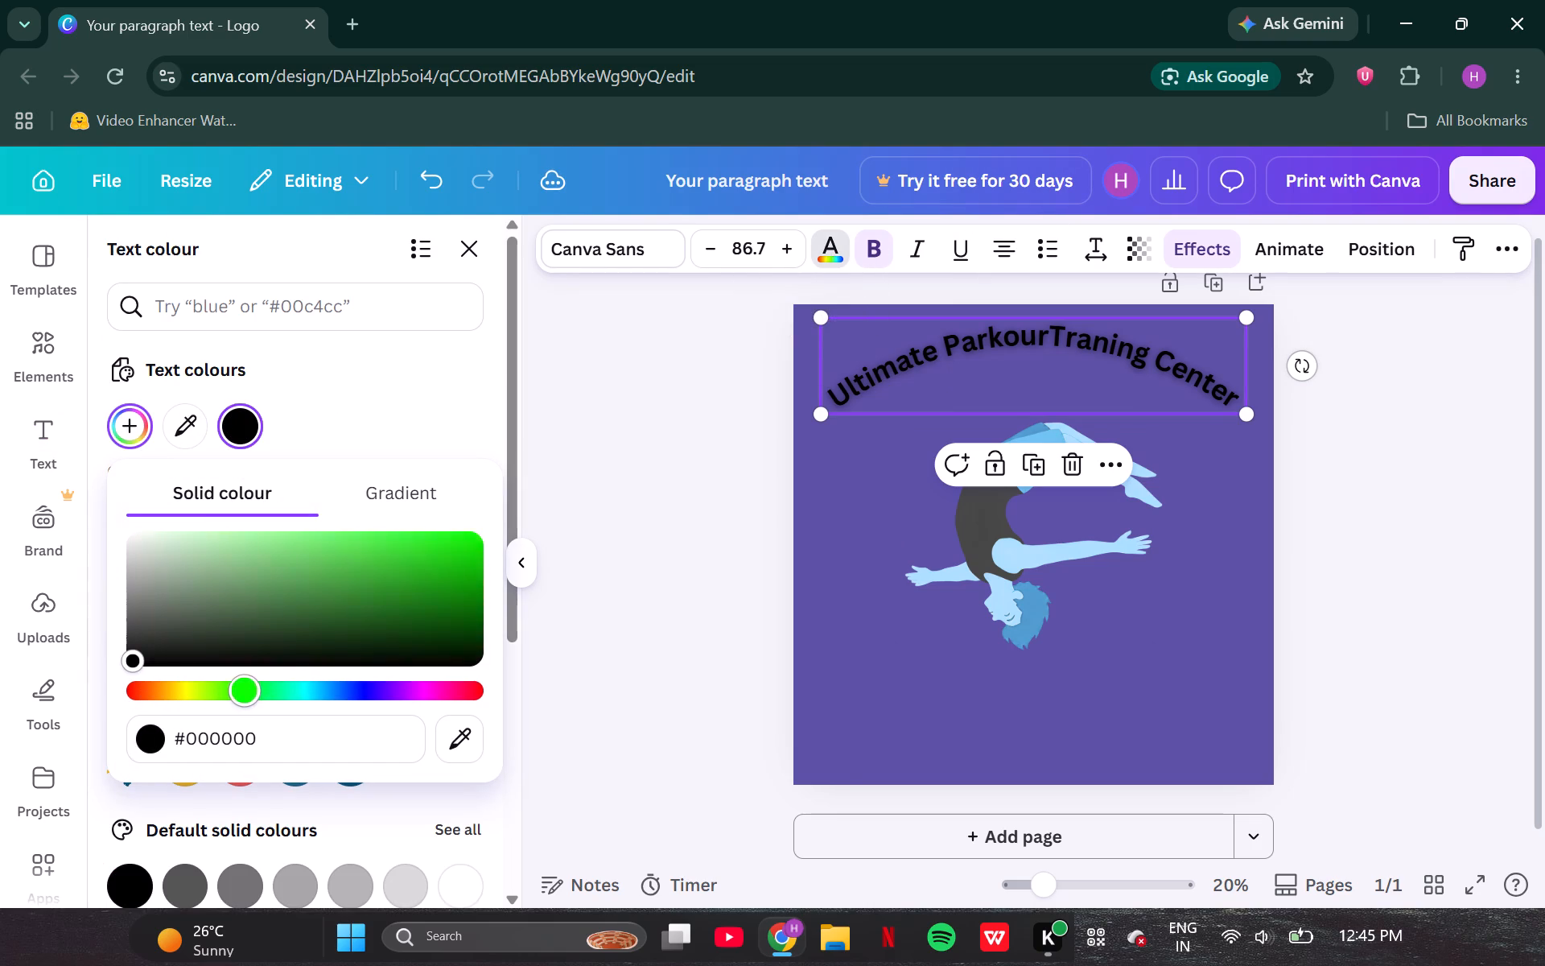
left_click_drag(247, 692, 254, 692)
left_click_drag(254, 692, 290, 702)
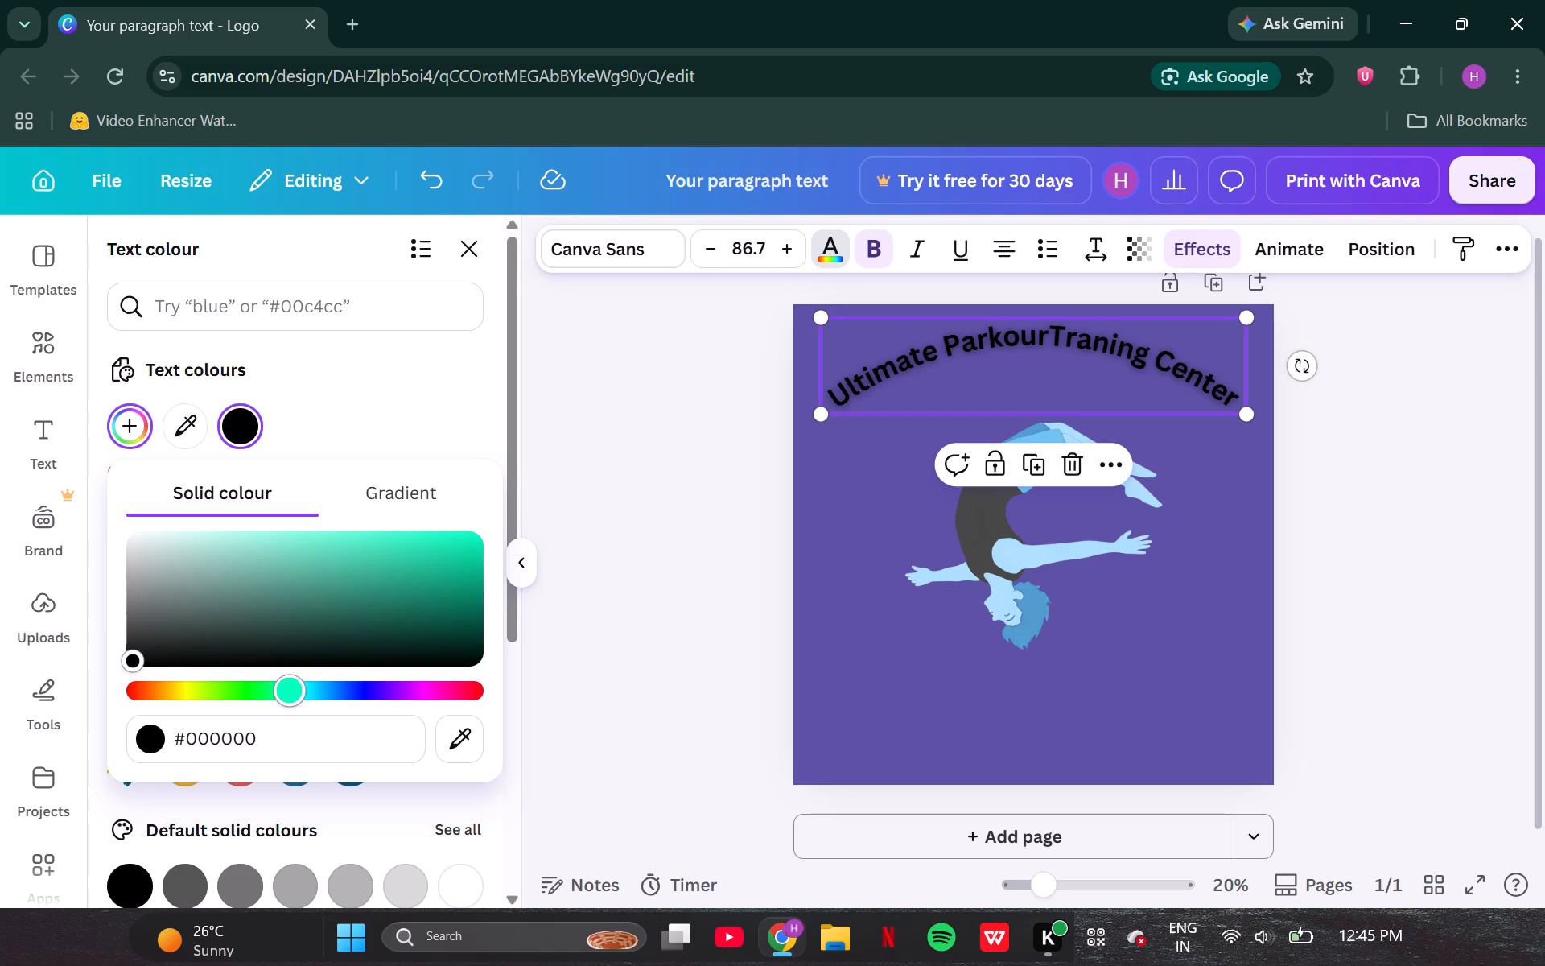
left_click_drag(290, 702, 461, 709)
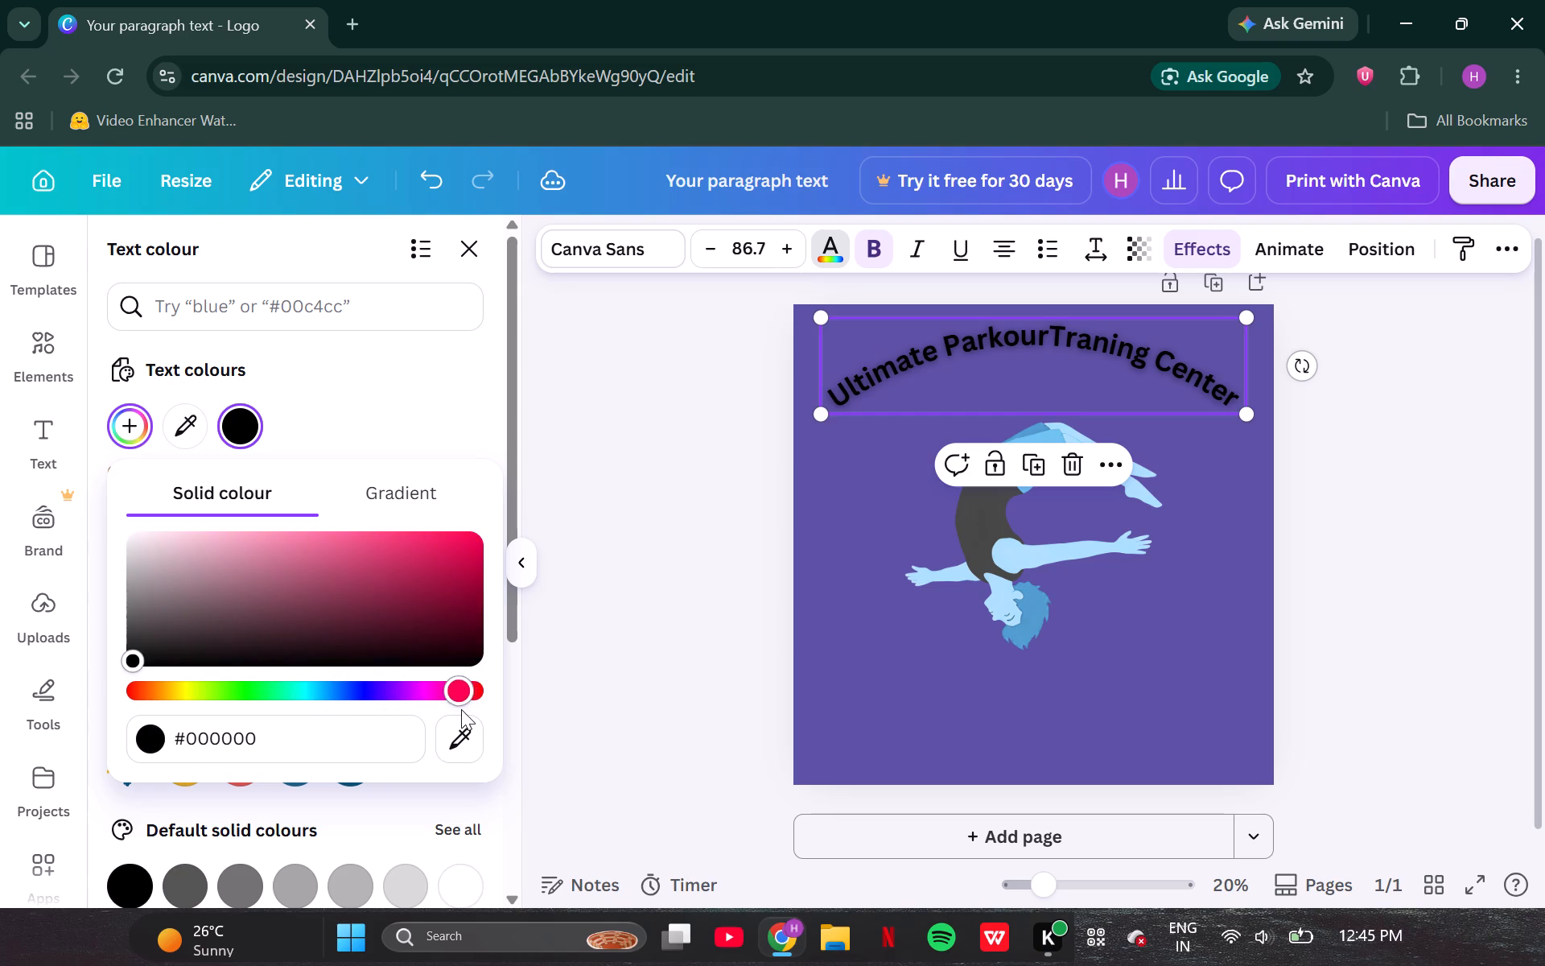
left_click_drag(138, 656, 198, 632)
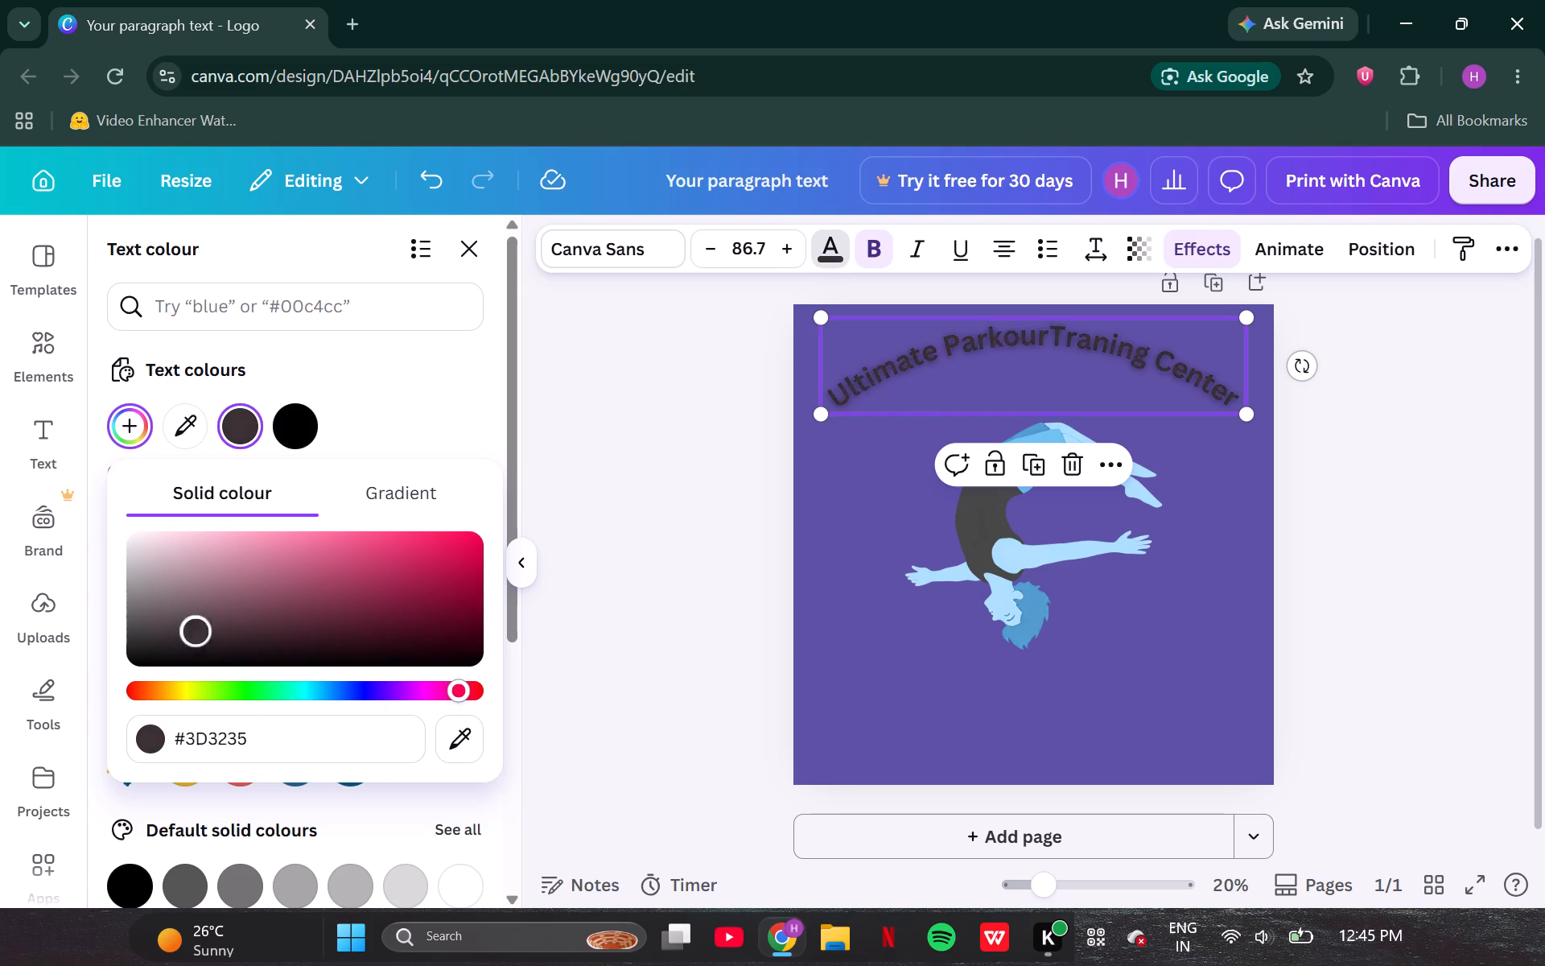
left_click_drag(198, 632, 440, 548)
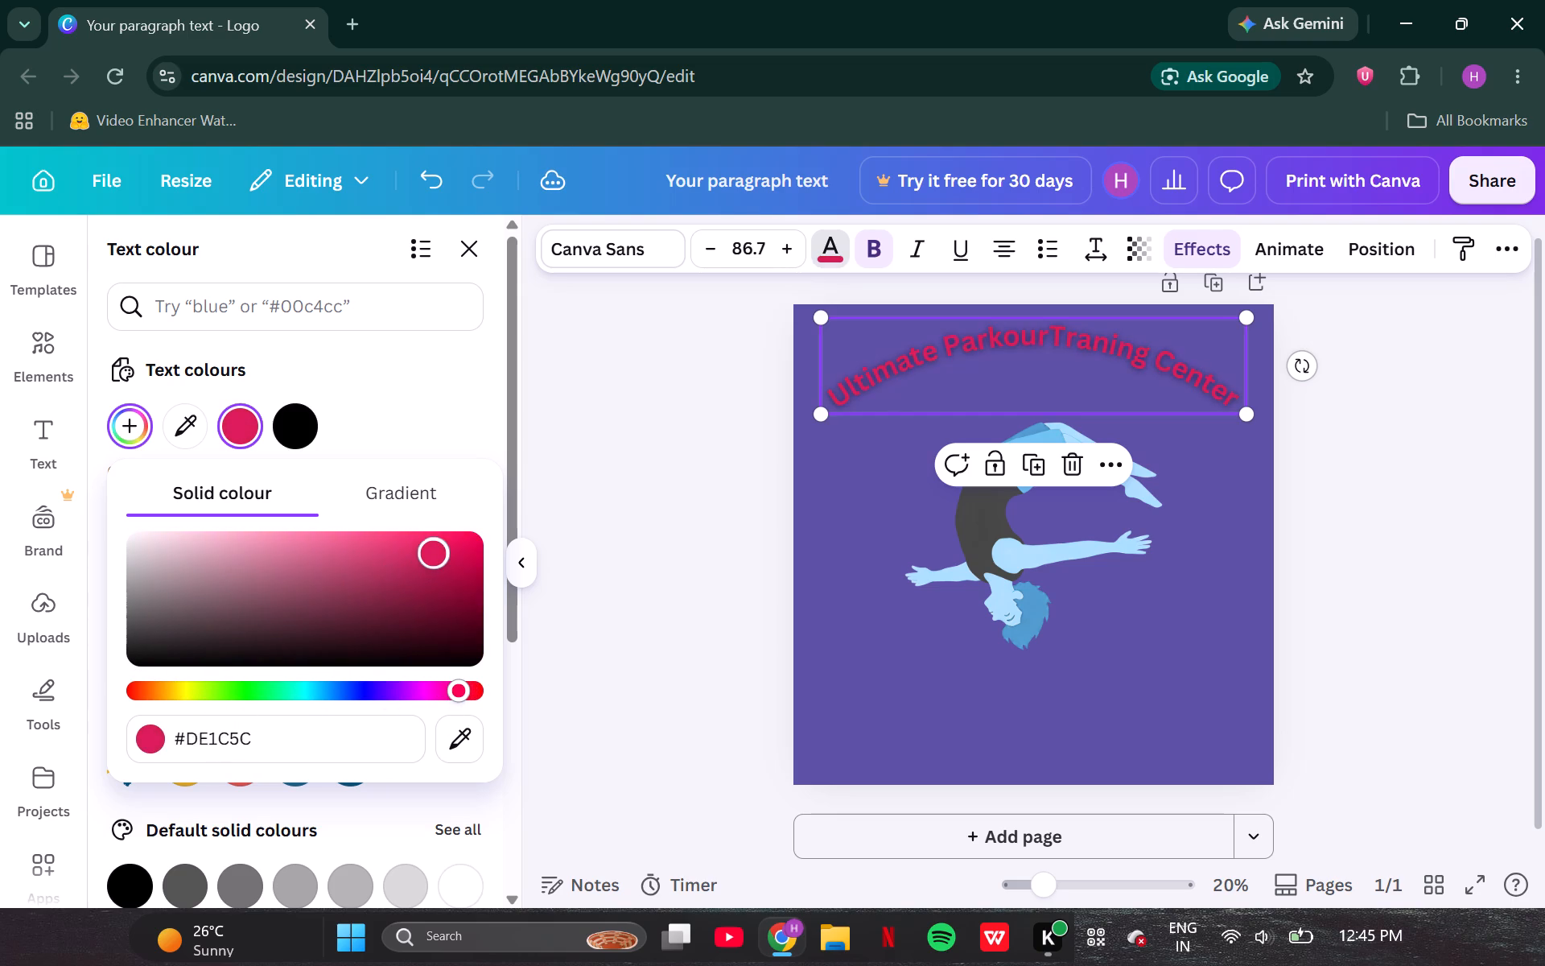
left_click_drag(440, 548, 430, 563)
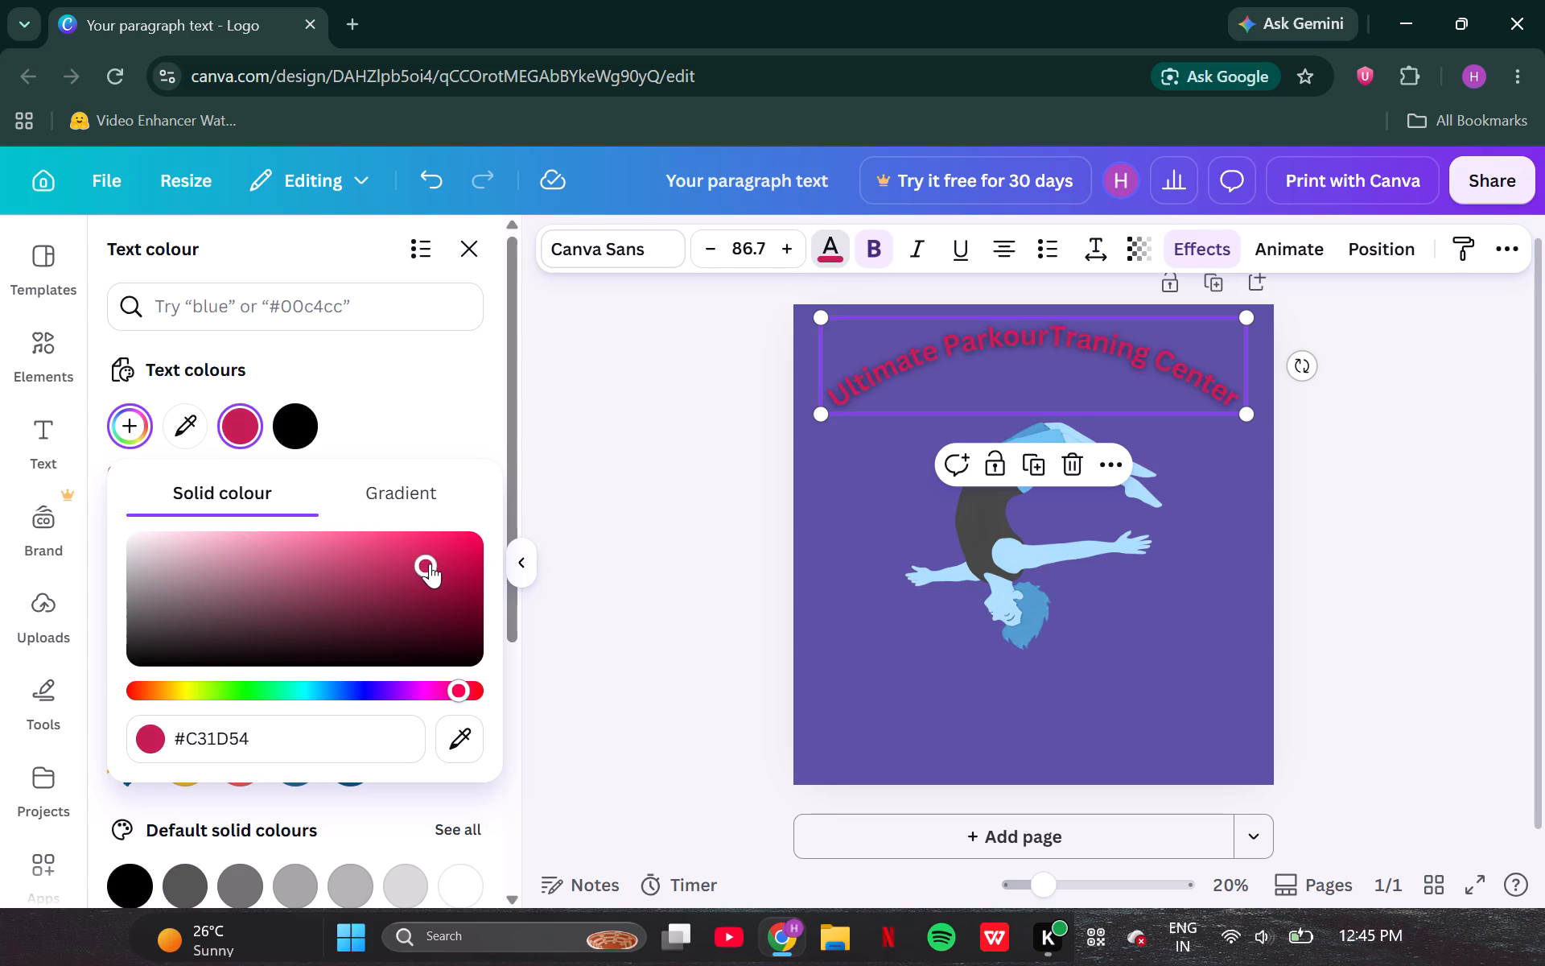
left_click(430, 563)
left_click_drag(430, 563, 477, 567)
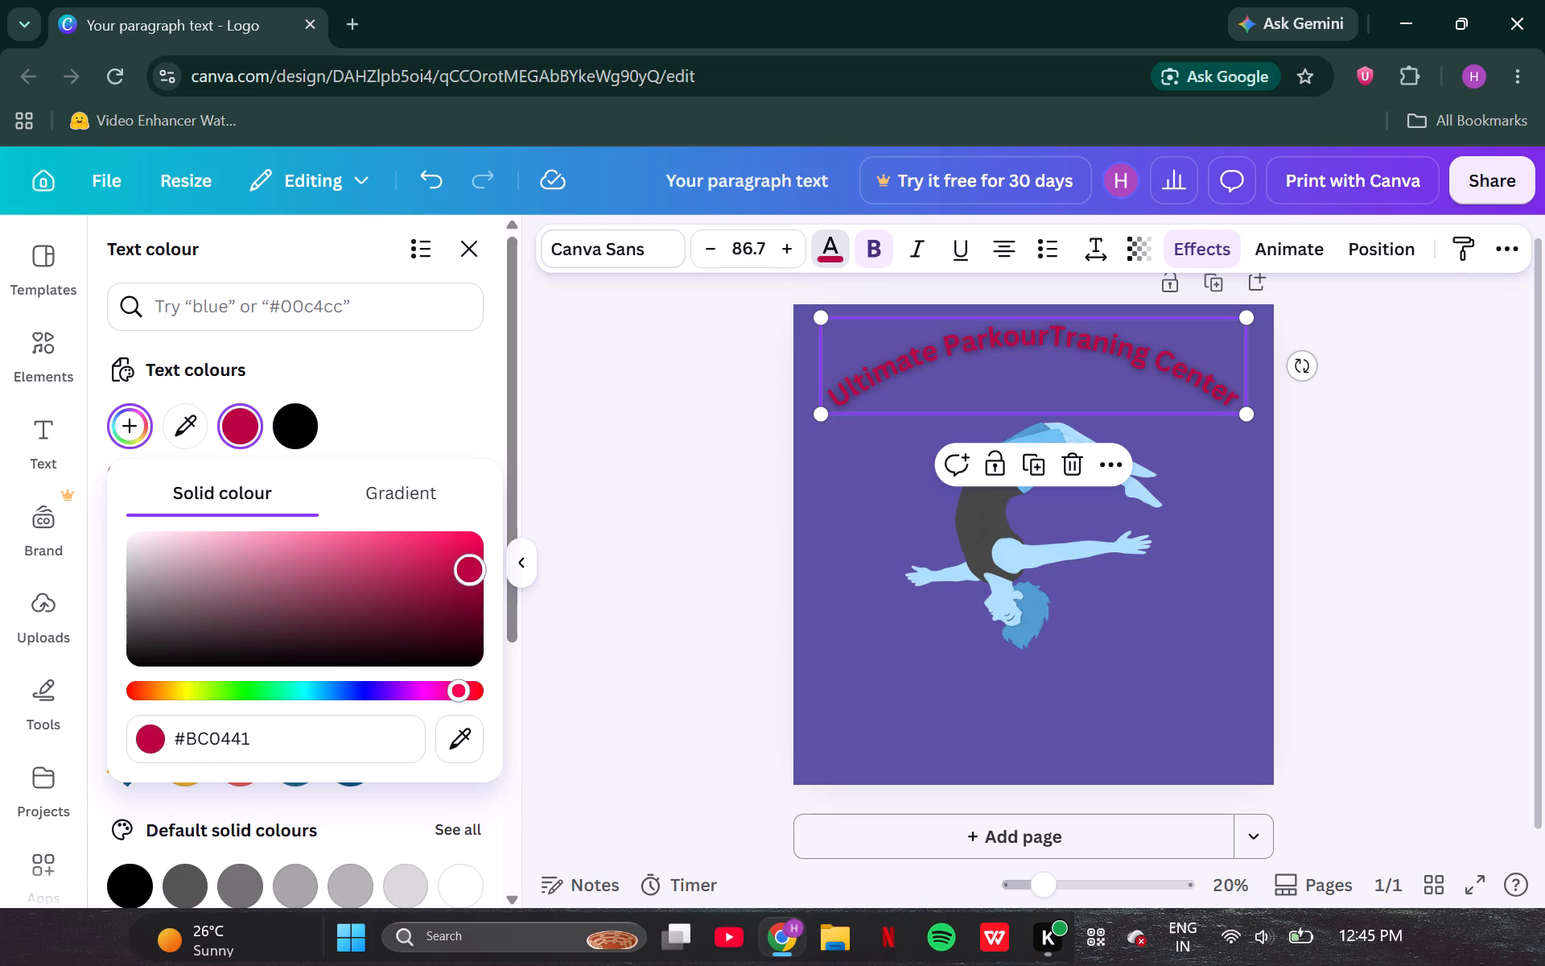
left_click_drag(477, 567, 496, 590)
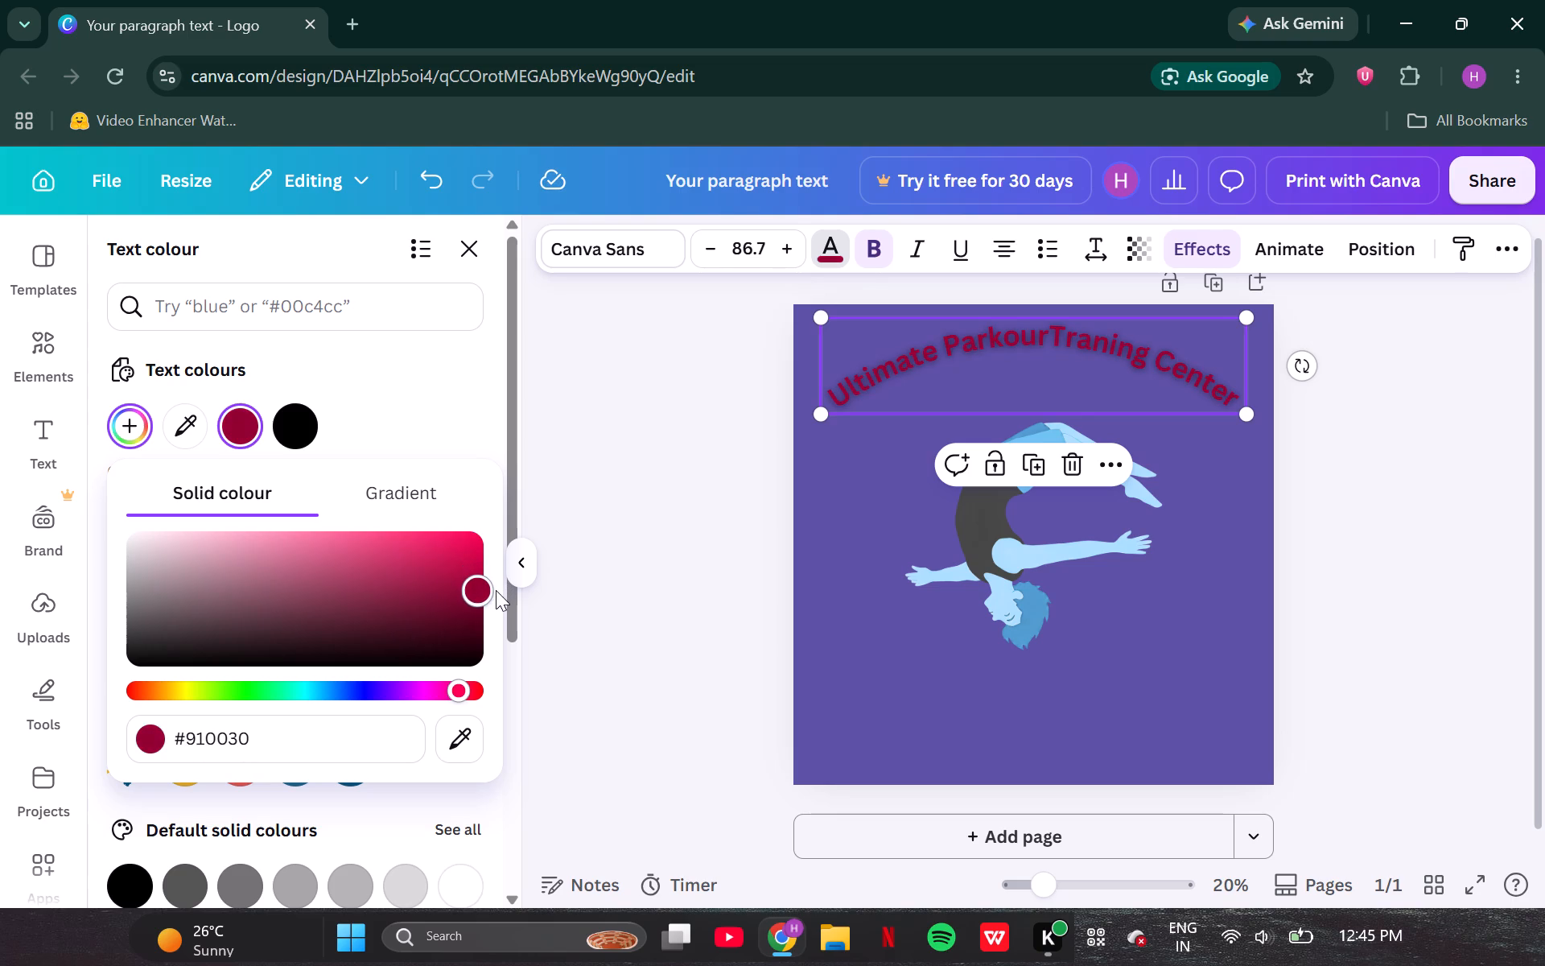
left_click_drag(496, 590, 469, 569)
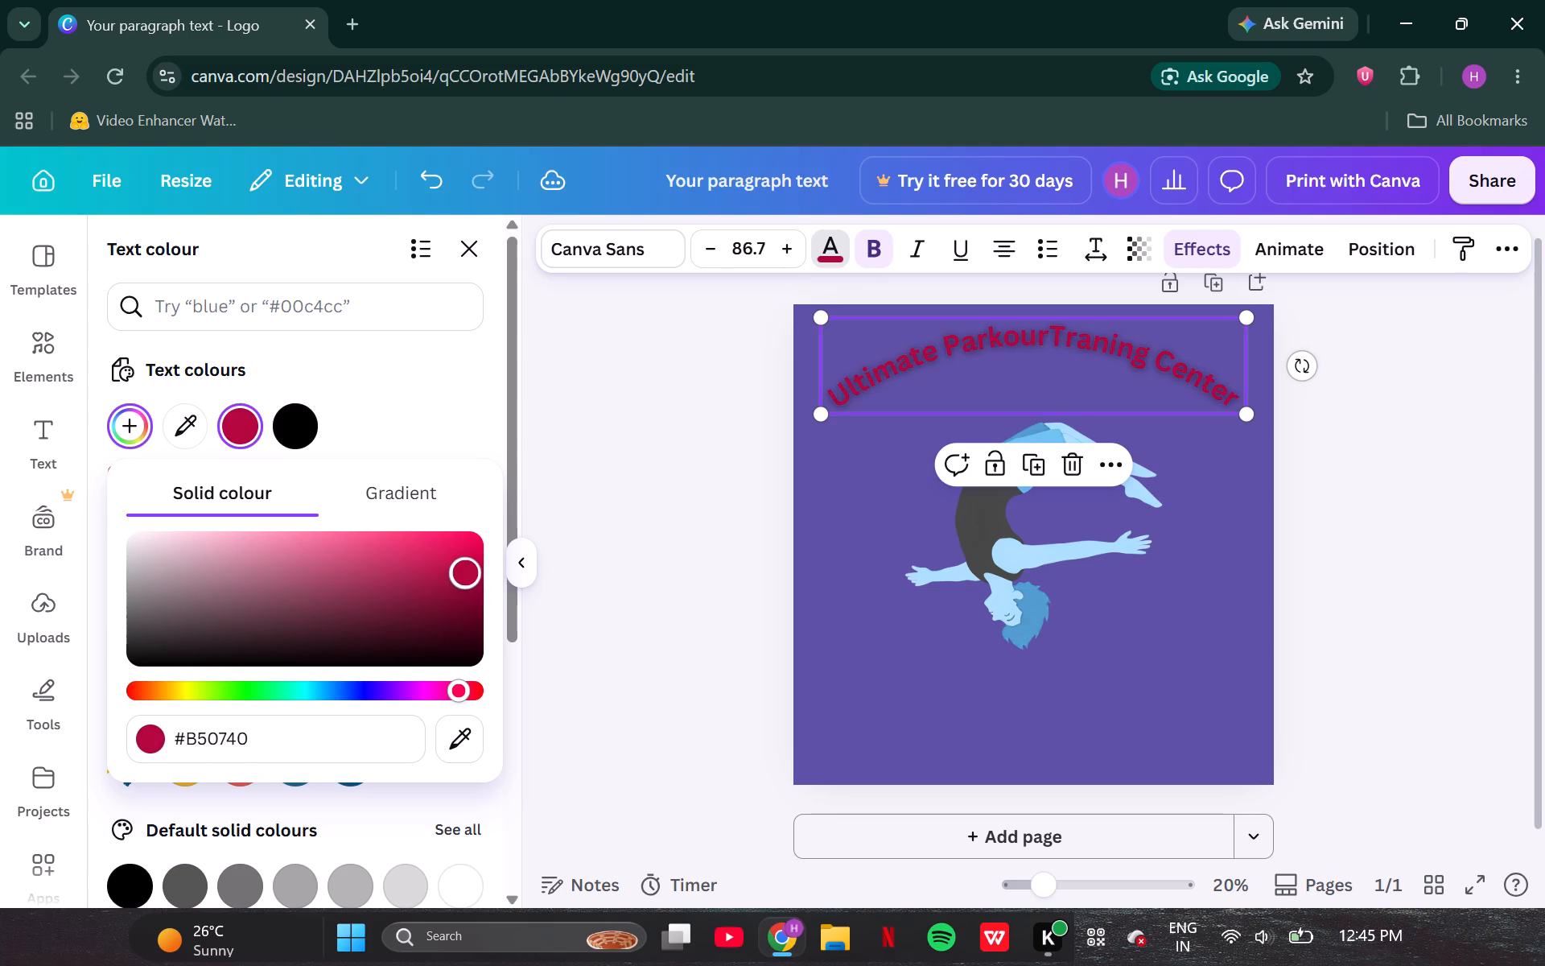
left_click_drag(469, 569, 463, 571)
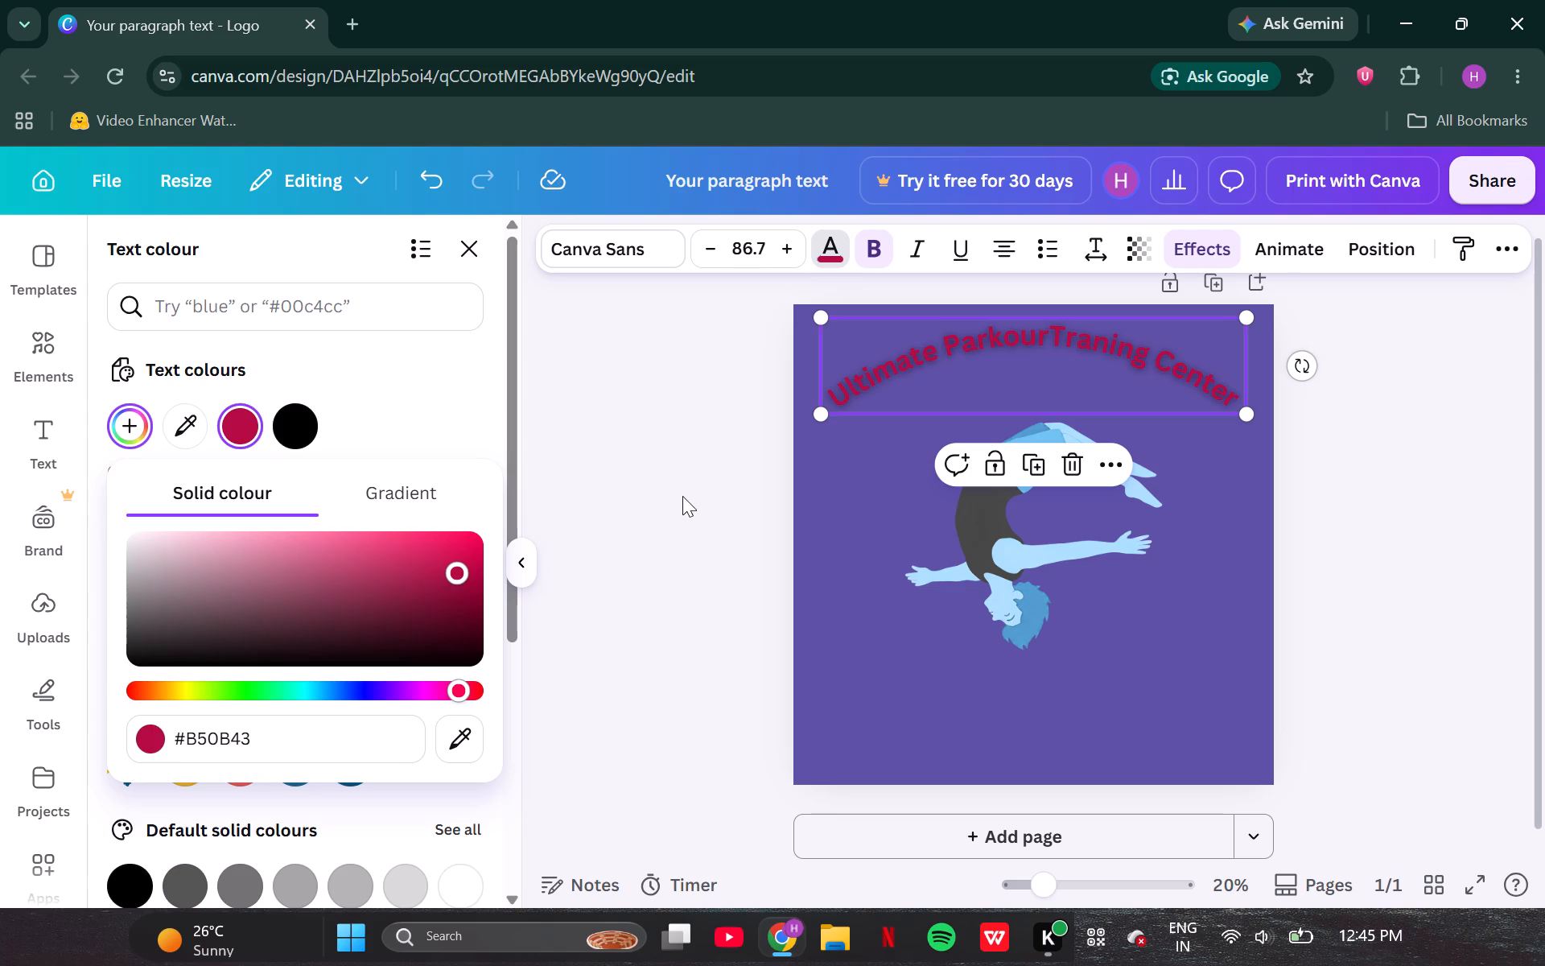
left_click(635, 507)
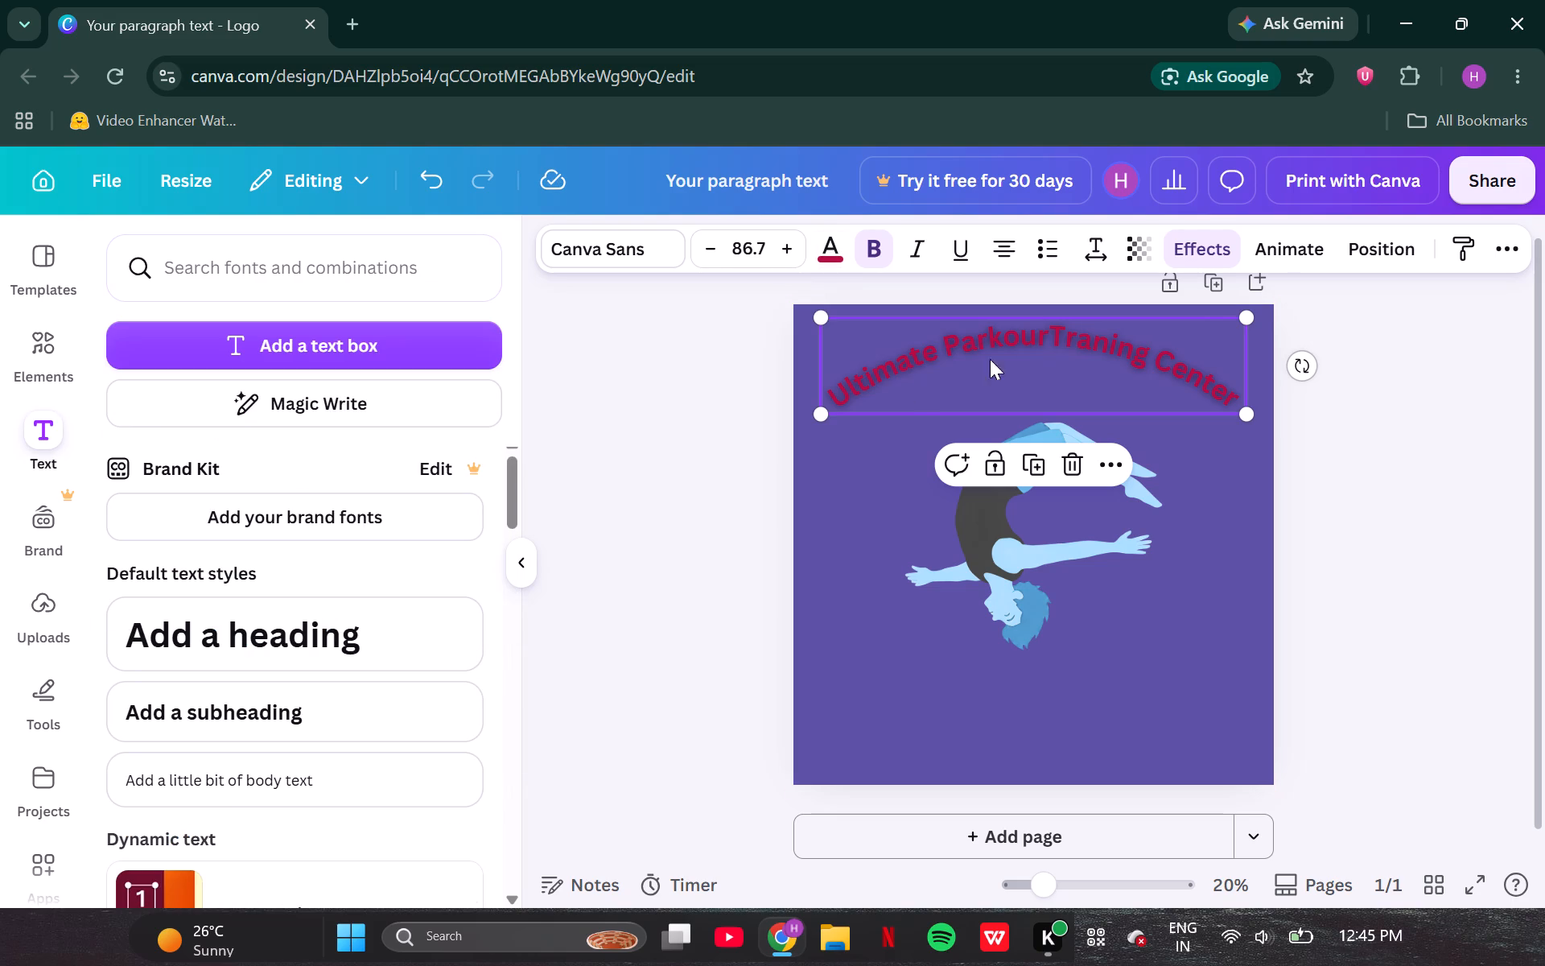
Enlarge the curved heading to font size 94.7, keeping it within the page, and shift it slightly down towards the figure.
left_click(790, 254)
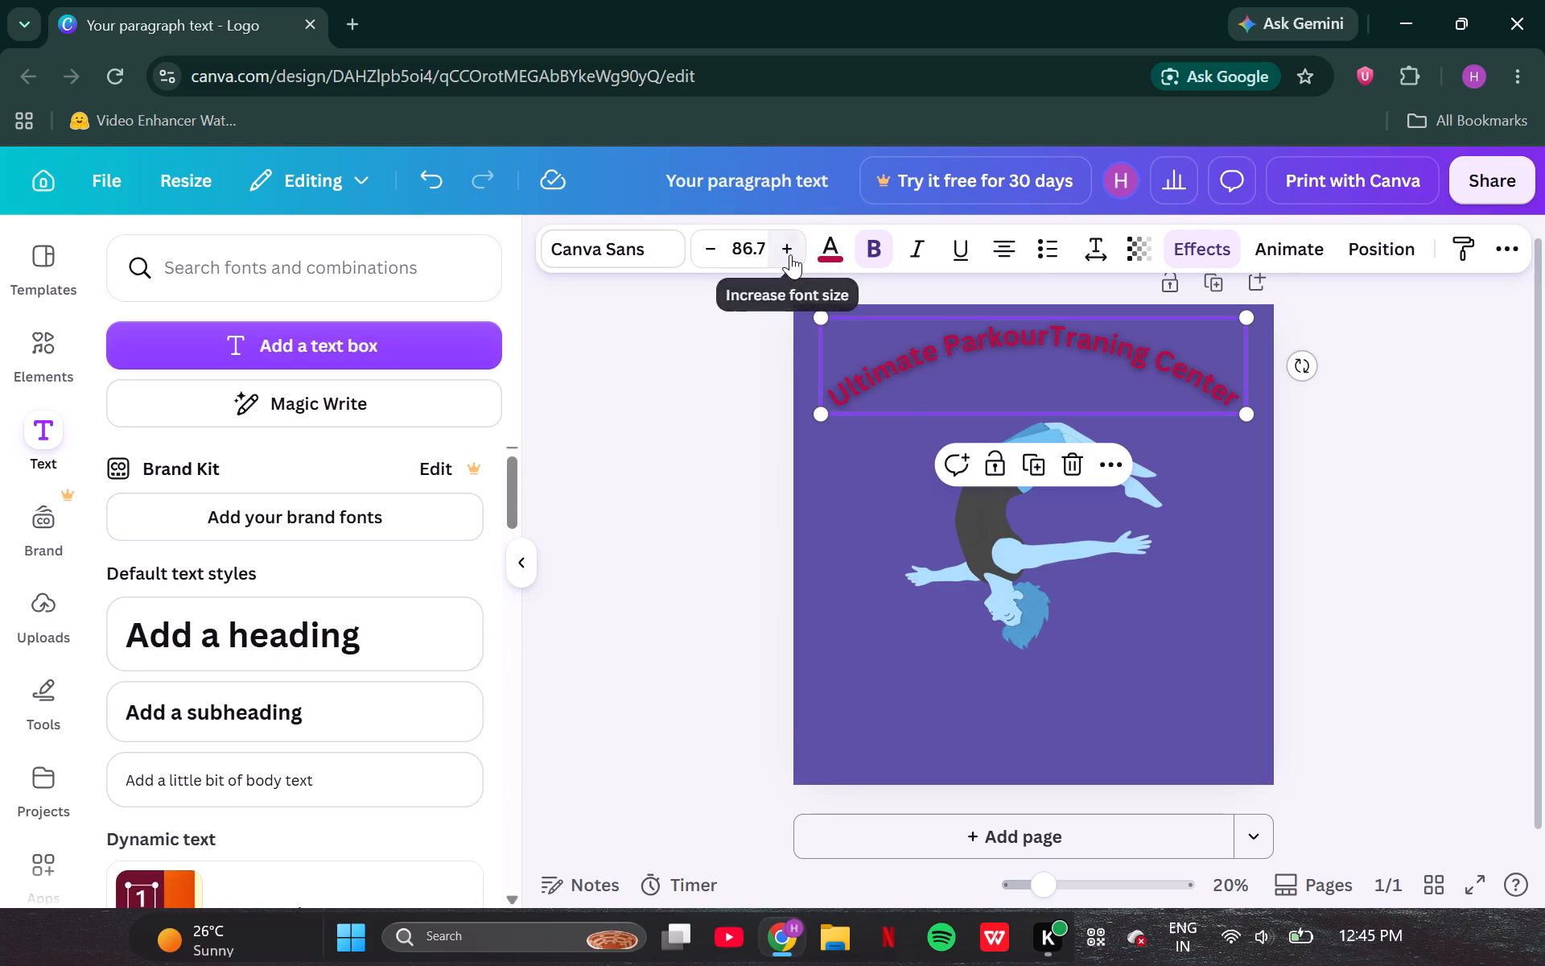
triple_click(790, 254)
triple_click(790, 254)
triple_click(790, 254)
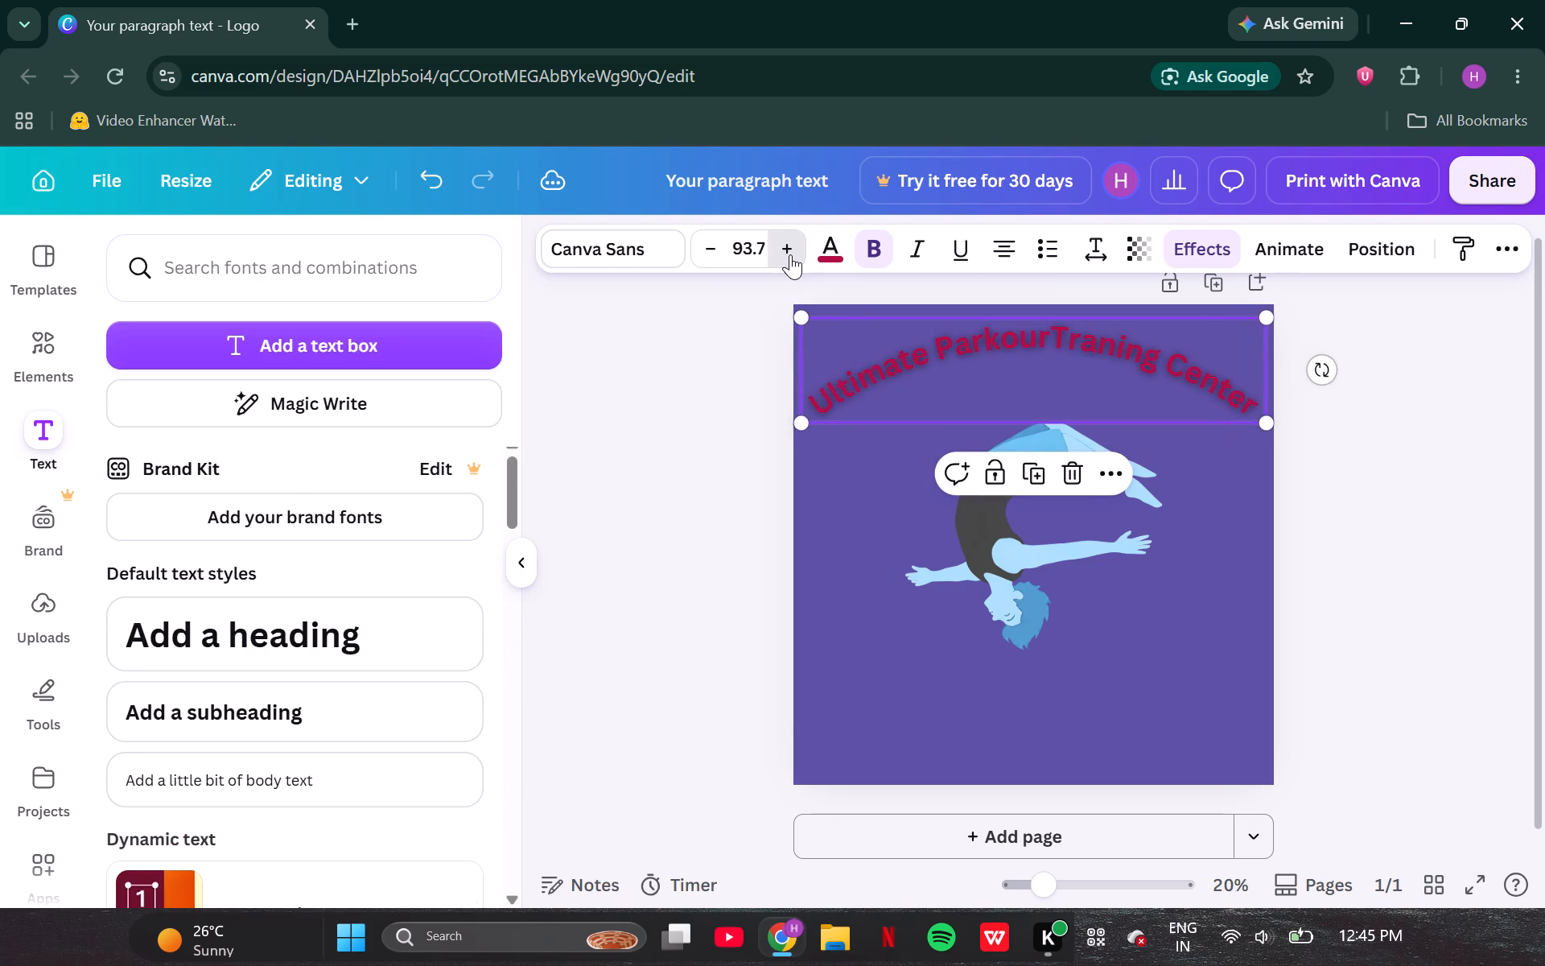
left_click(790, 254)
triple_click(790, 254)
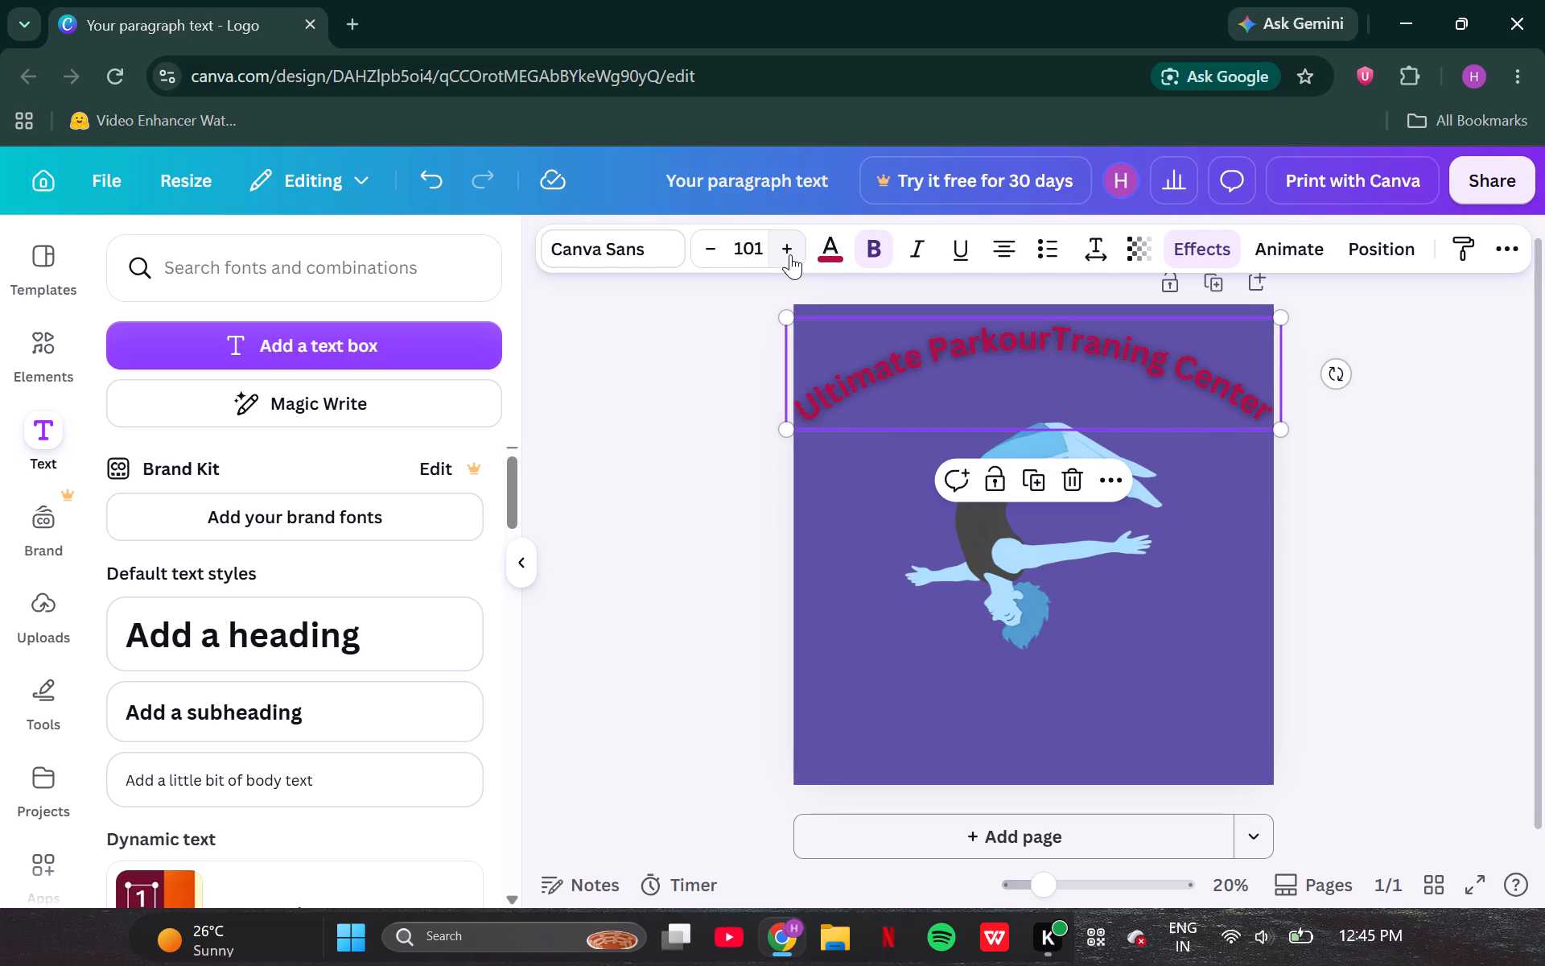
left_click(709, 515)
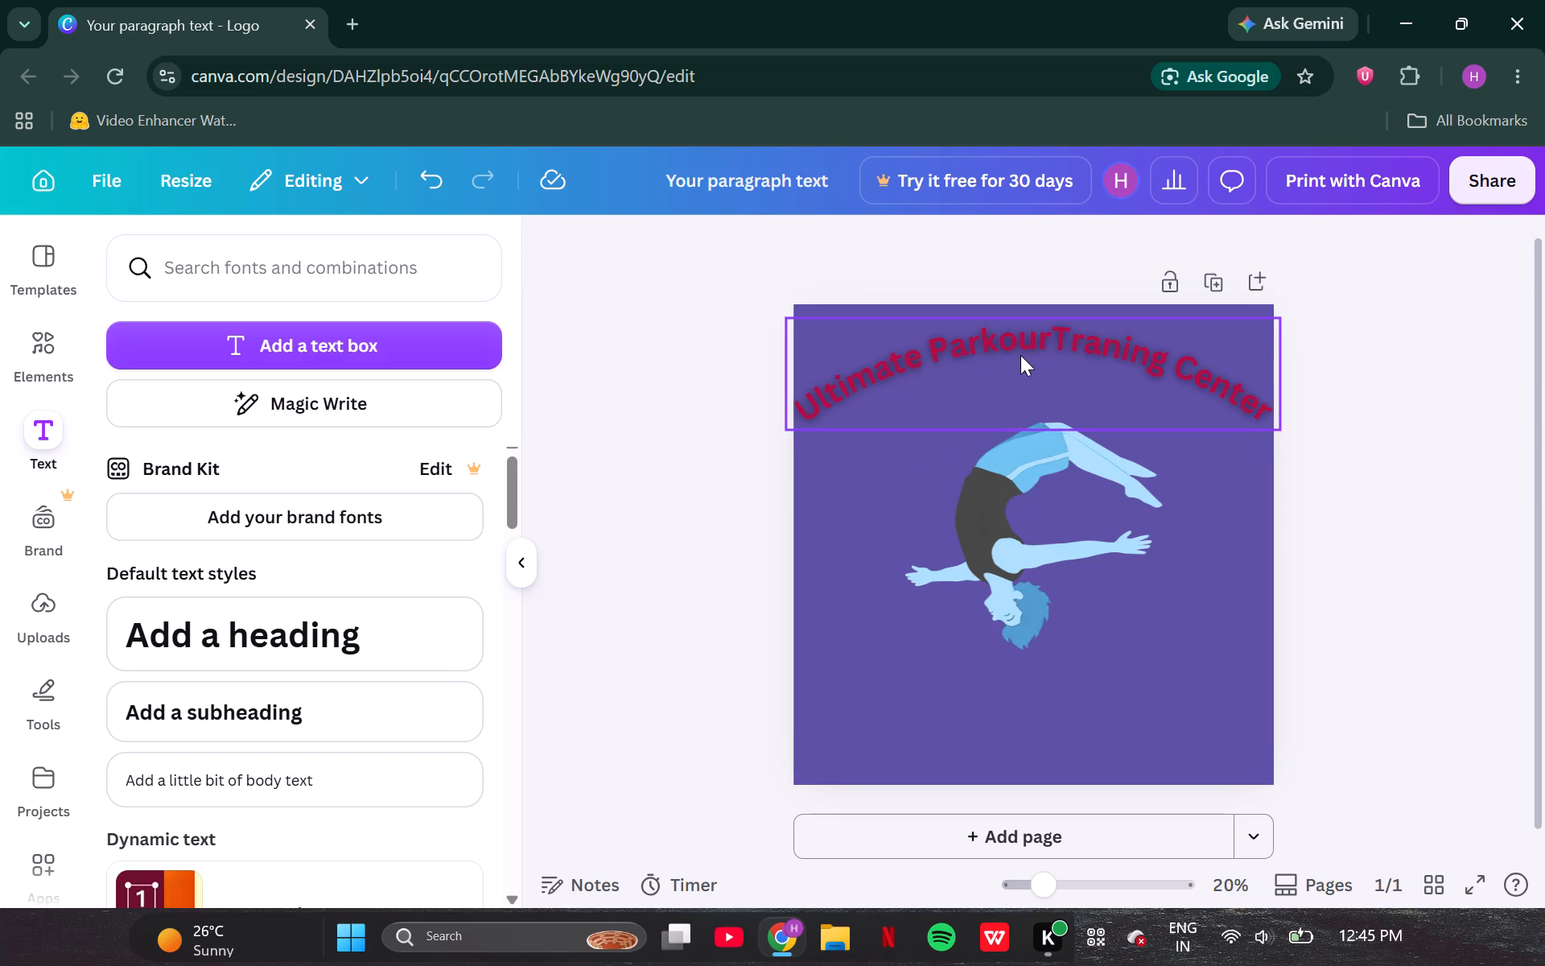
left_click_drag(1020, 355, 1020, 369)
left_click(1021, 367)
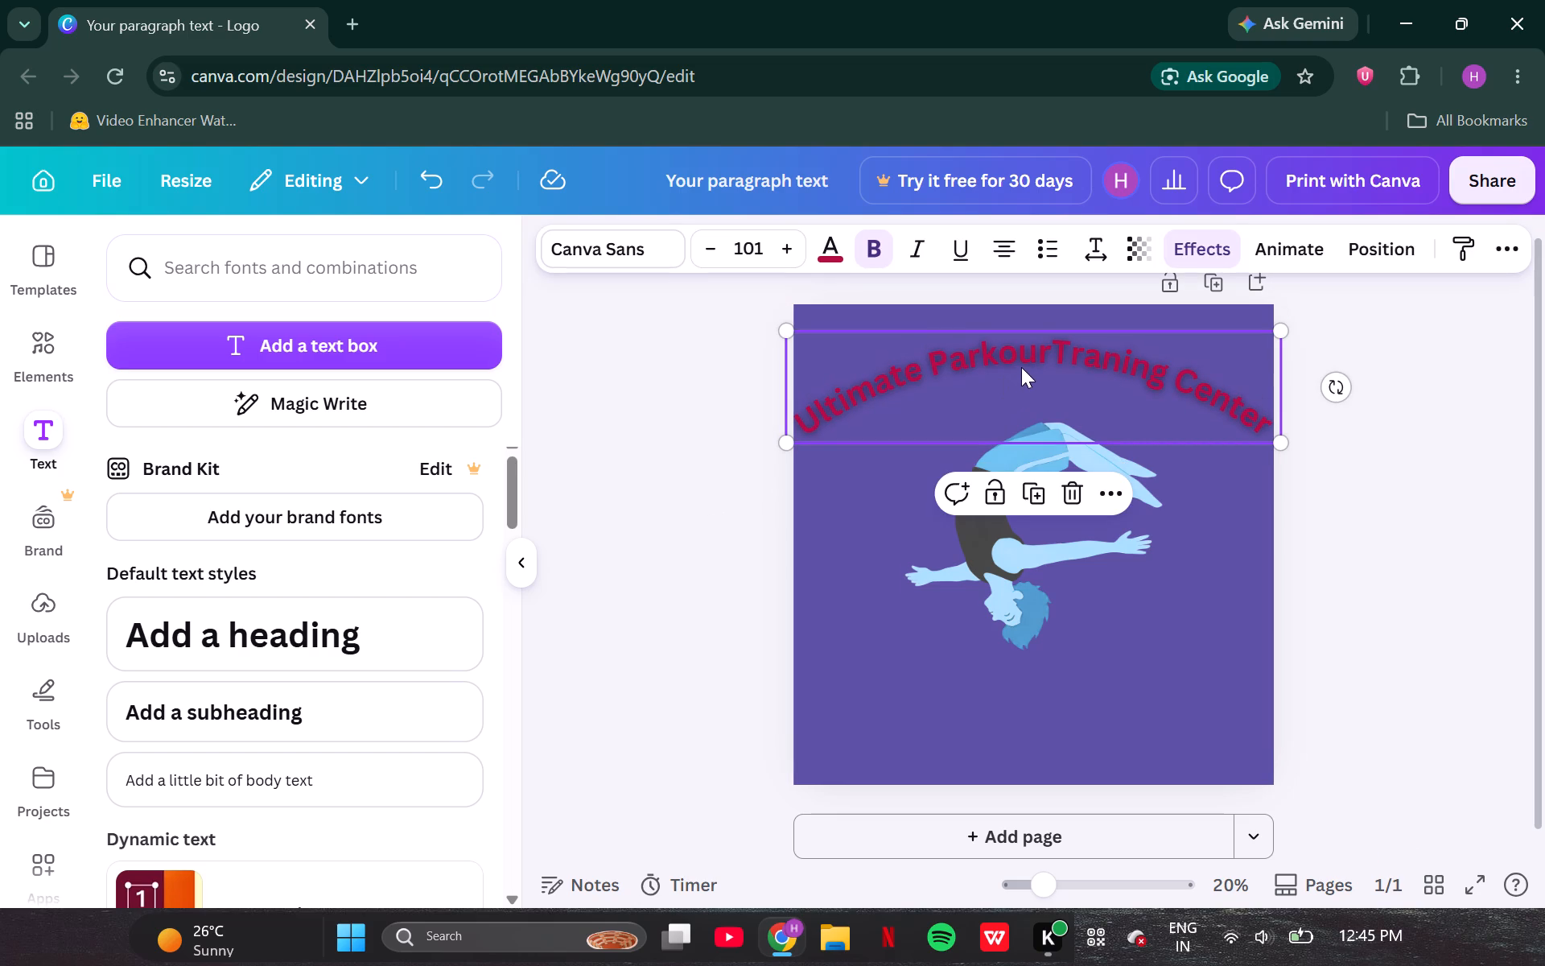
left_click(705, 249)
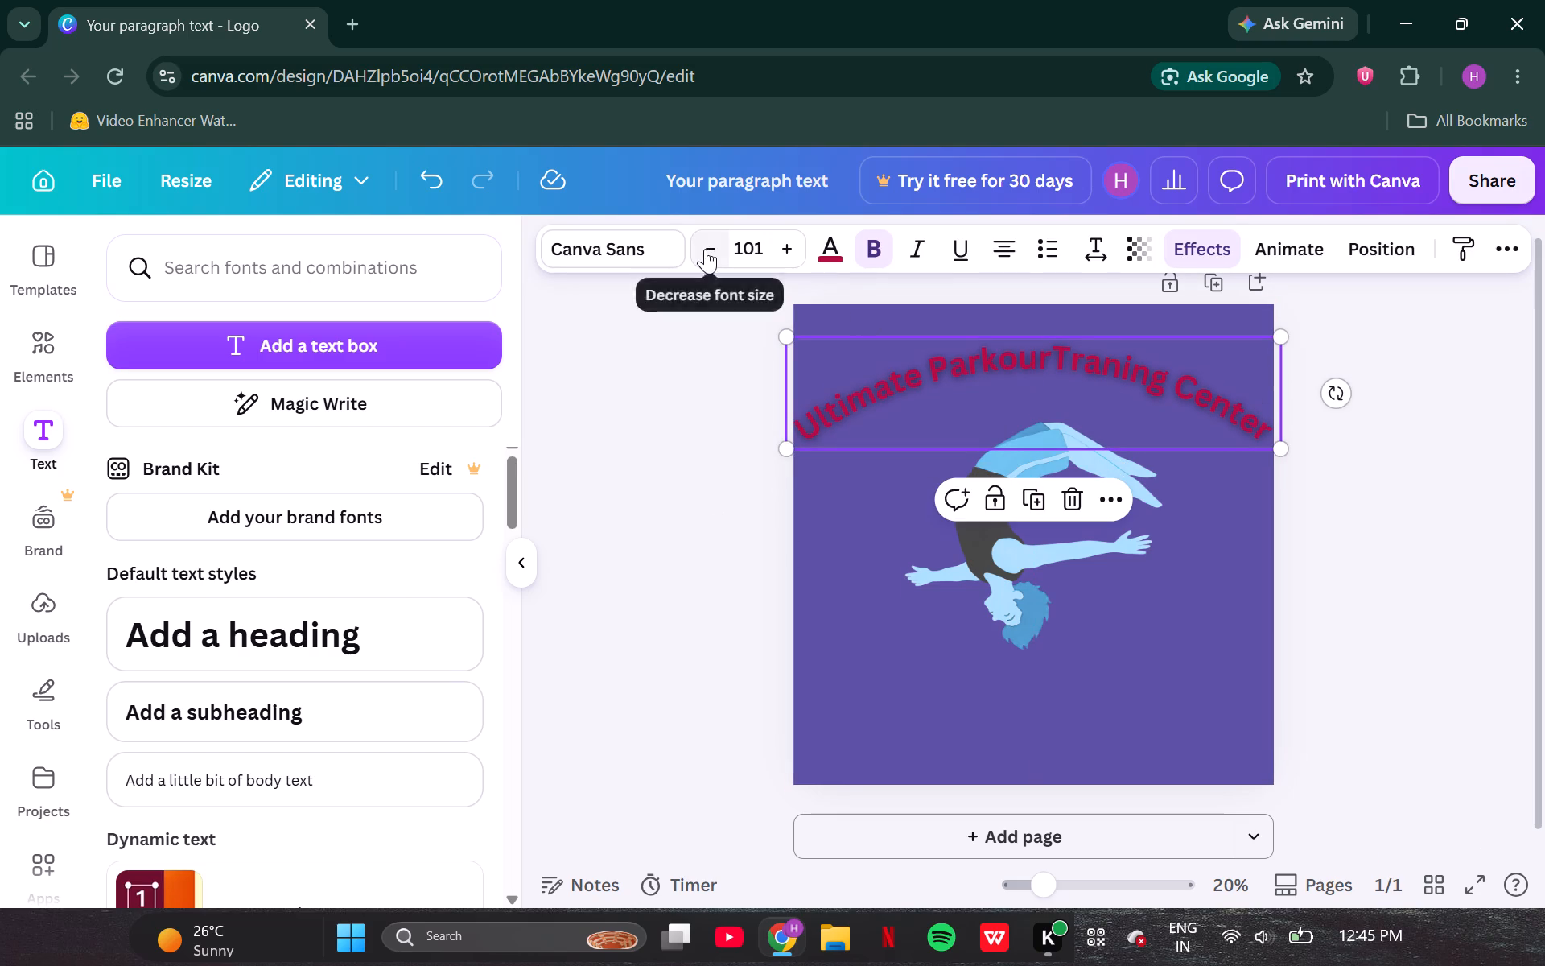
triple_click(705, 249)
double_click(705, 249)
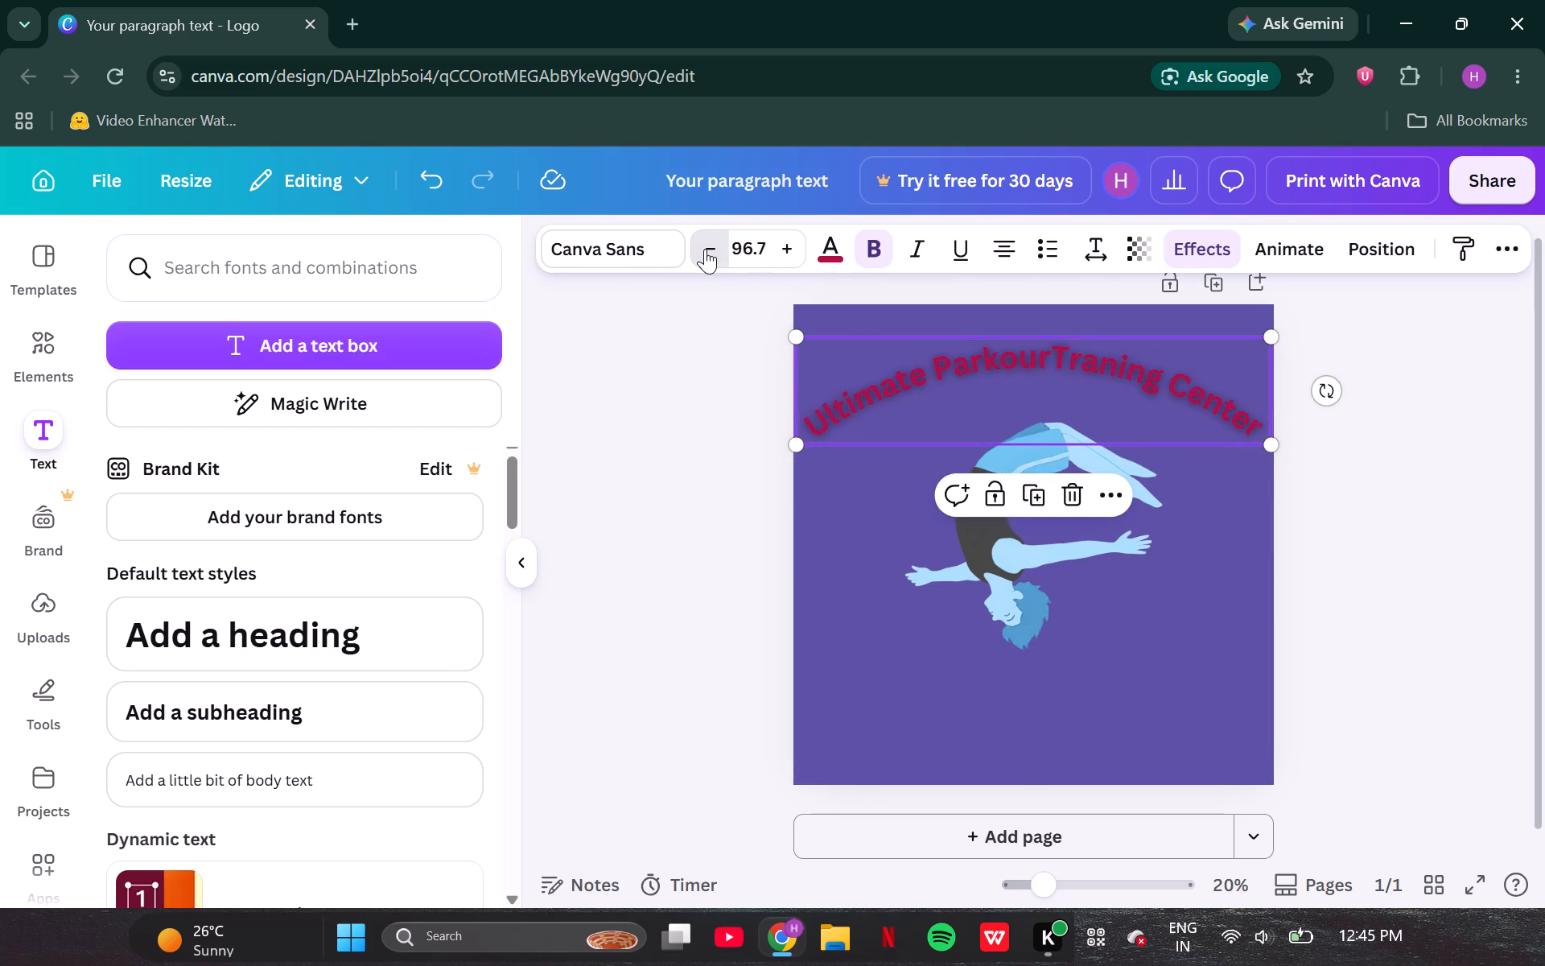
left_click(721, 441)
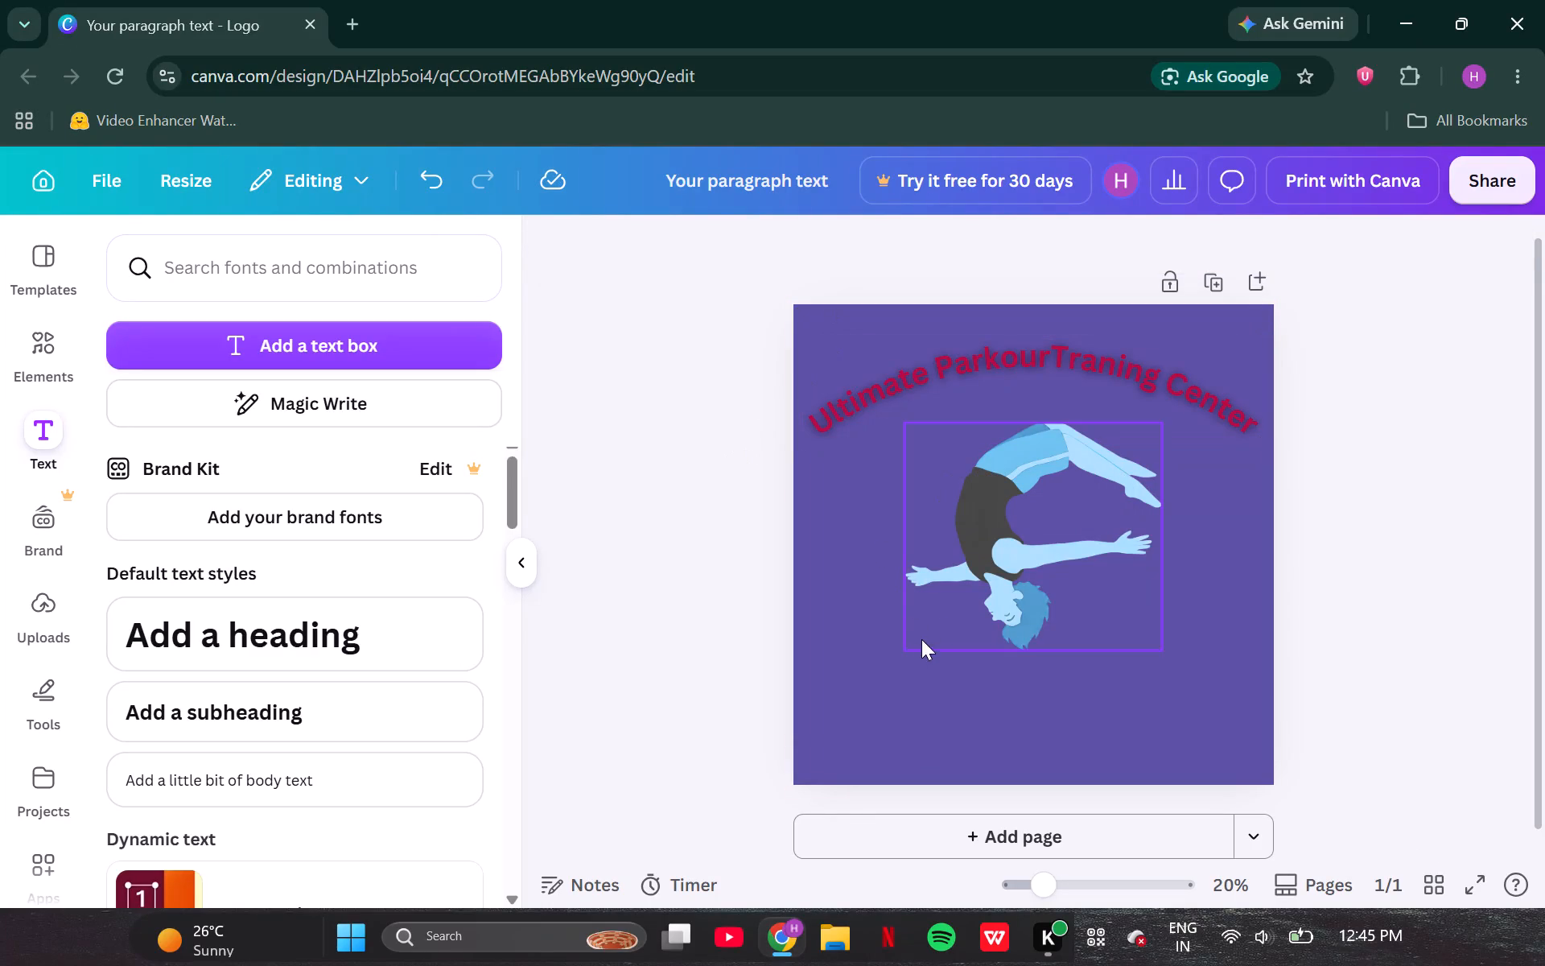
Move the backflipping figure slightly down, away from the curved heading, and deselect it.
left_click_drag(995, 547, 995, 555)
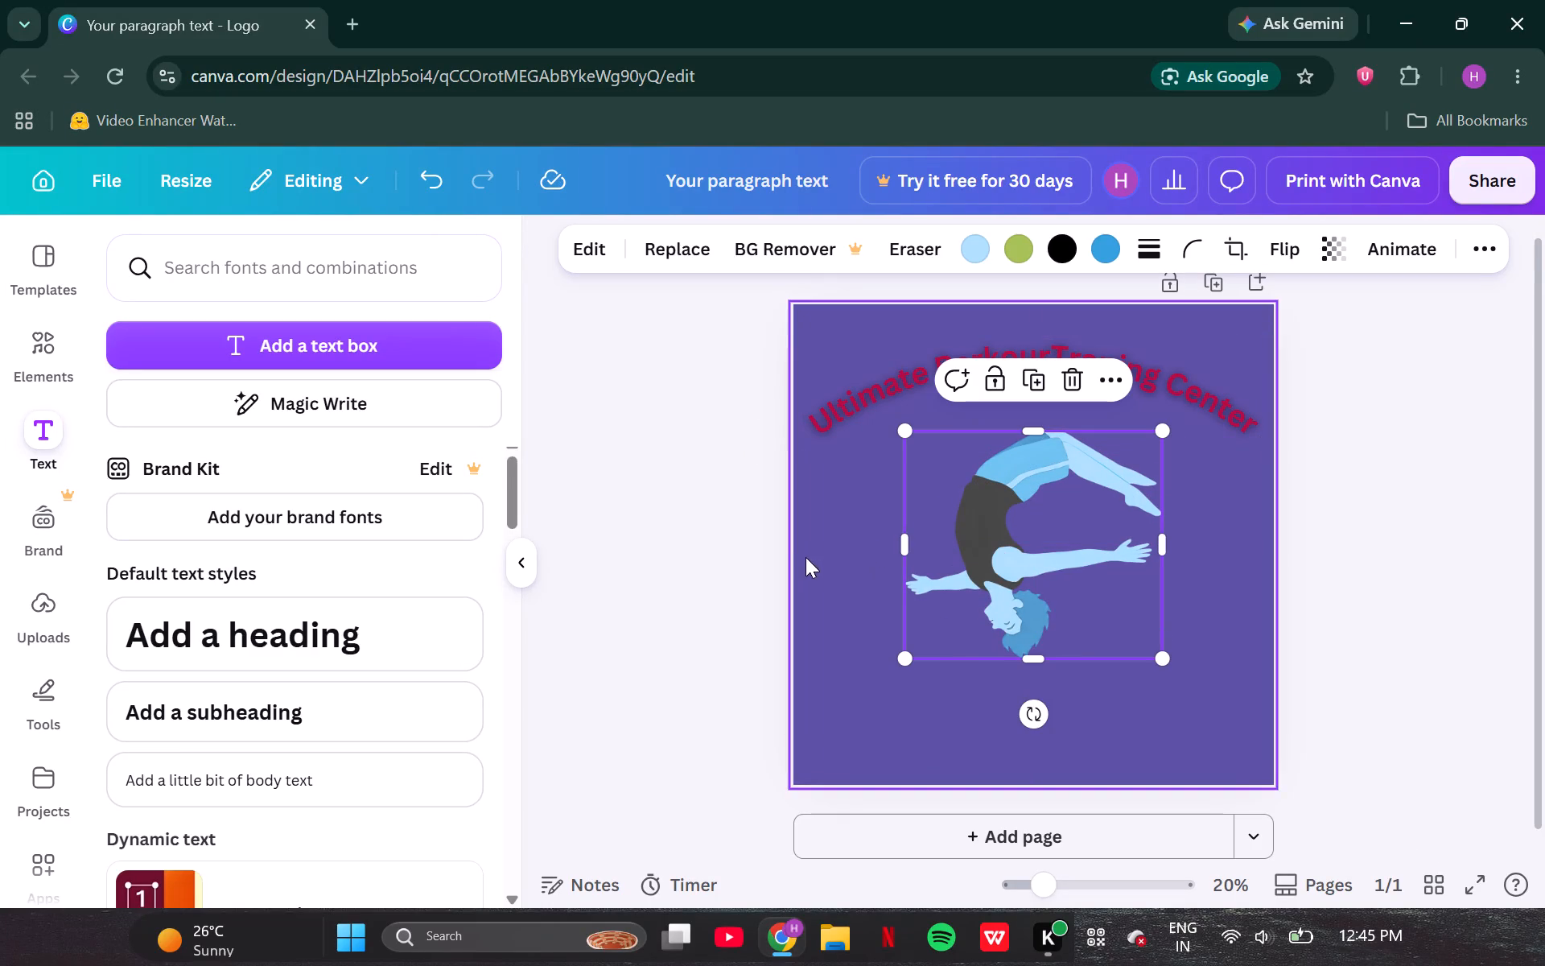
left_click(670, 541)
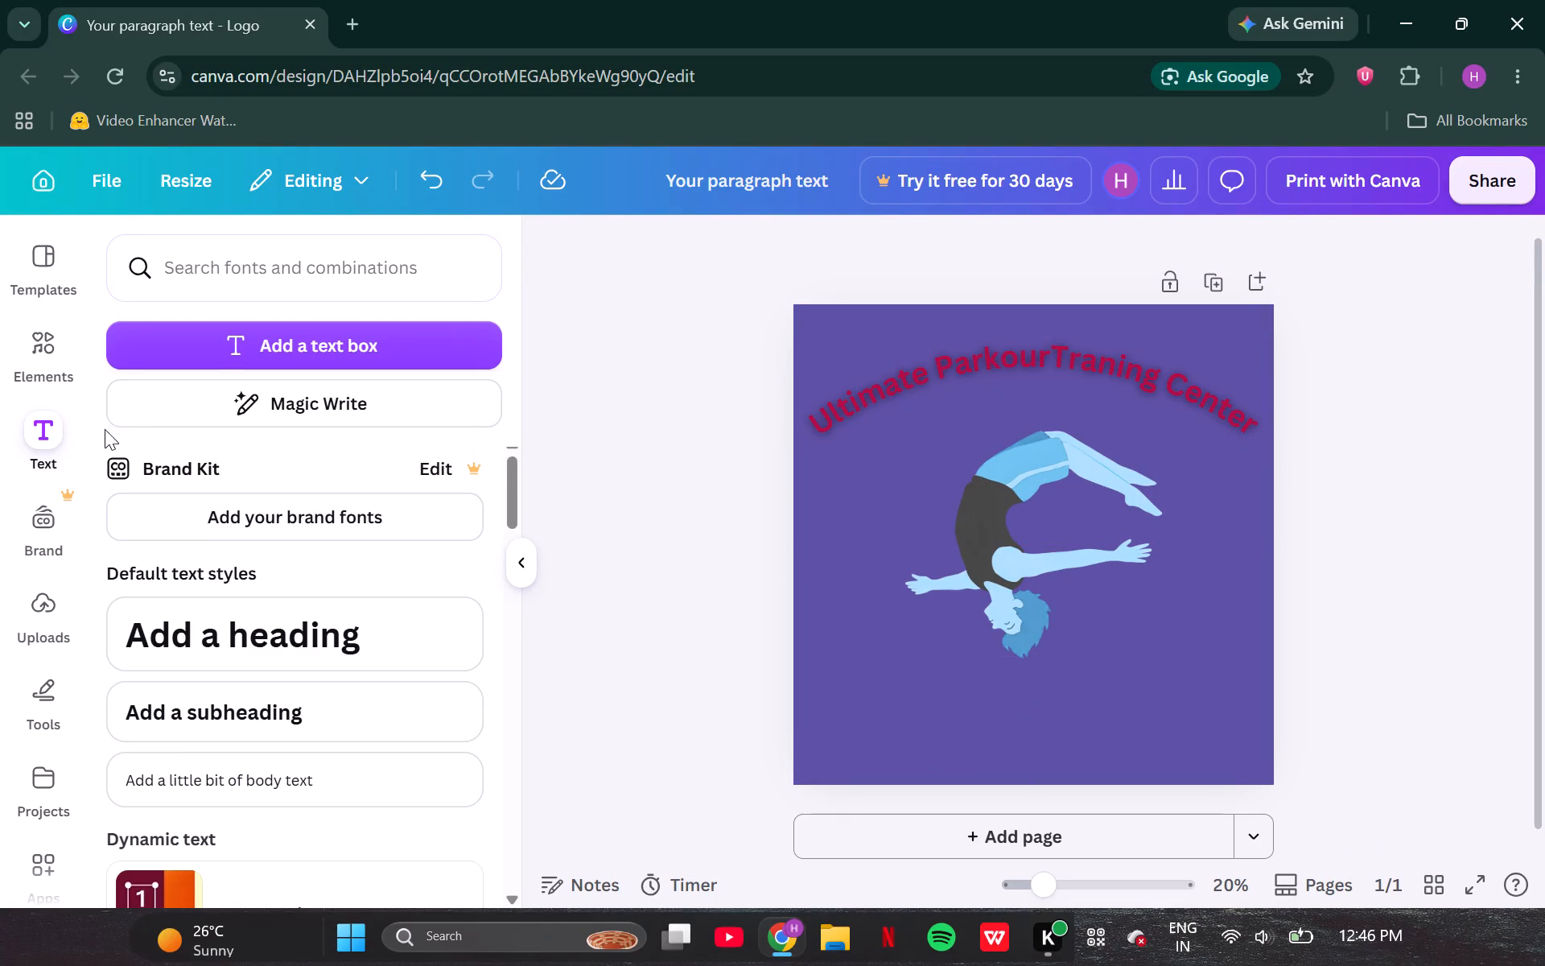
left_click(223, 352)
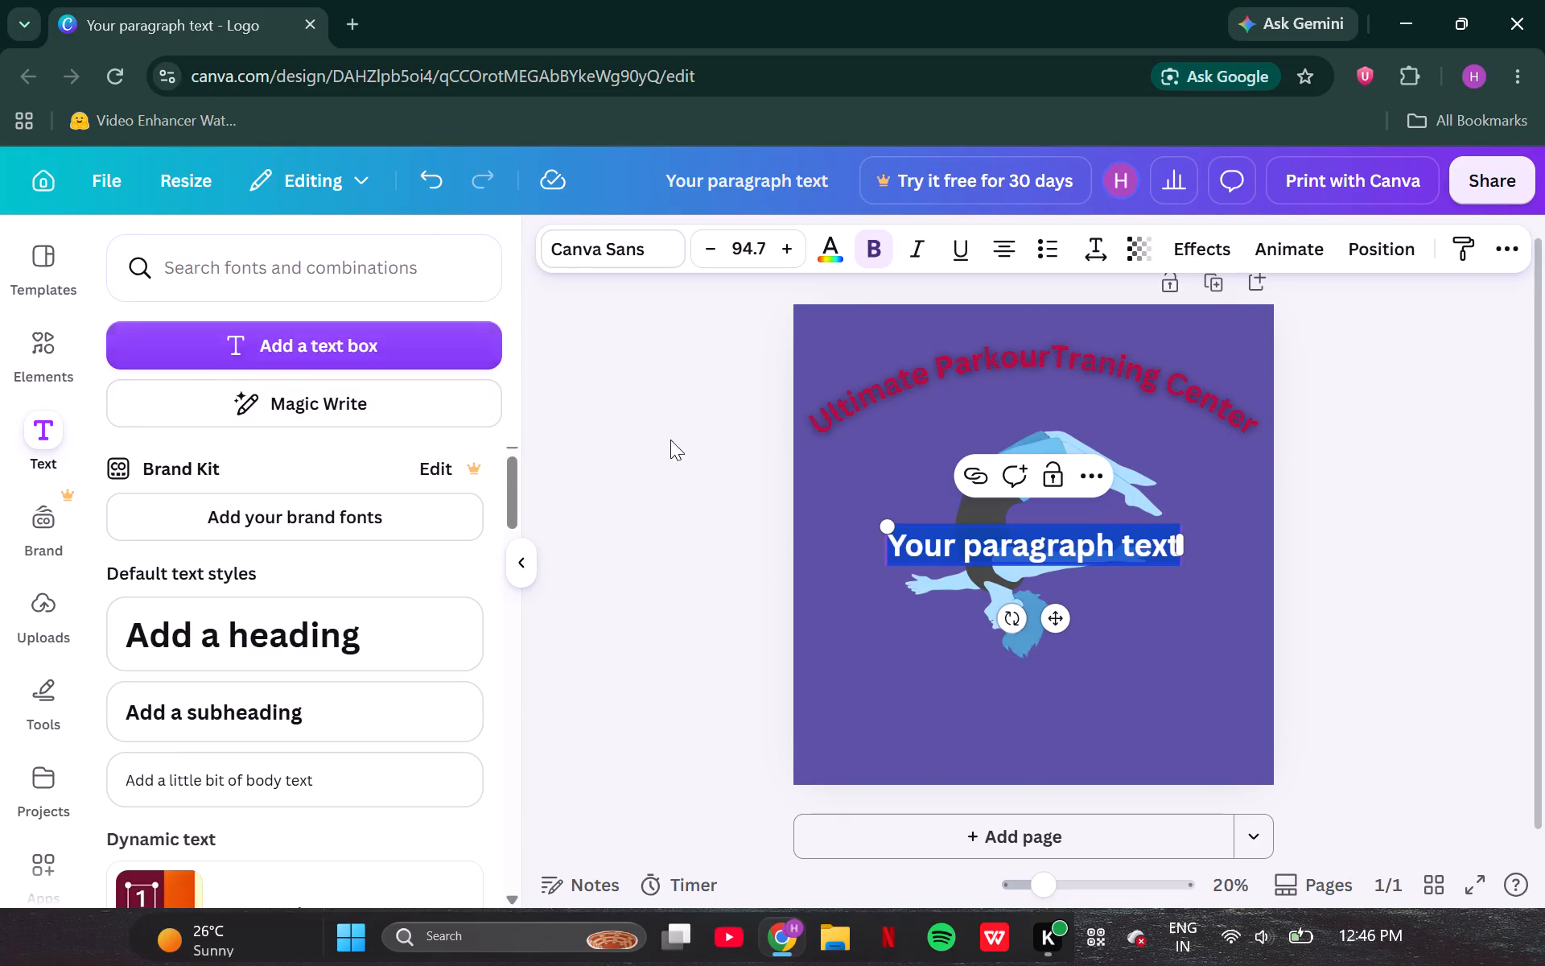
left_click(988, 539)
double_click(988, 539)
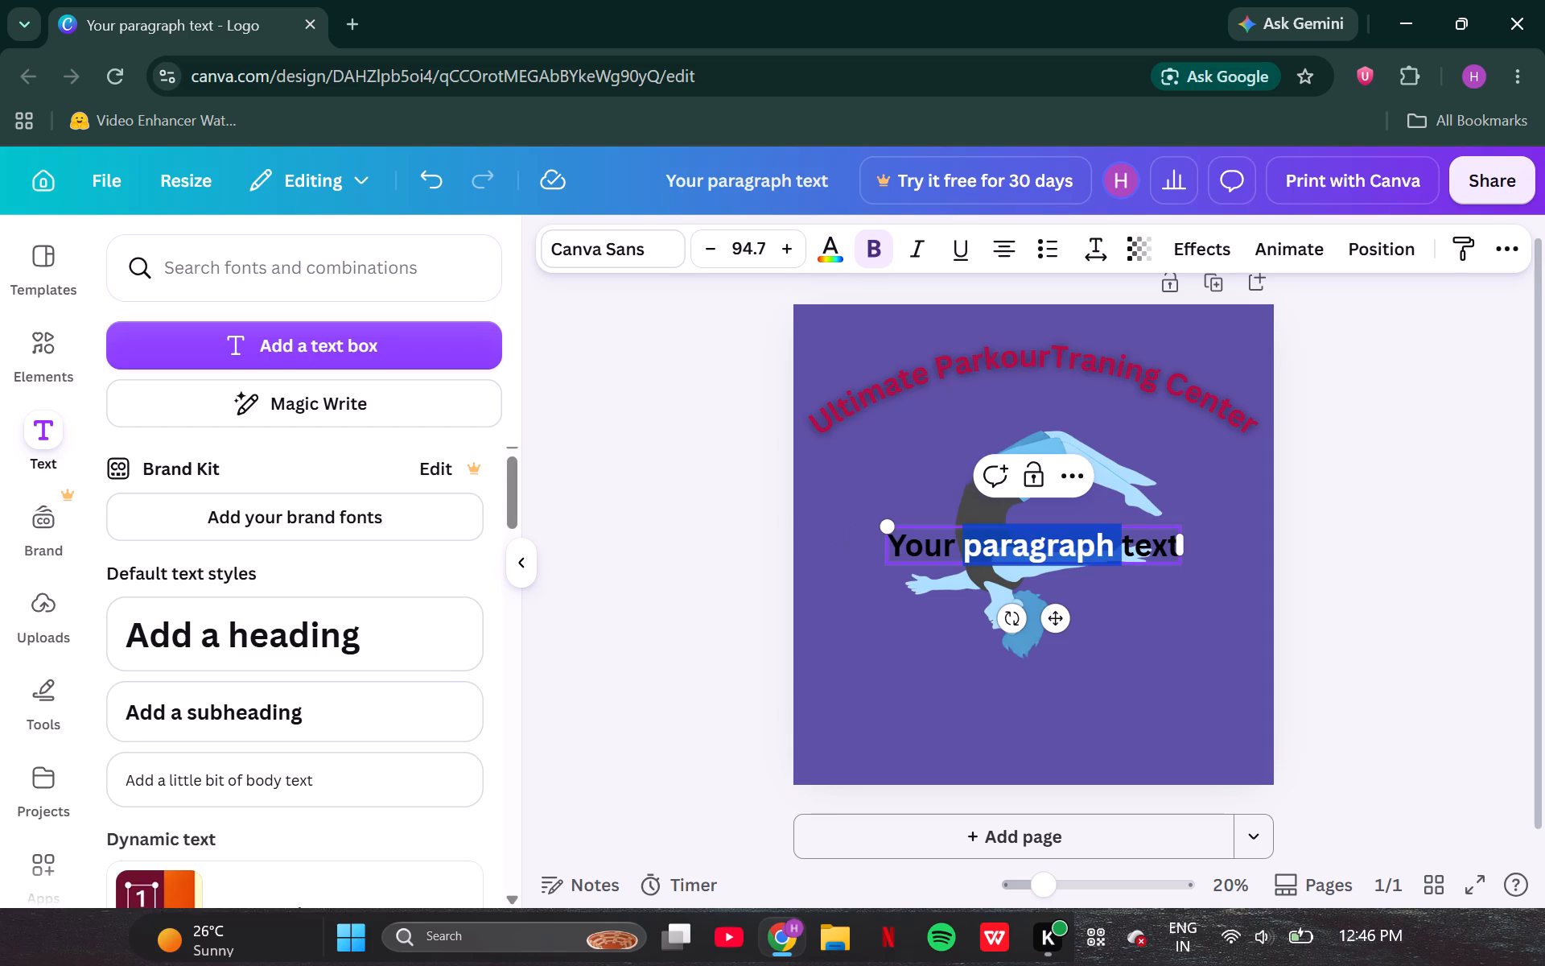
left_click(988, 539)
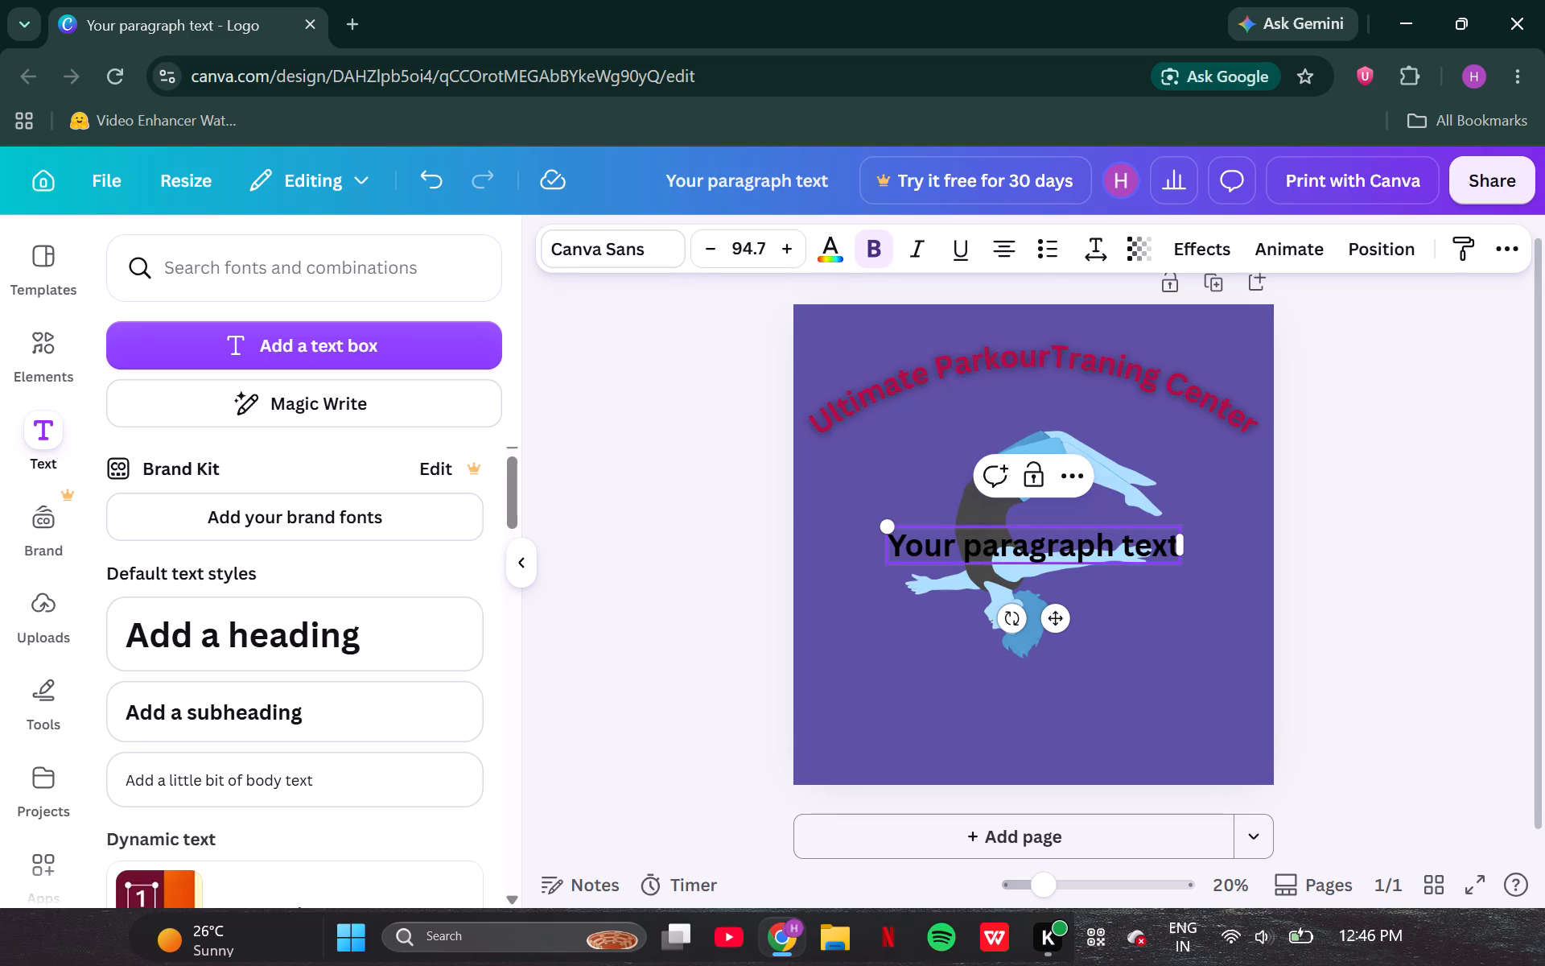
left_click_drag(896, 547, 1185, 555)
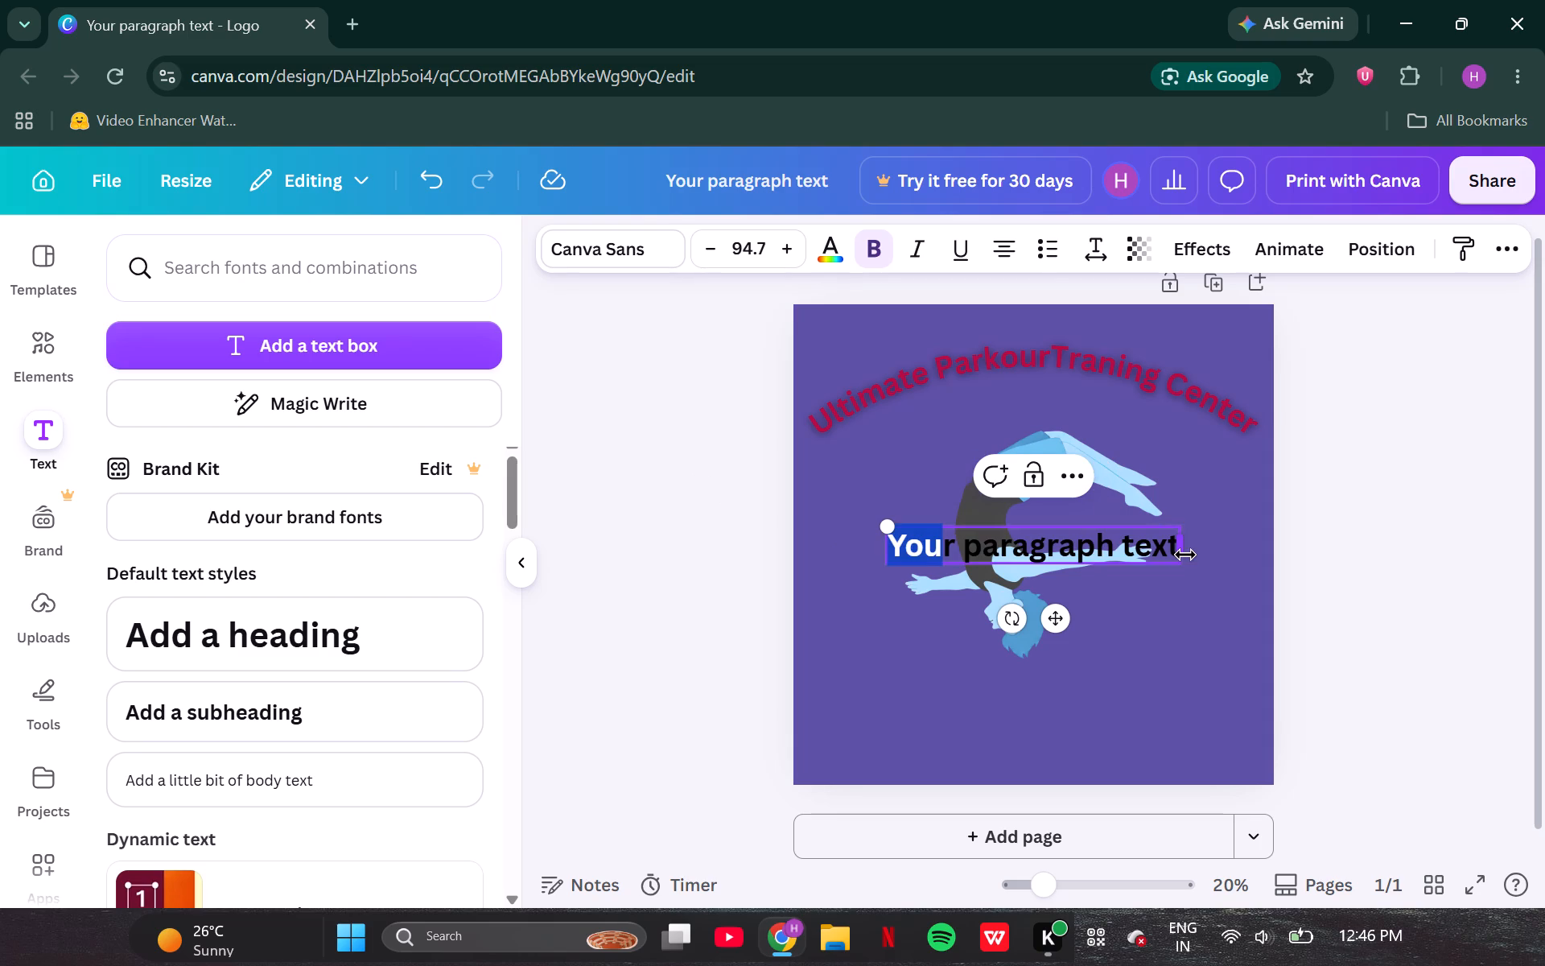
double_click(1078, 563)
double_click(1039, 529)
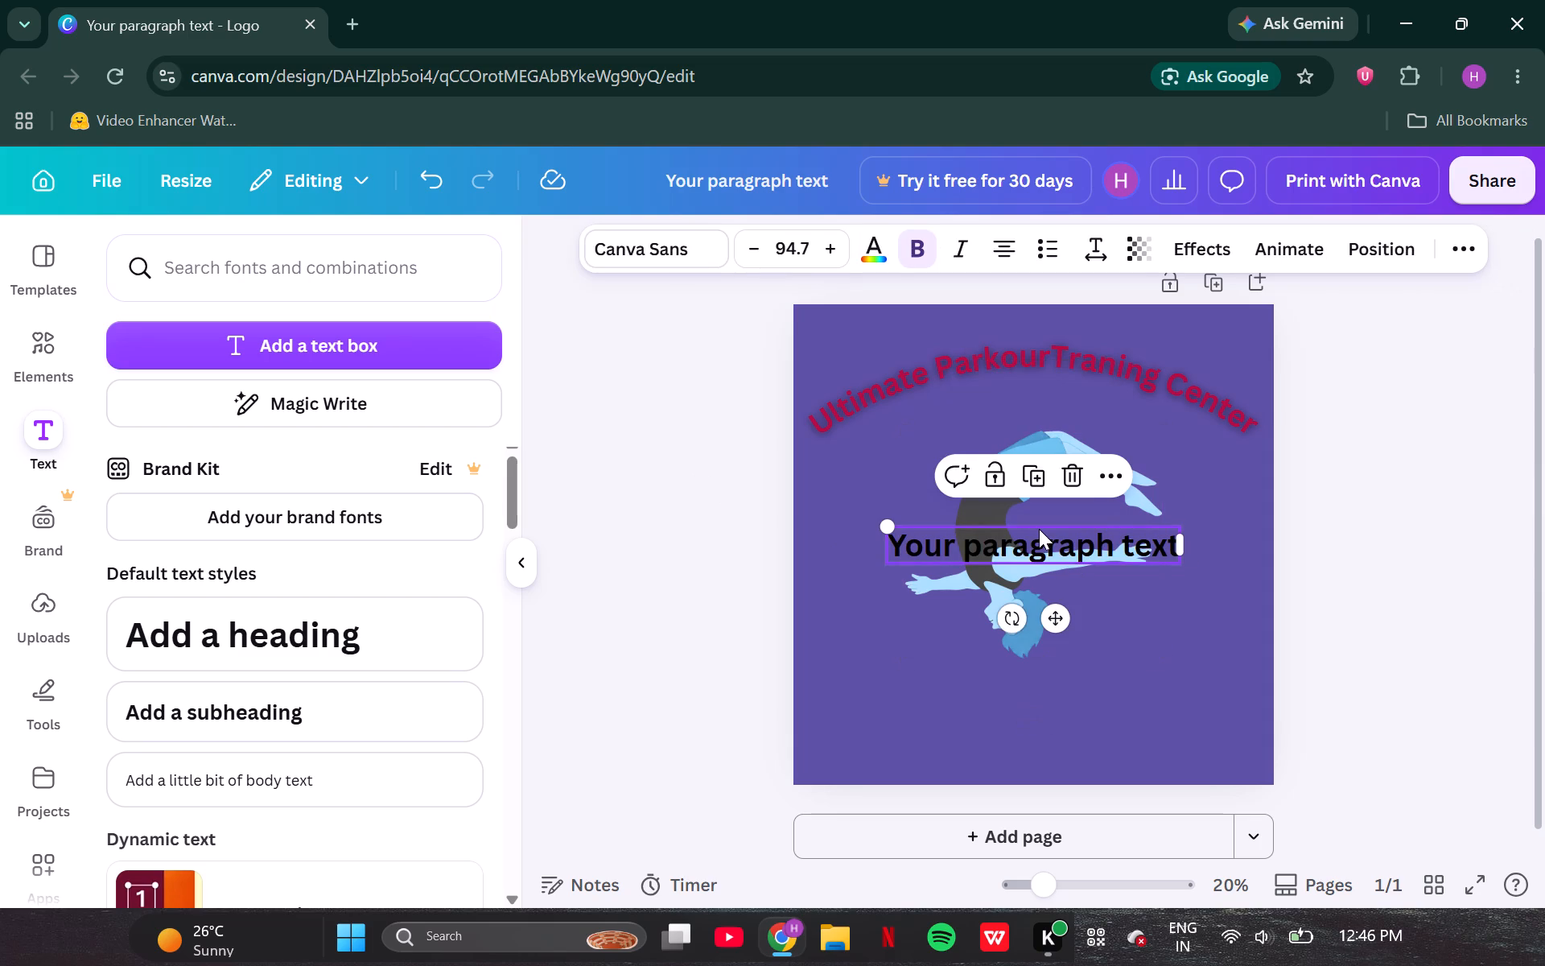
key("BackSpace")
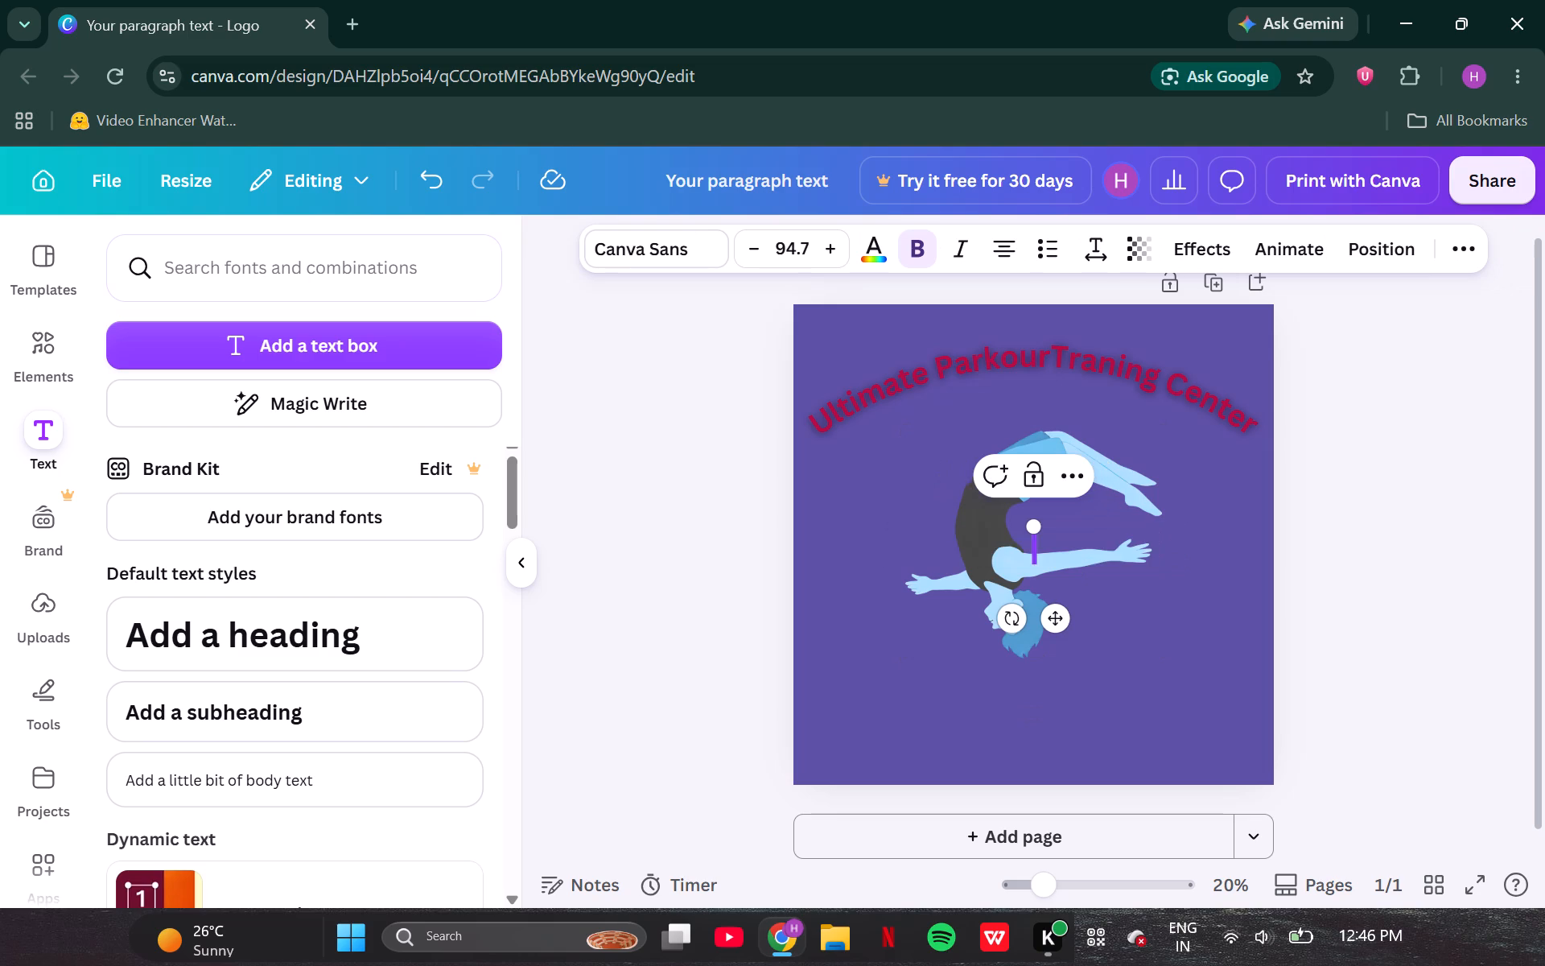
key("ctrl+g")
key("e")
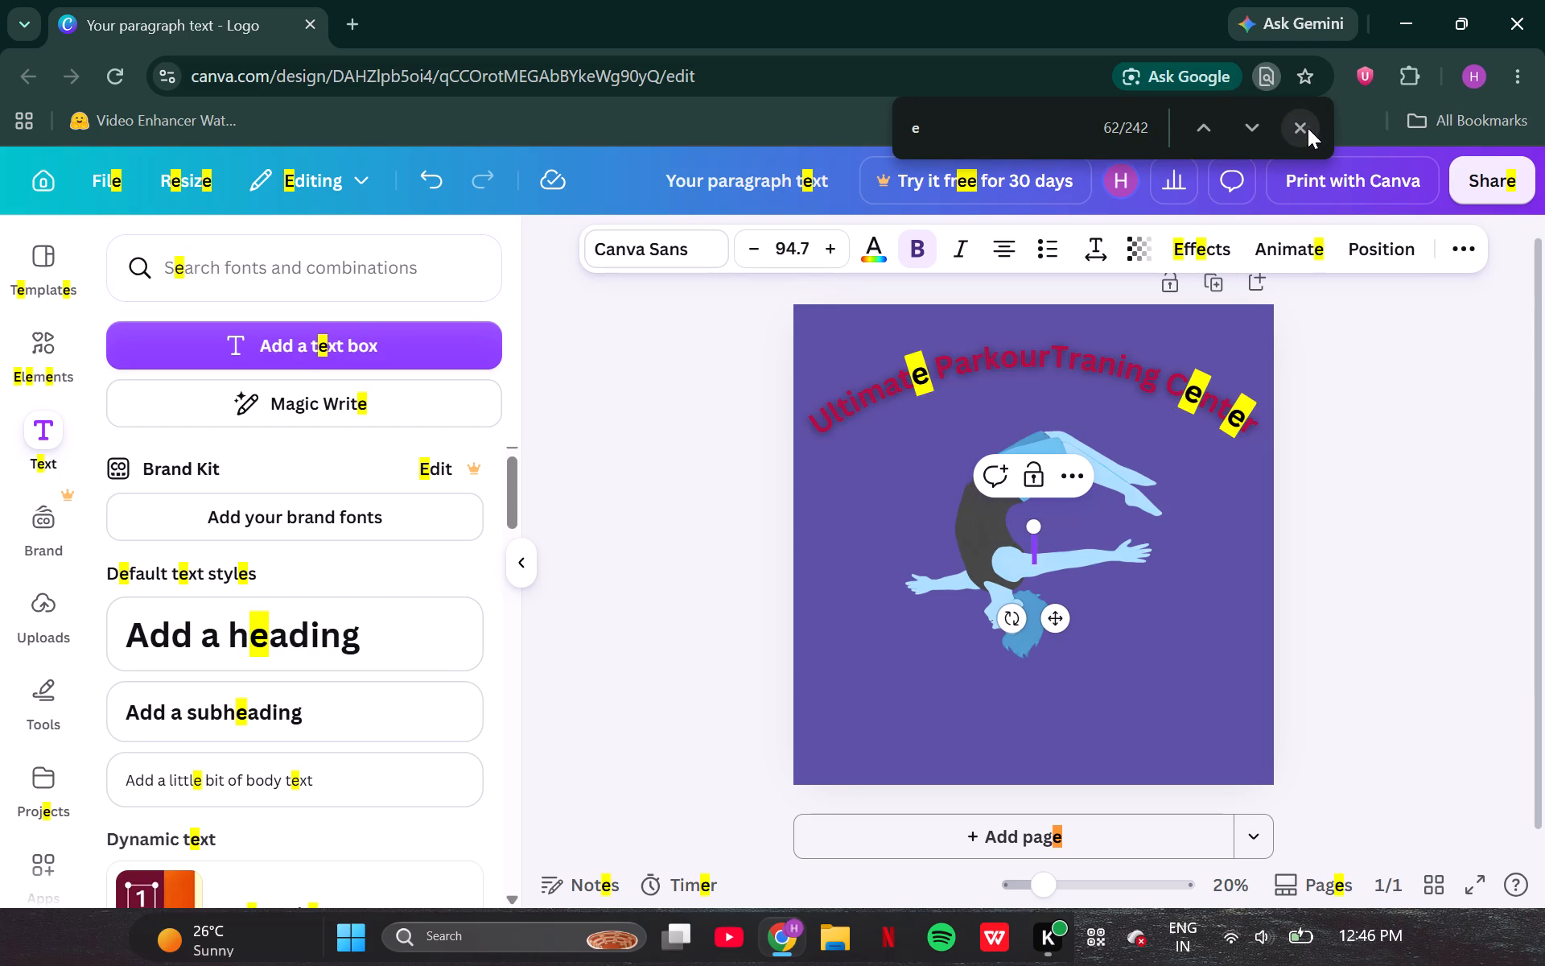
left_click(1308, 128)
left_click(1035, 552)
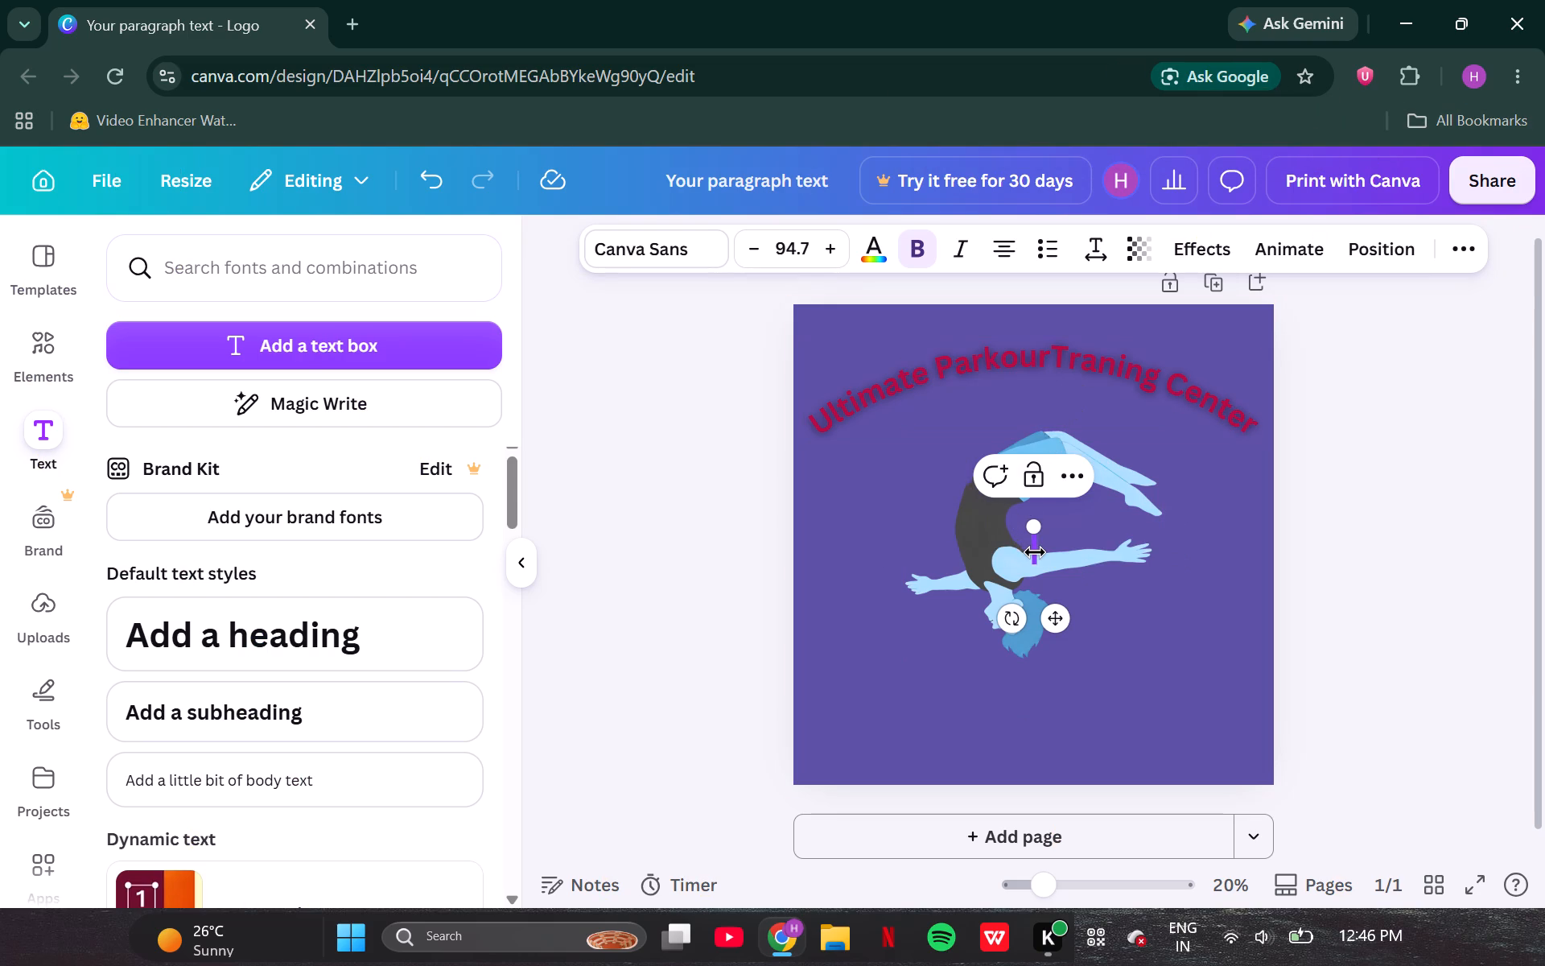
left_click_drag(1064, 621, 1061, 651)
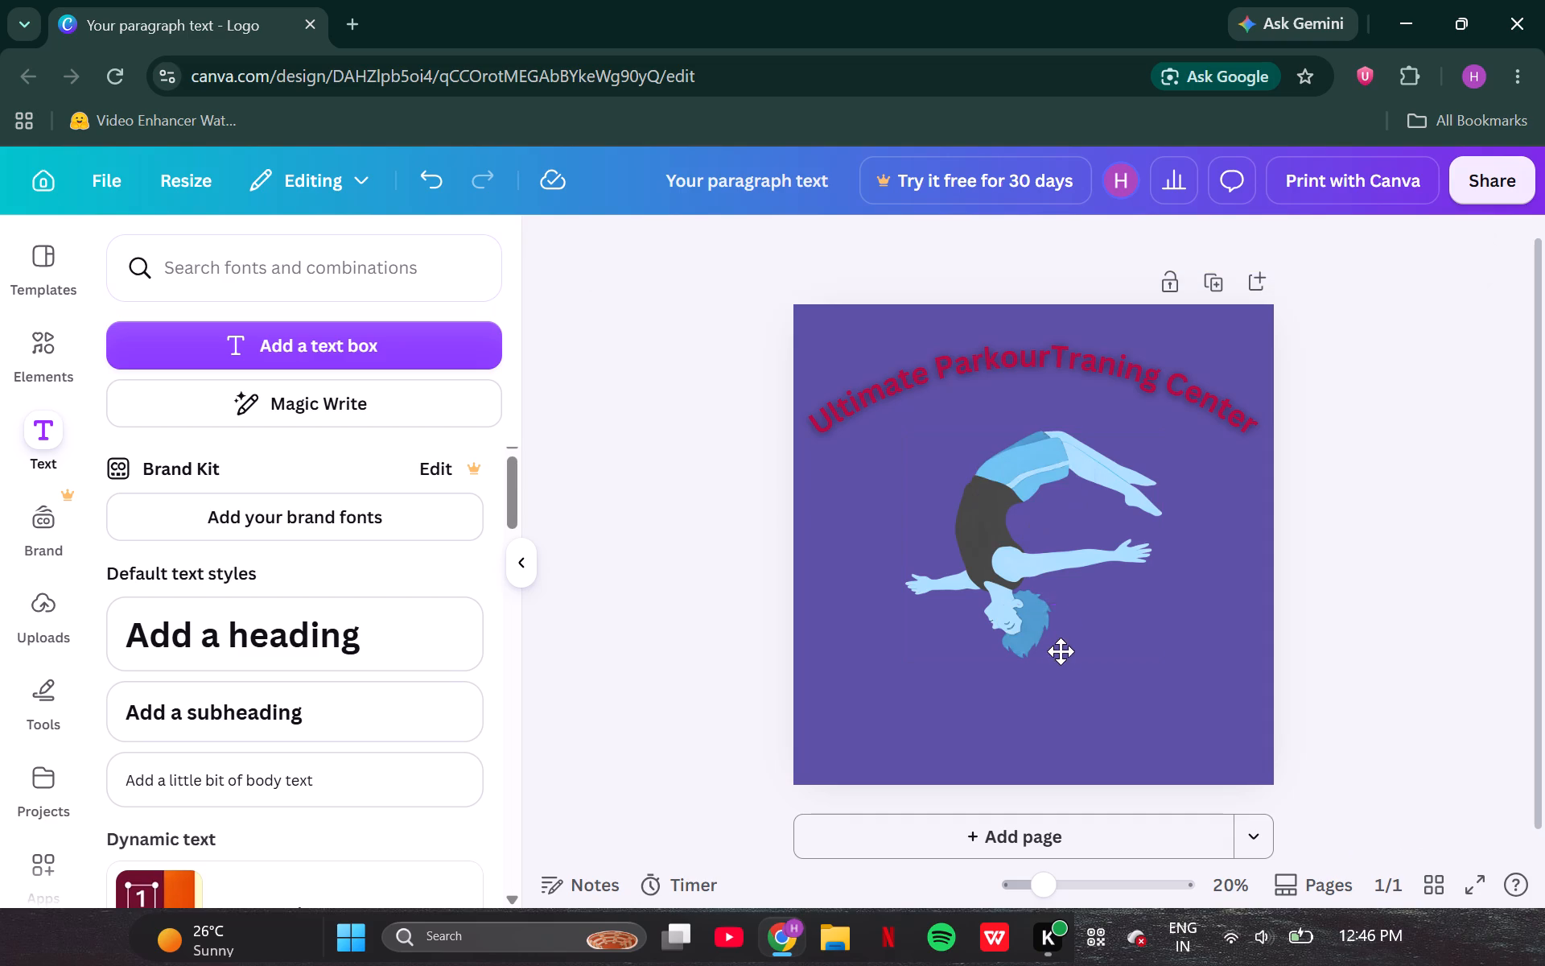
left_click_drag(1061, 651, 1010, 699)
Add a subheading to the page reading "Now in you Town at low price".
left_click(241, 726)
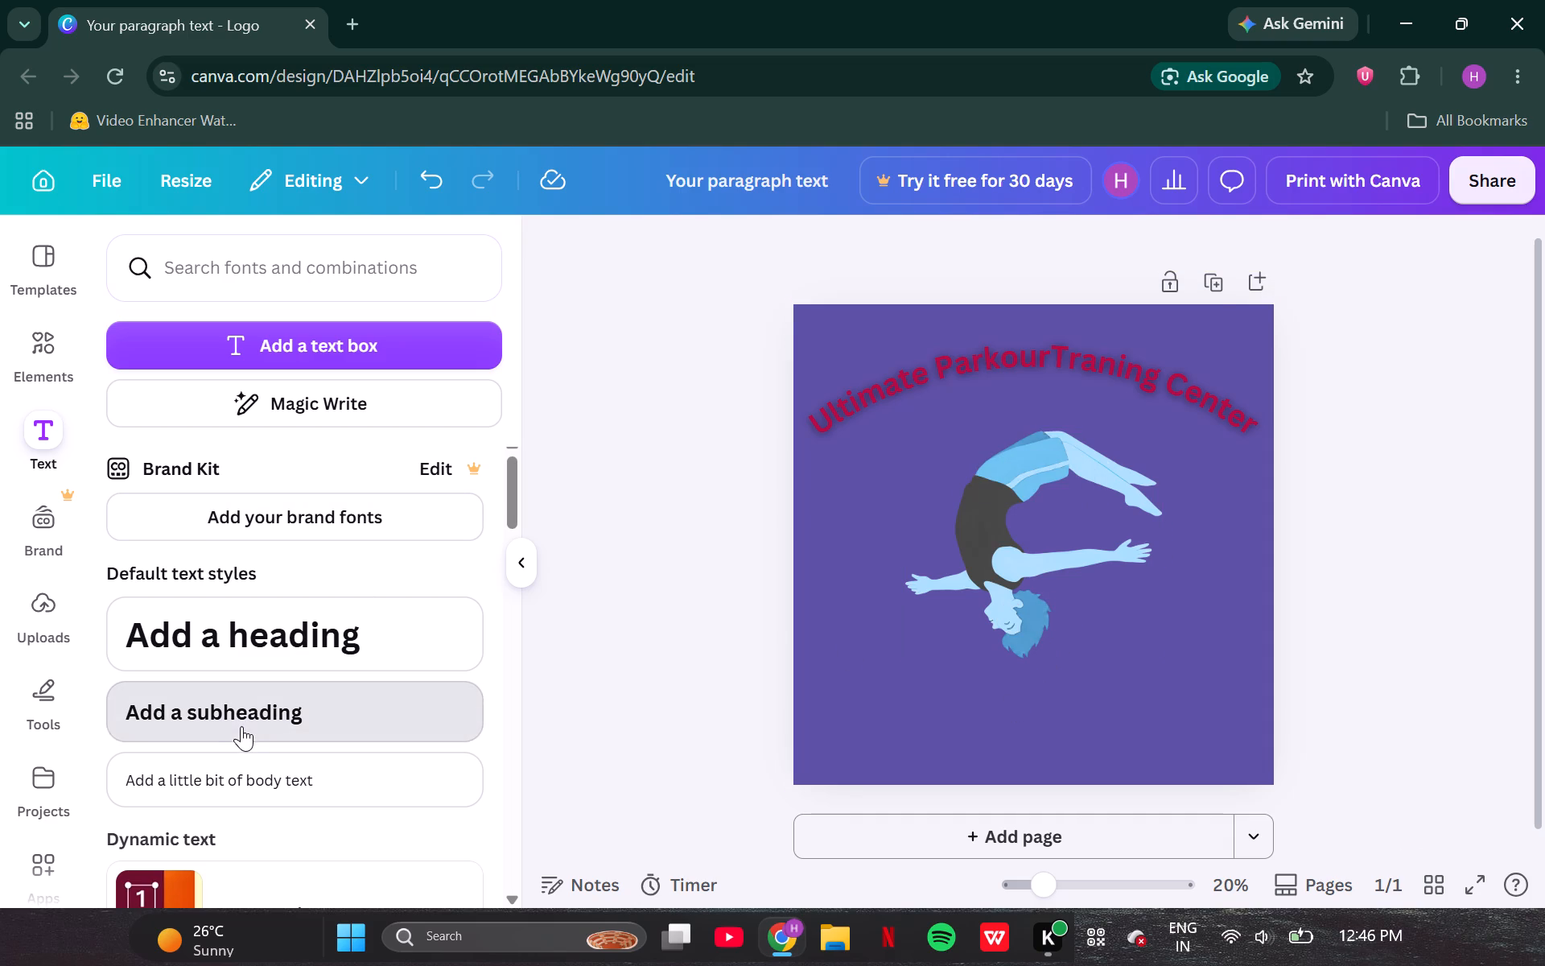
key("shift+n")
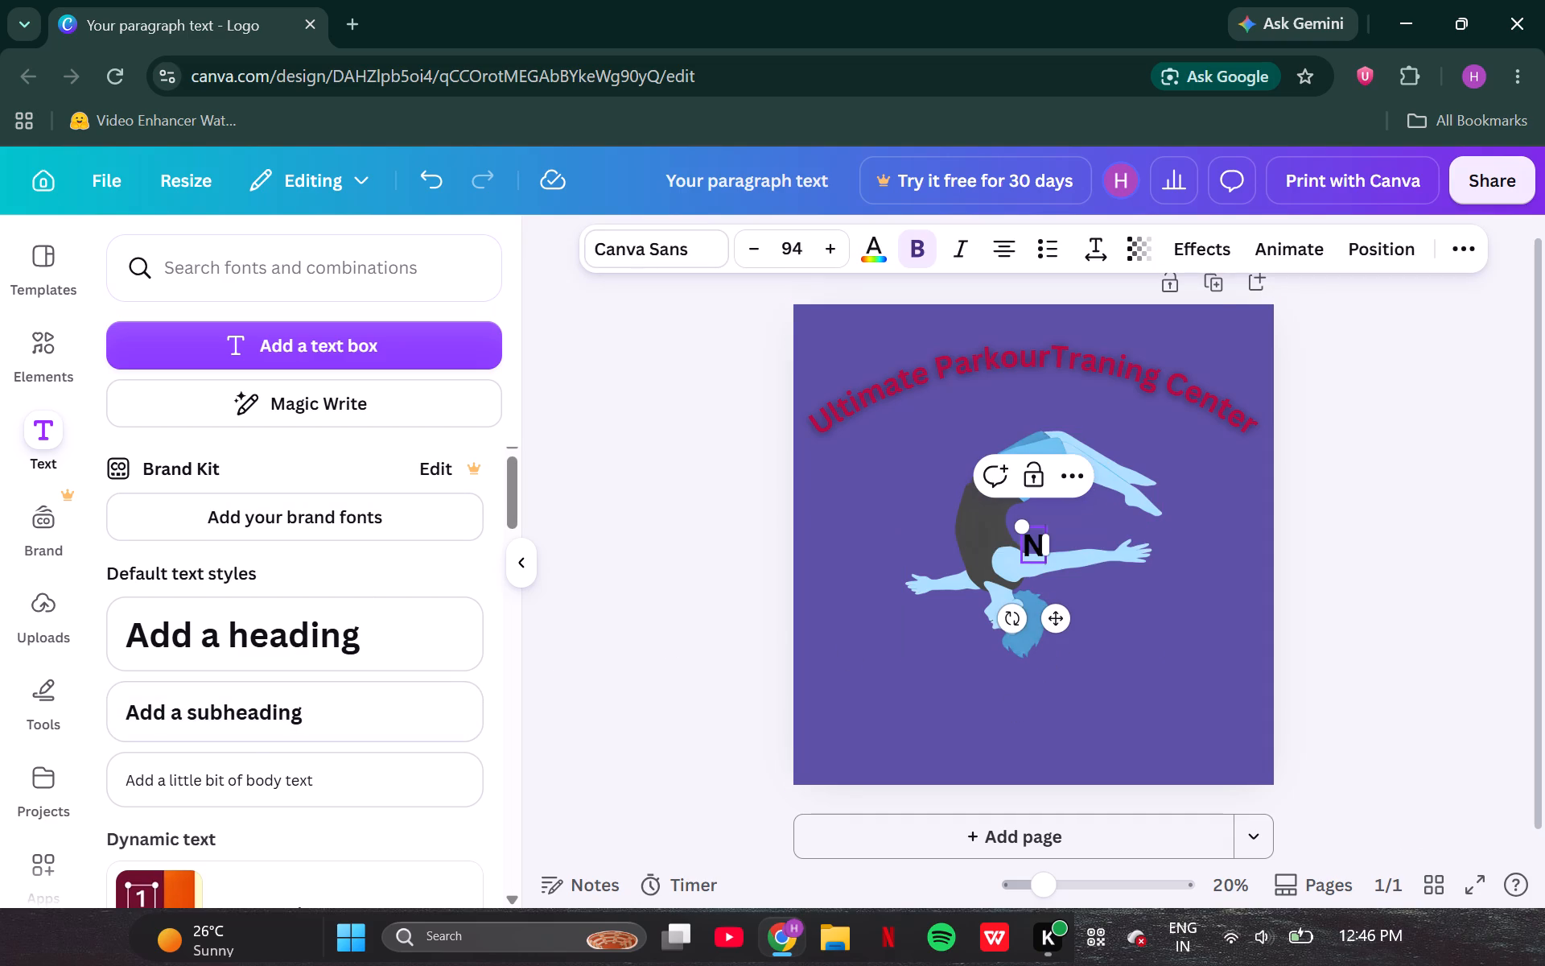
type("Ow")
key("BackSpace")
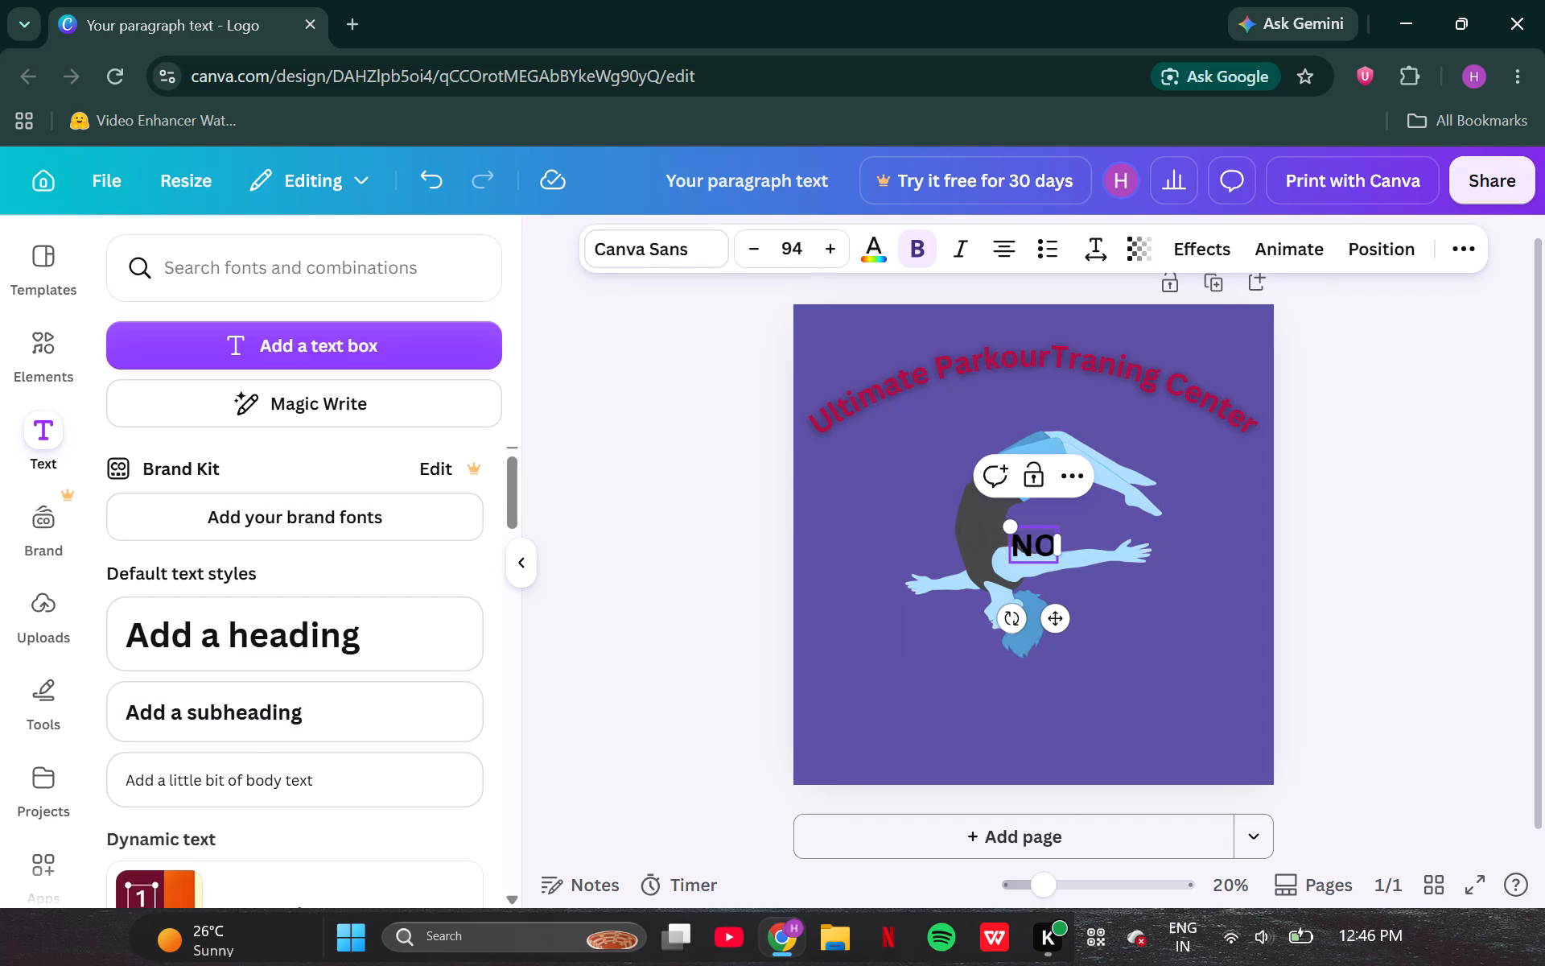
key("BackSpace")
type("ow")
key("space")
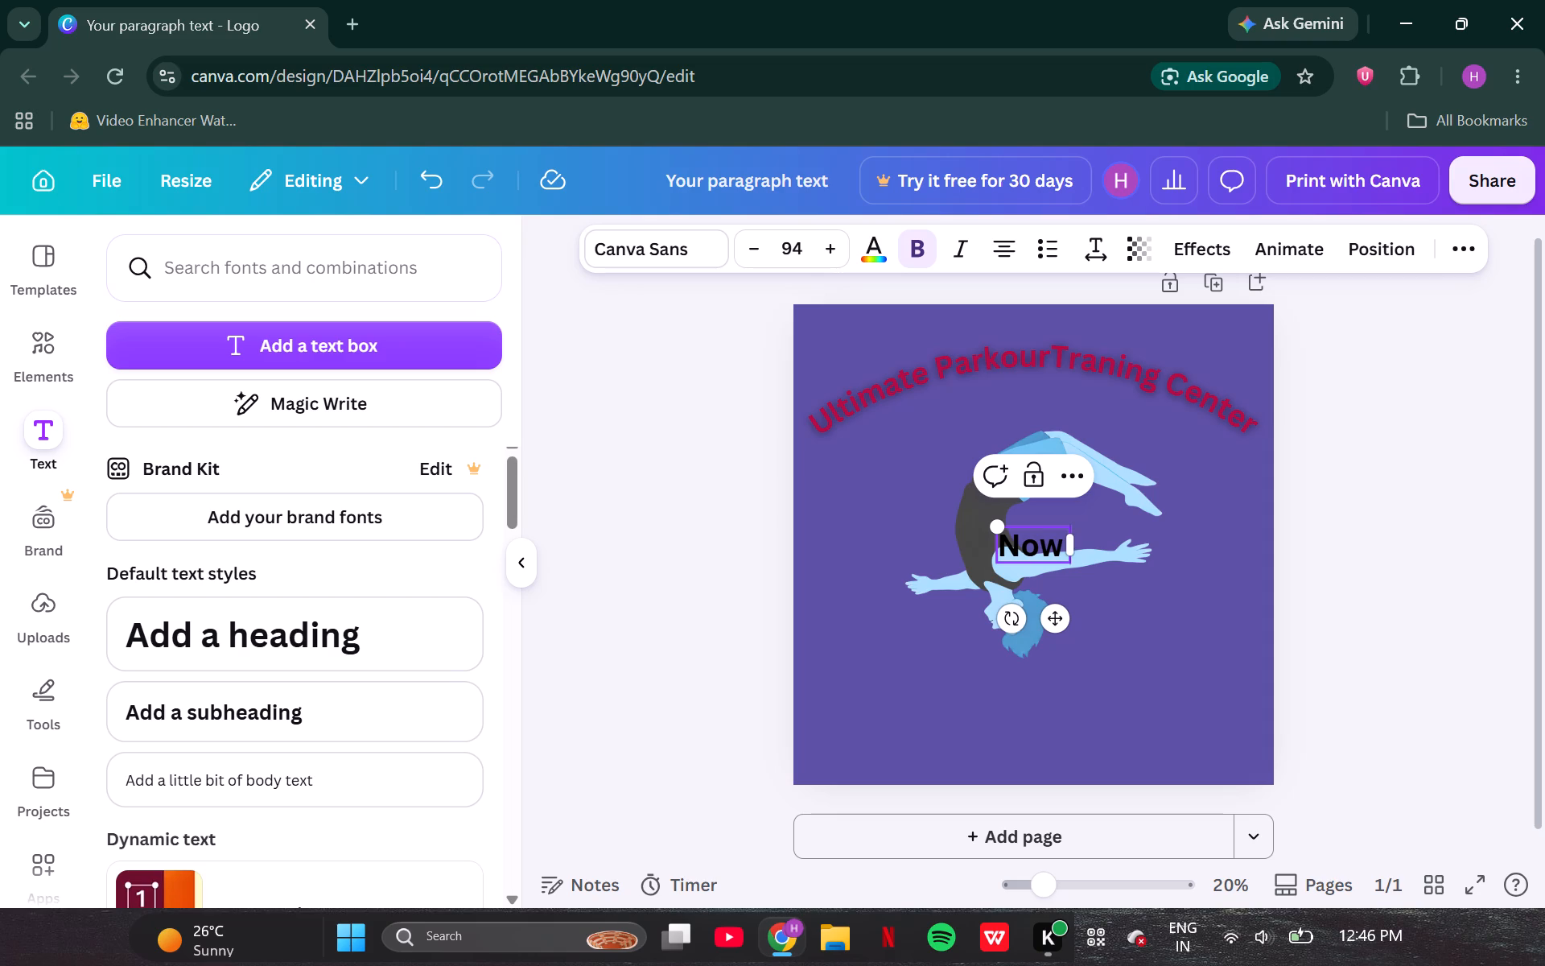
type("IN")
key("space")
key("BackSpace")
key("equal")
key("BackSpace")
key("BackSpace")
key("BackSpace")
type("in")
key("space")
type("you")
key("space")
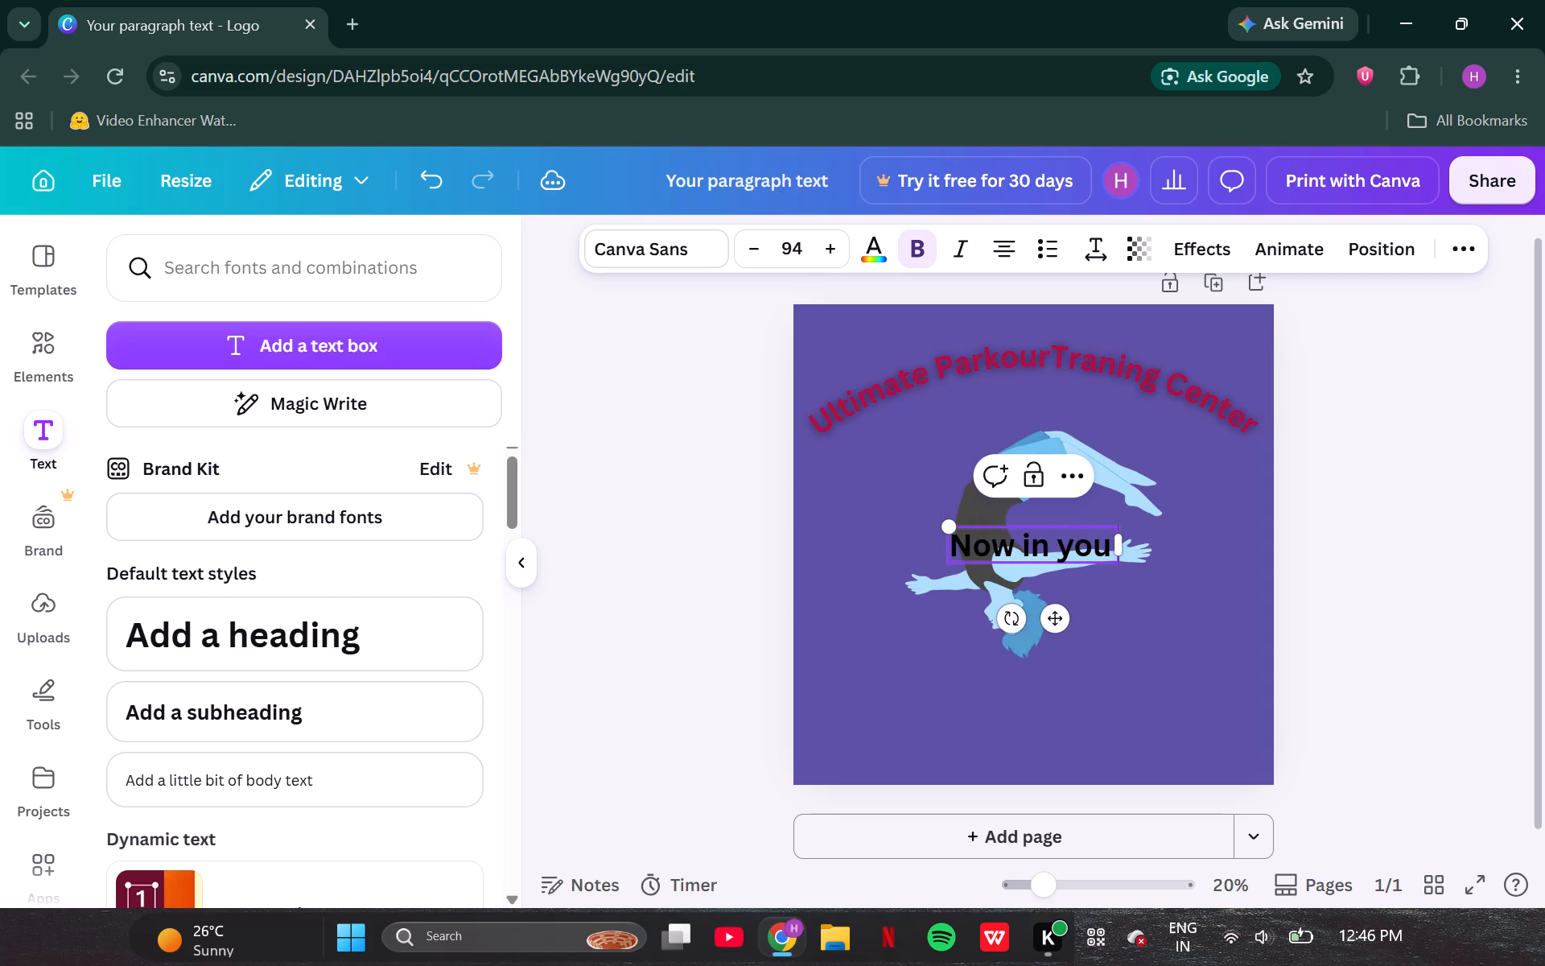
key("h")
key("BackSpace")
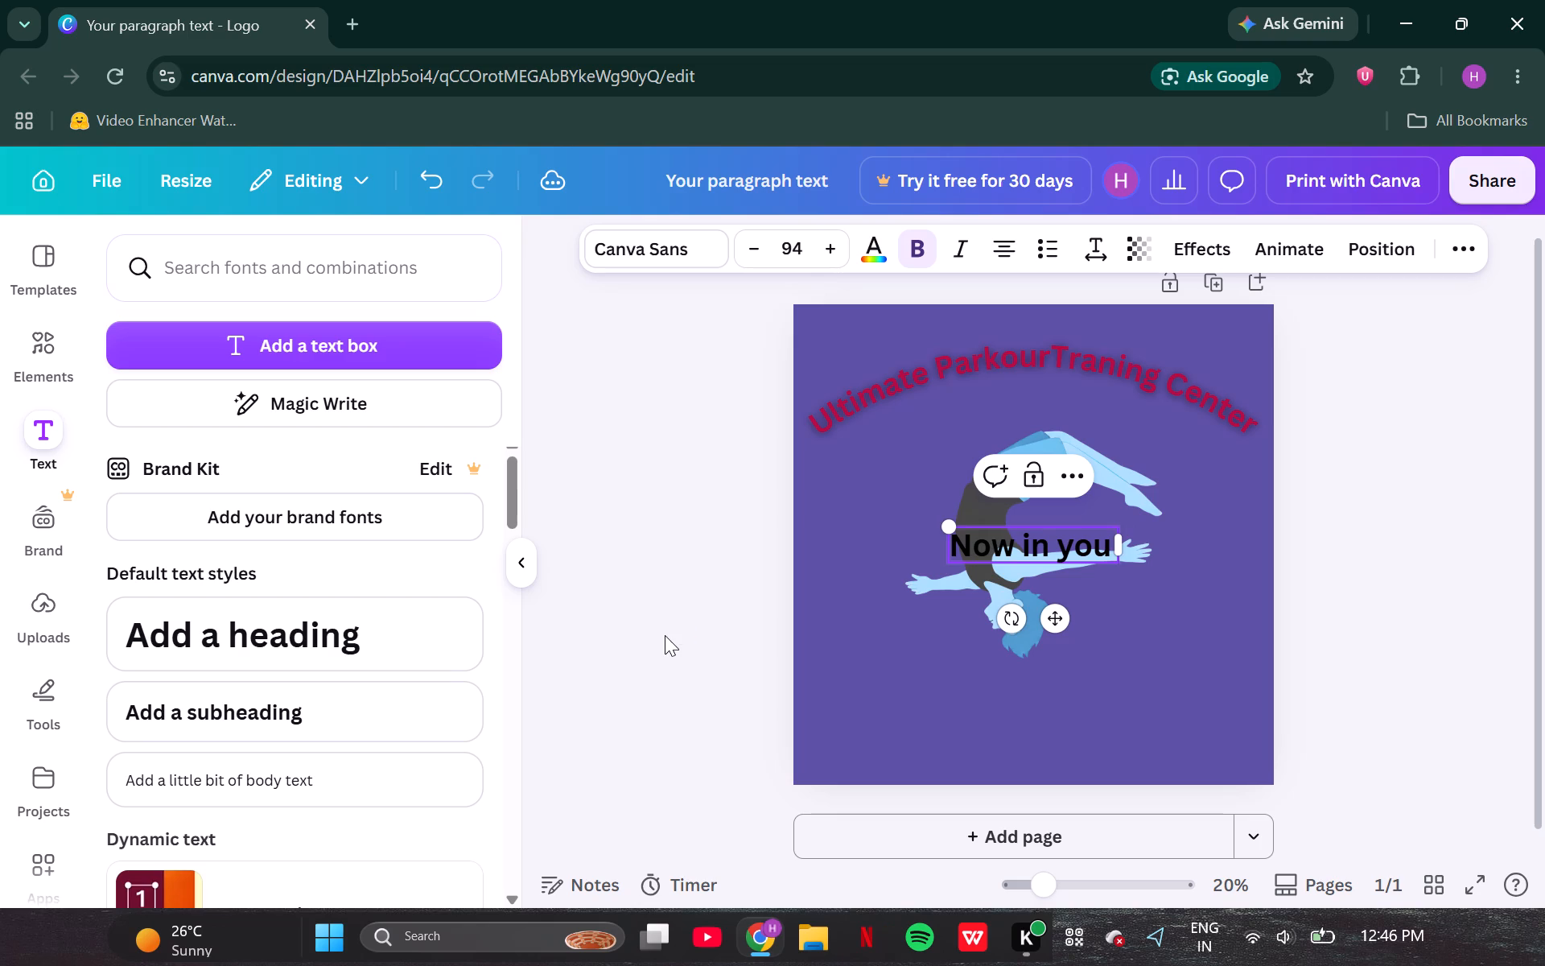
type("Town at low pri")
key("space")
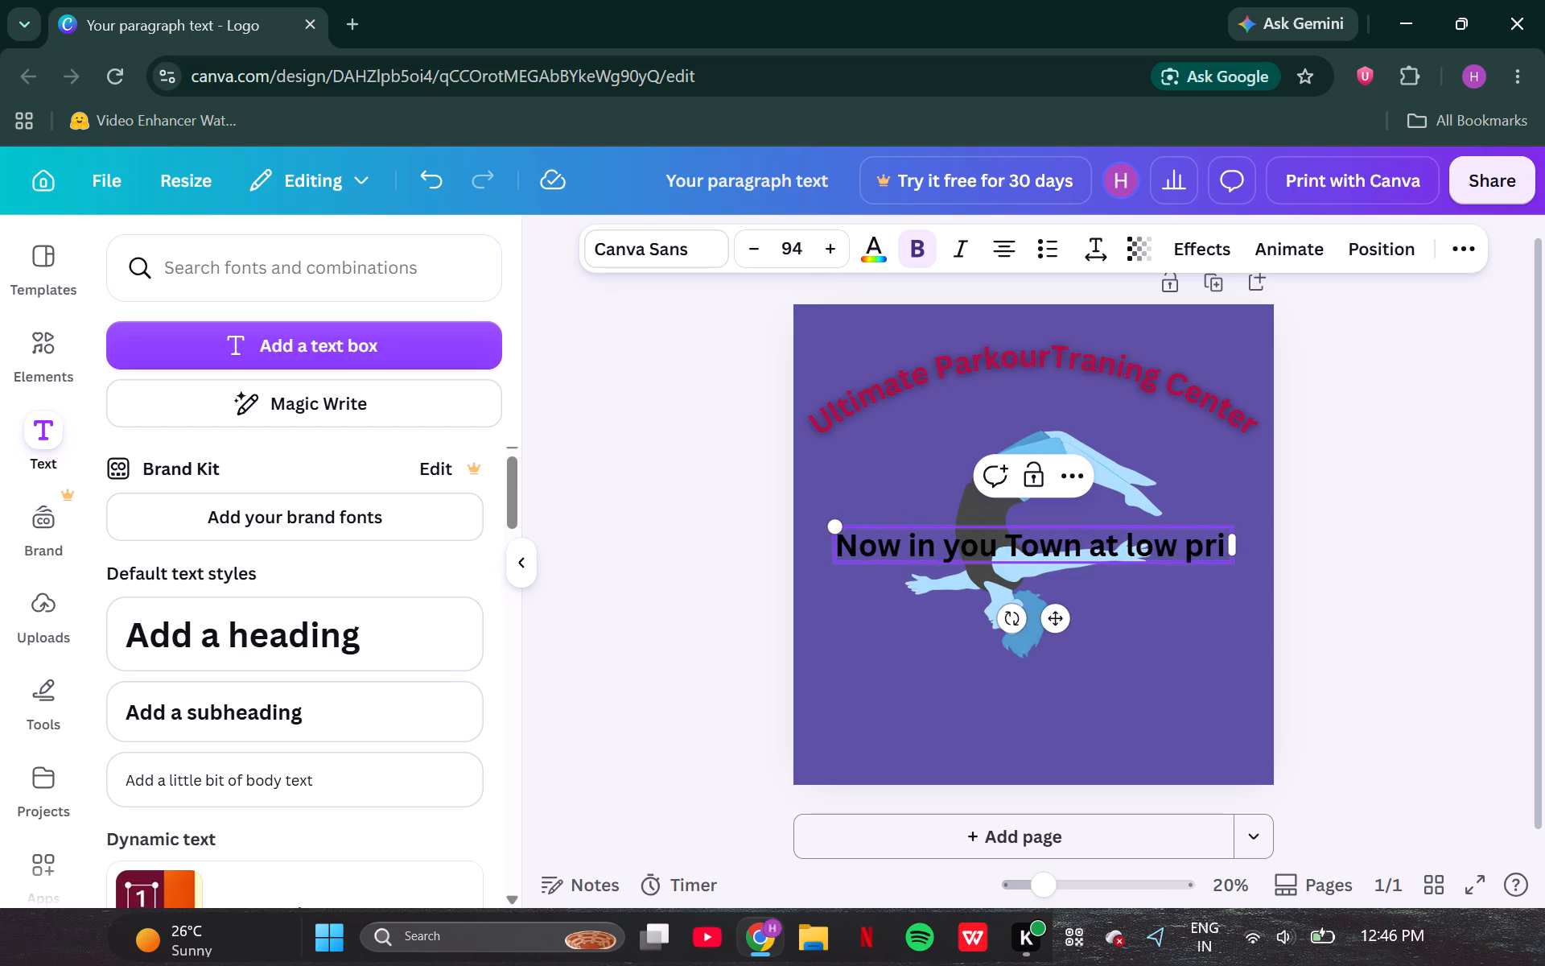
key("e")
key("BackSpace")
key("BackSpace")
key("c")
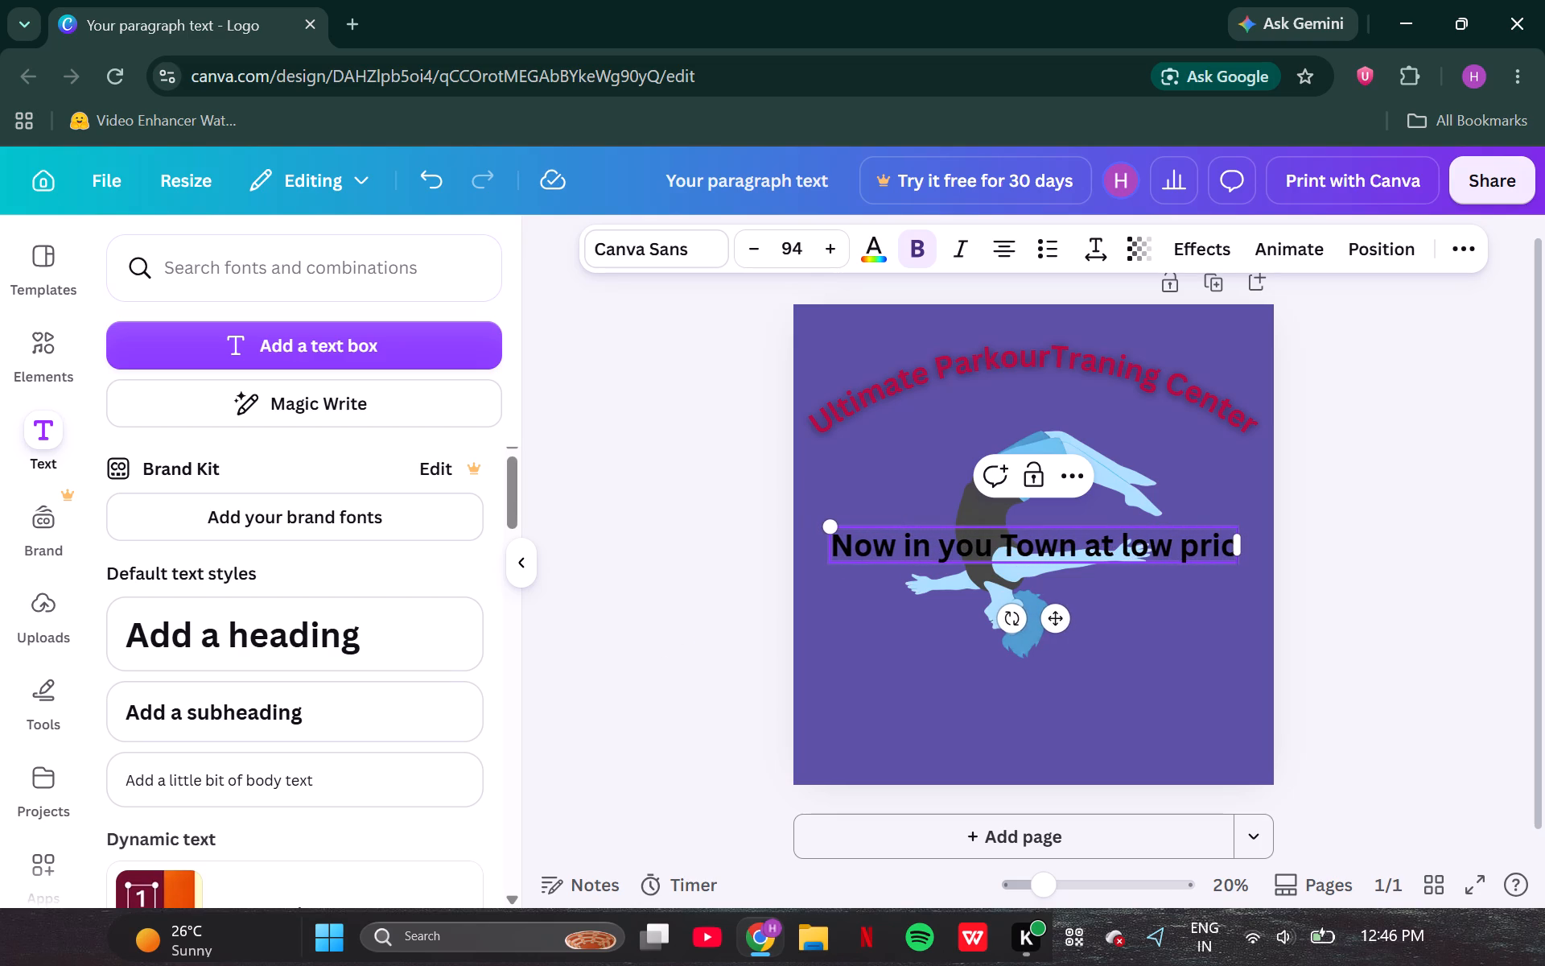
key("e")
Move the subheading down to sit centred below the backflipping figure.
left_click_drag(973, 551, 973, 560)
left_click_drag(1059, 625, 1063, 774)
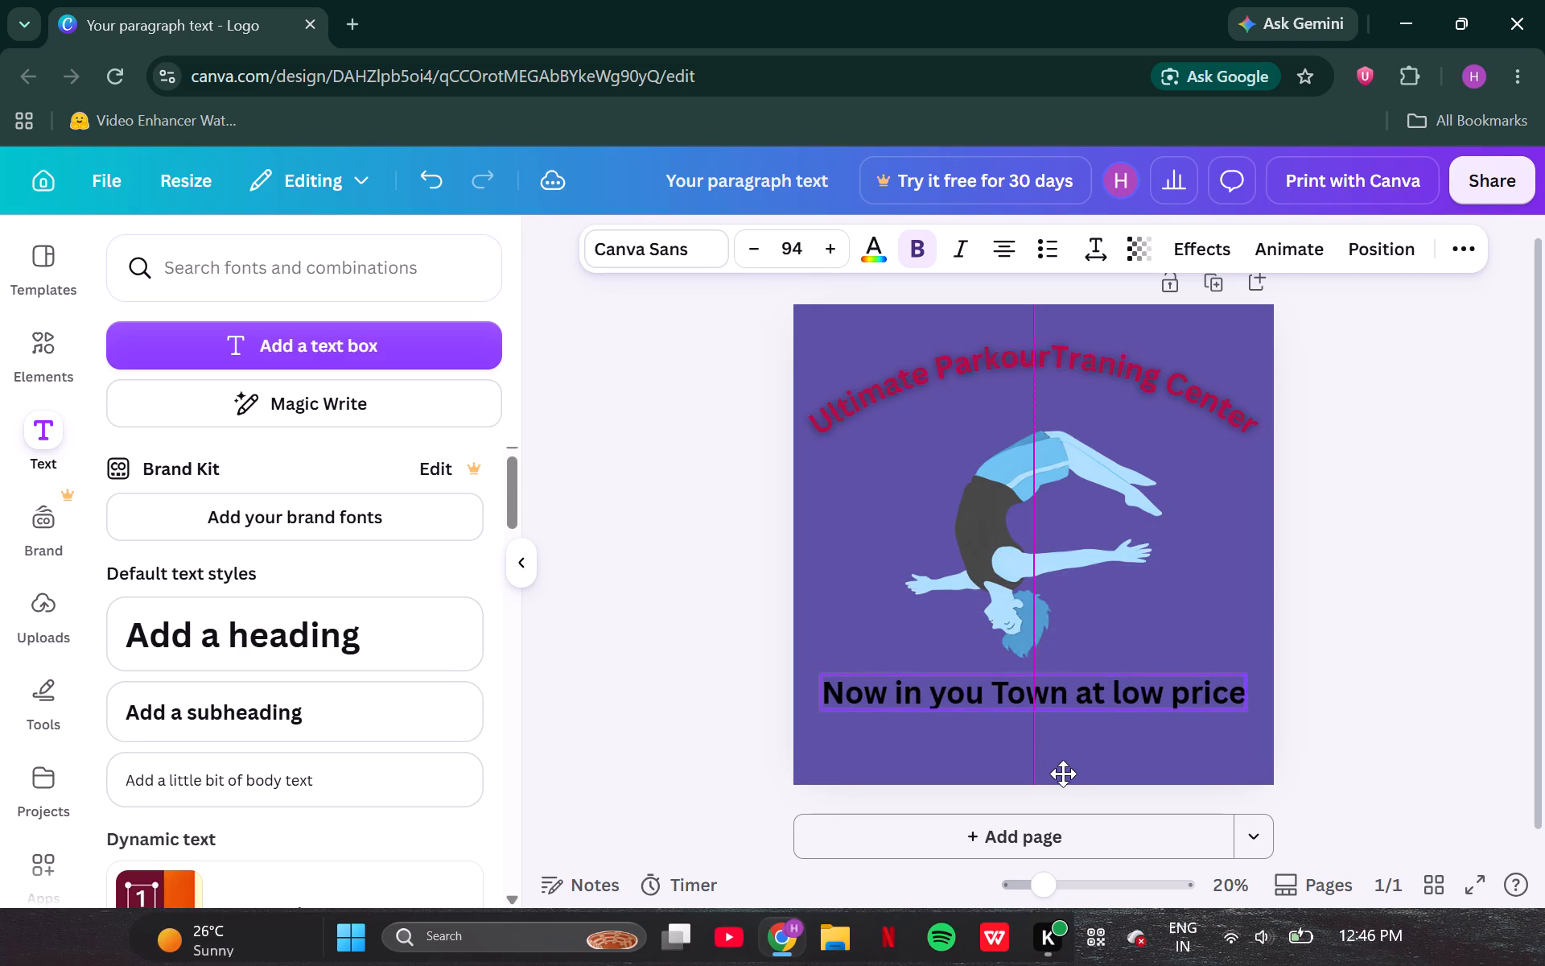
left_click_drag(1063, 774, 1063, 779)
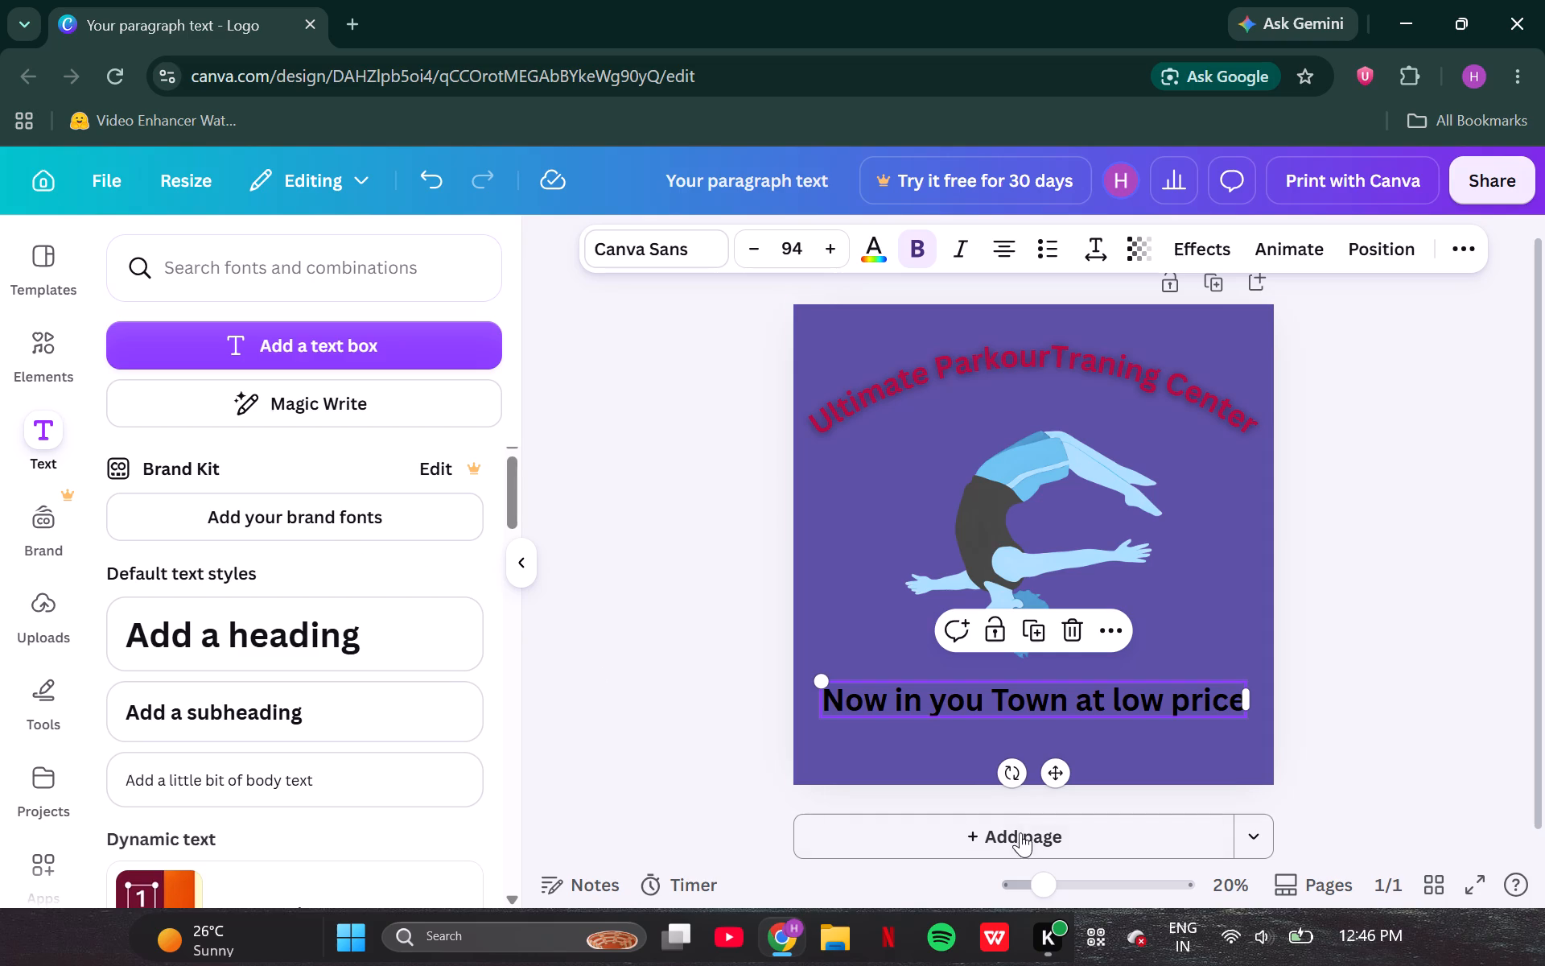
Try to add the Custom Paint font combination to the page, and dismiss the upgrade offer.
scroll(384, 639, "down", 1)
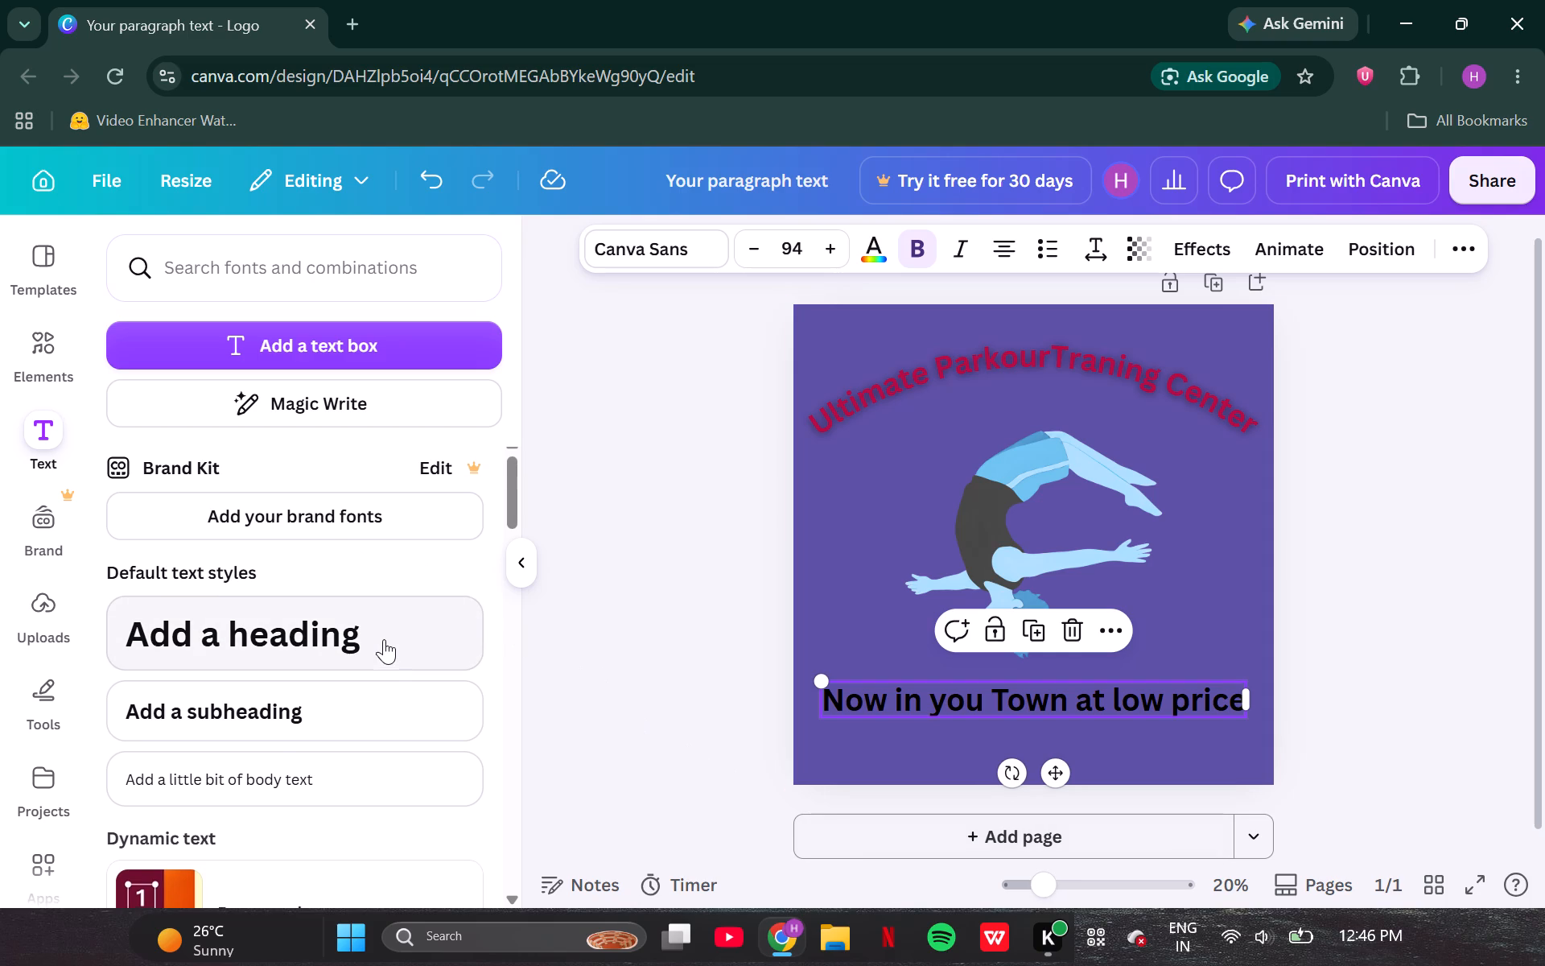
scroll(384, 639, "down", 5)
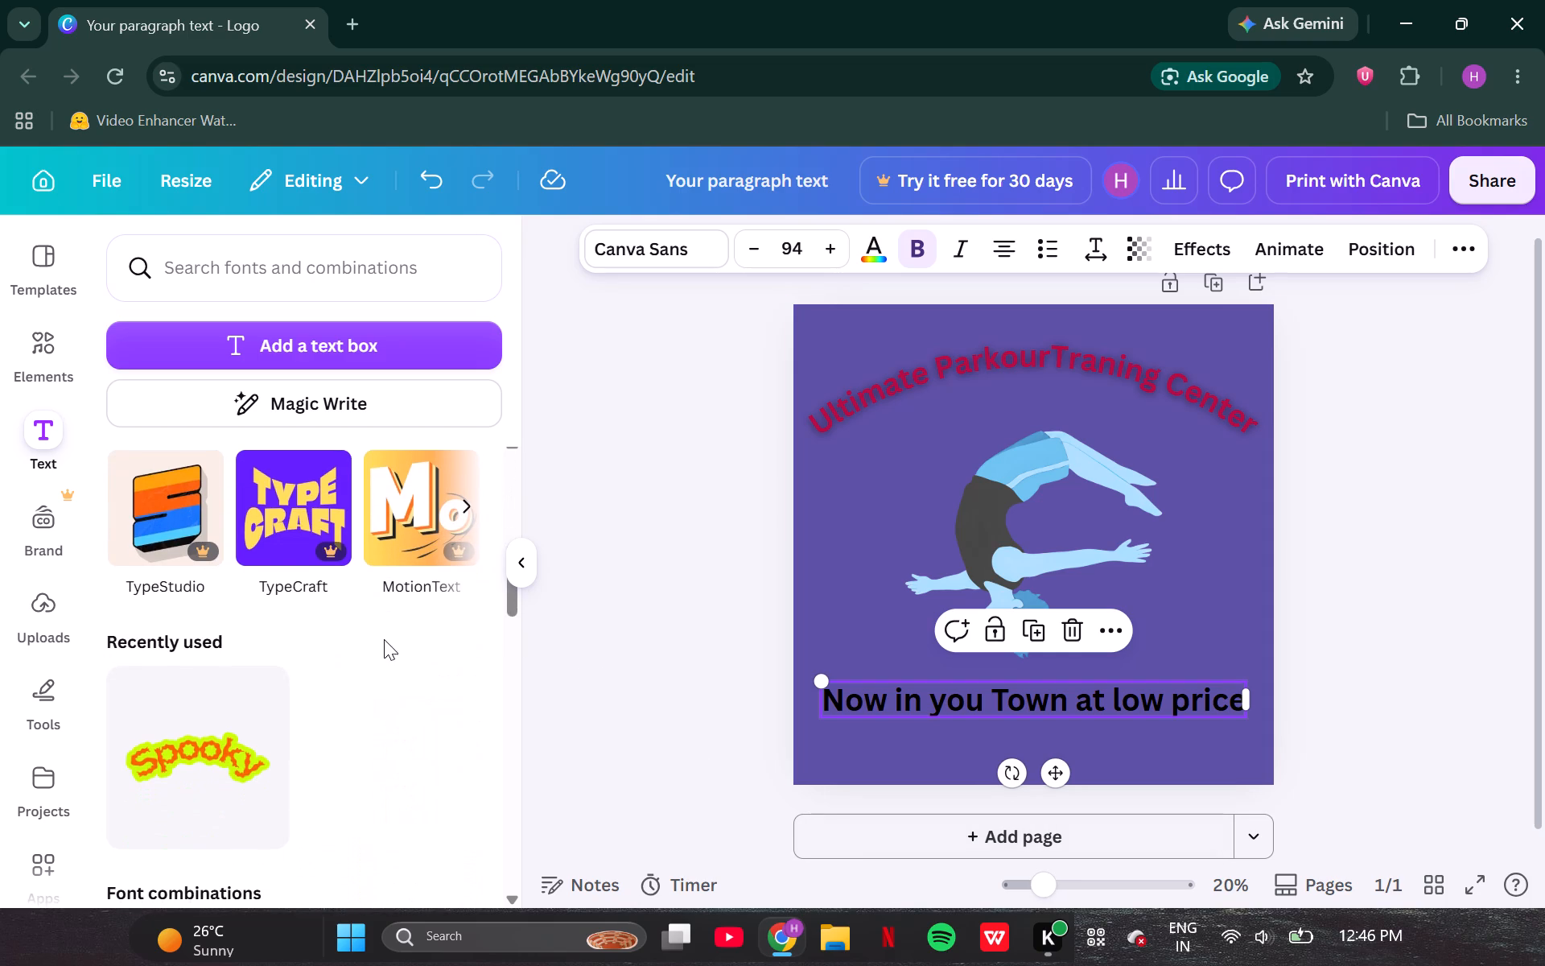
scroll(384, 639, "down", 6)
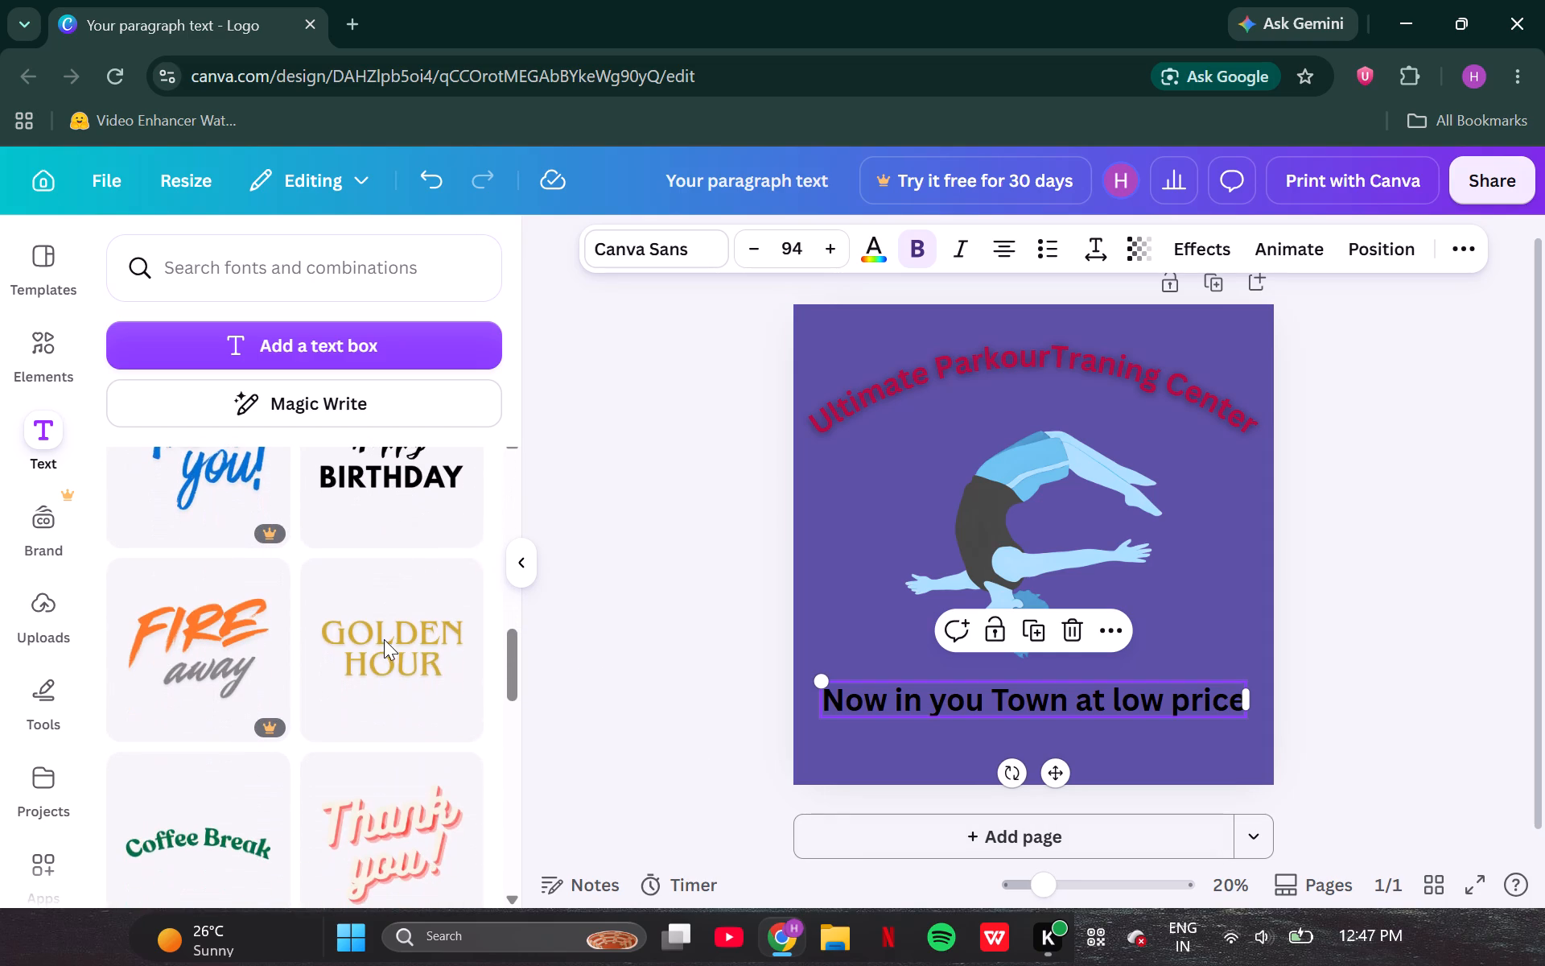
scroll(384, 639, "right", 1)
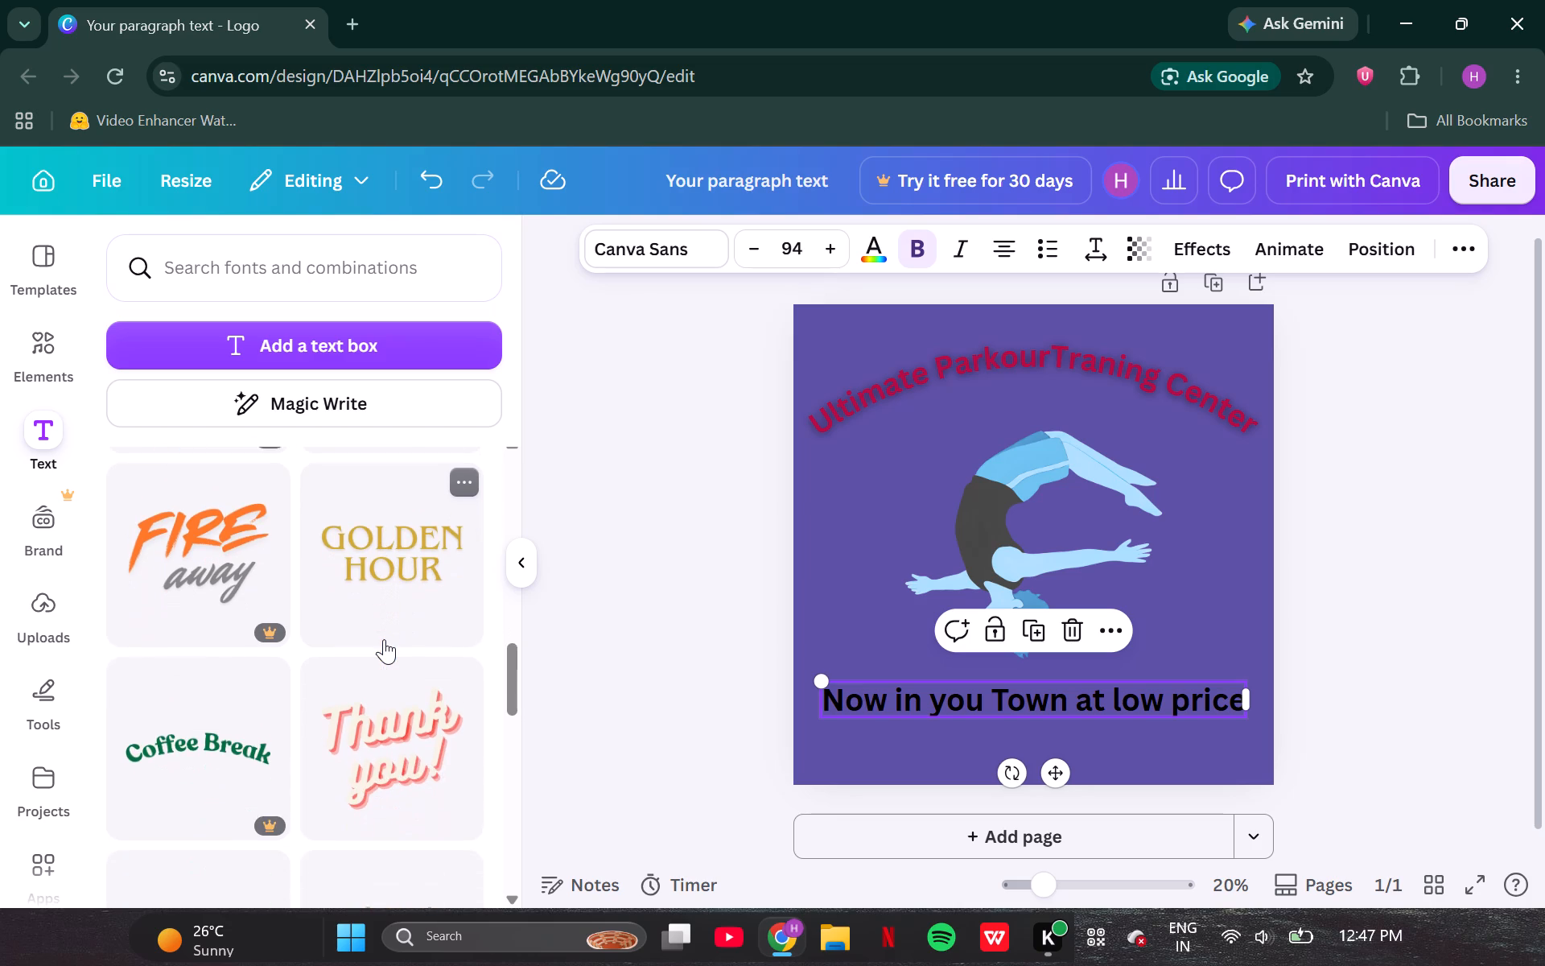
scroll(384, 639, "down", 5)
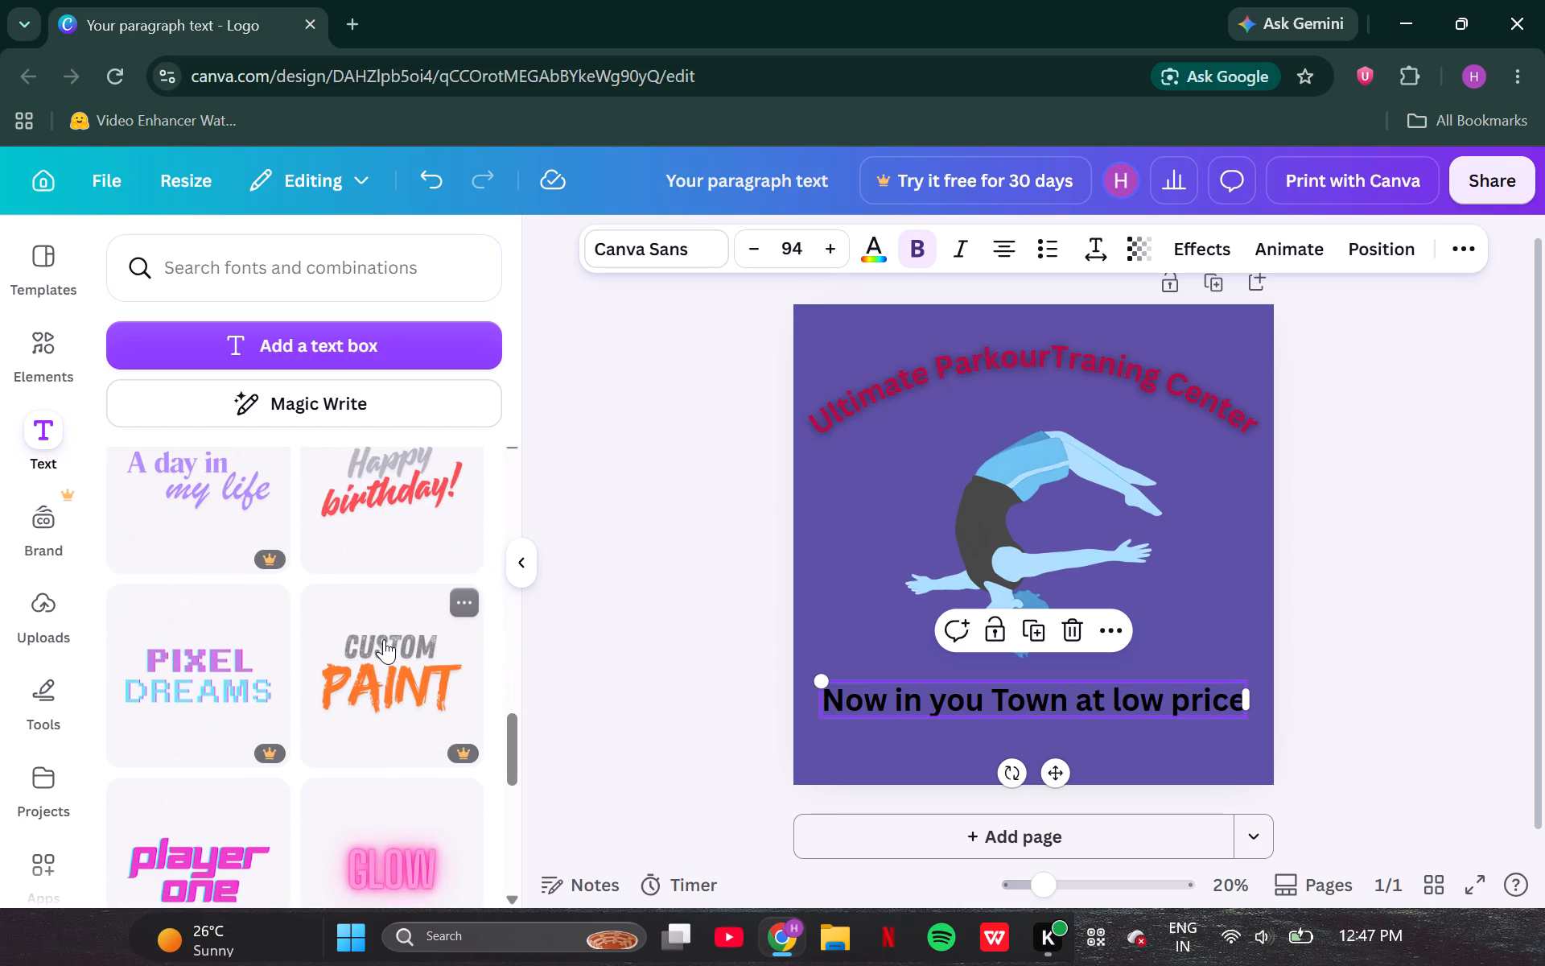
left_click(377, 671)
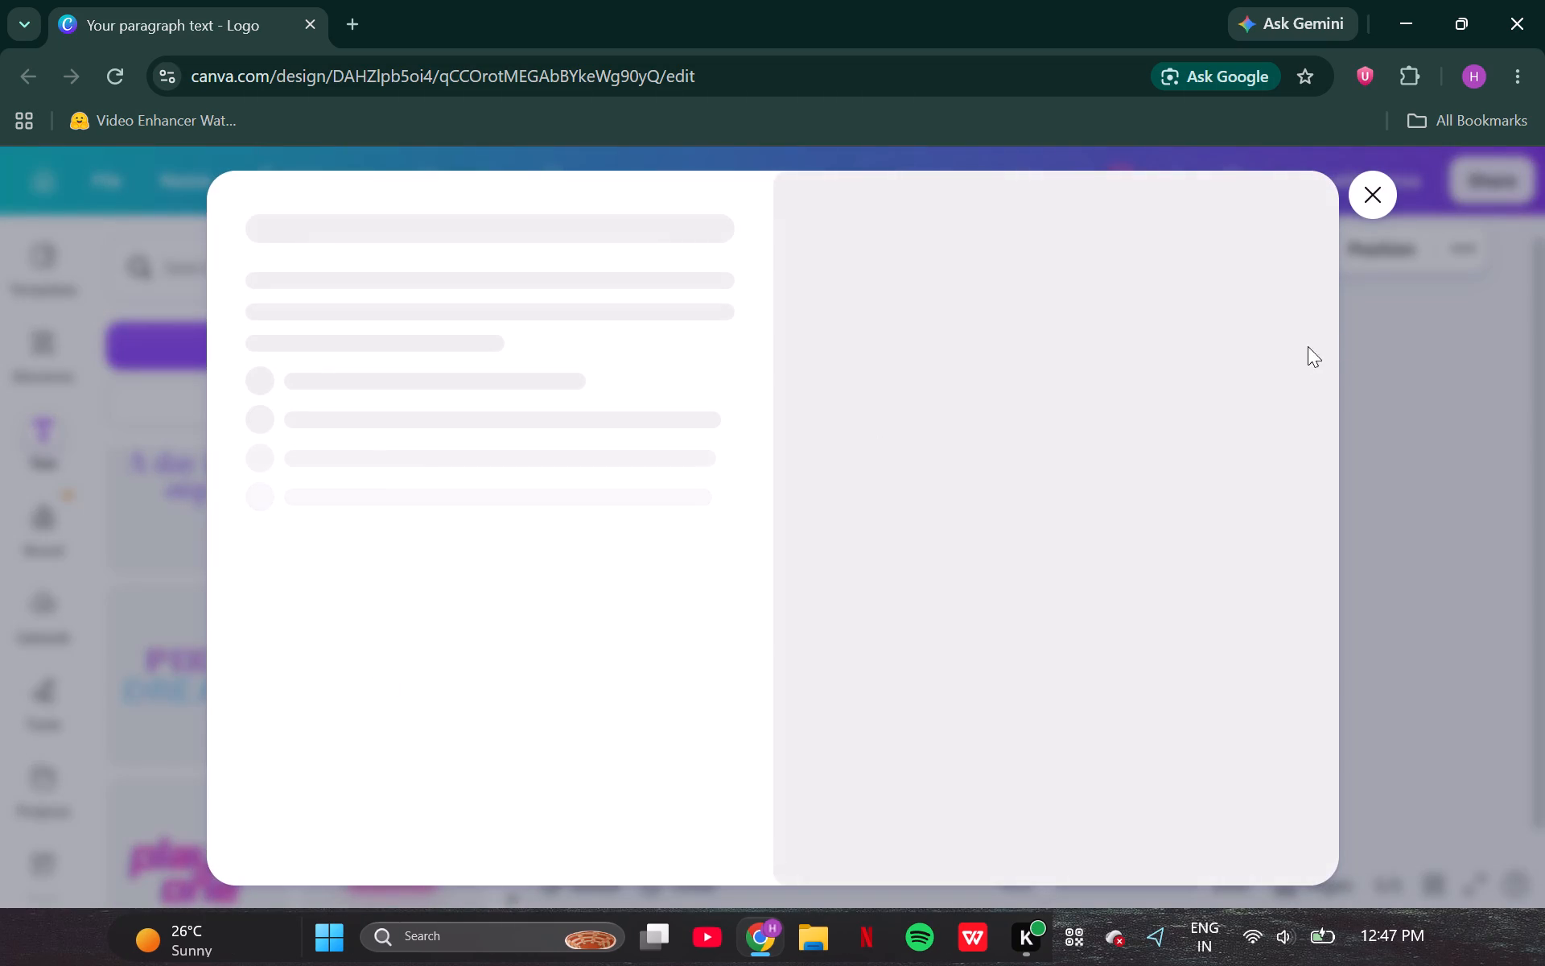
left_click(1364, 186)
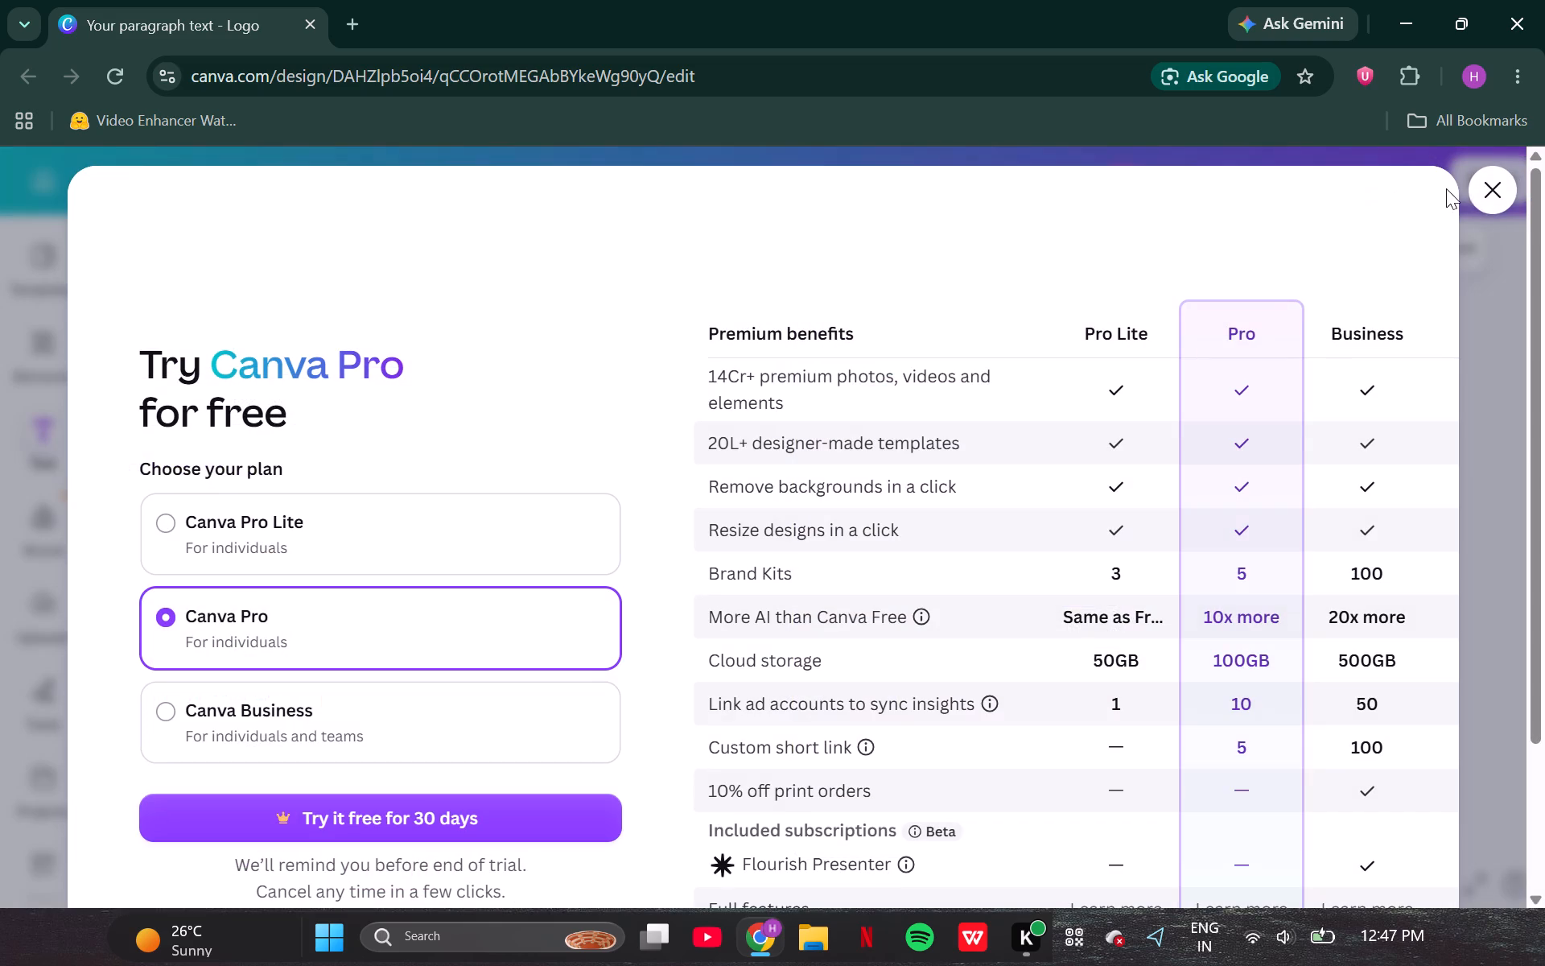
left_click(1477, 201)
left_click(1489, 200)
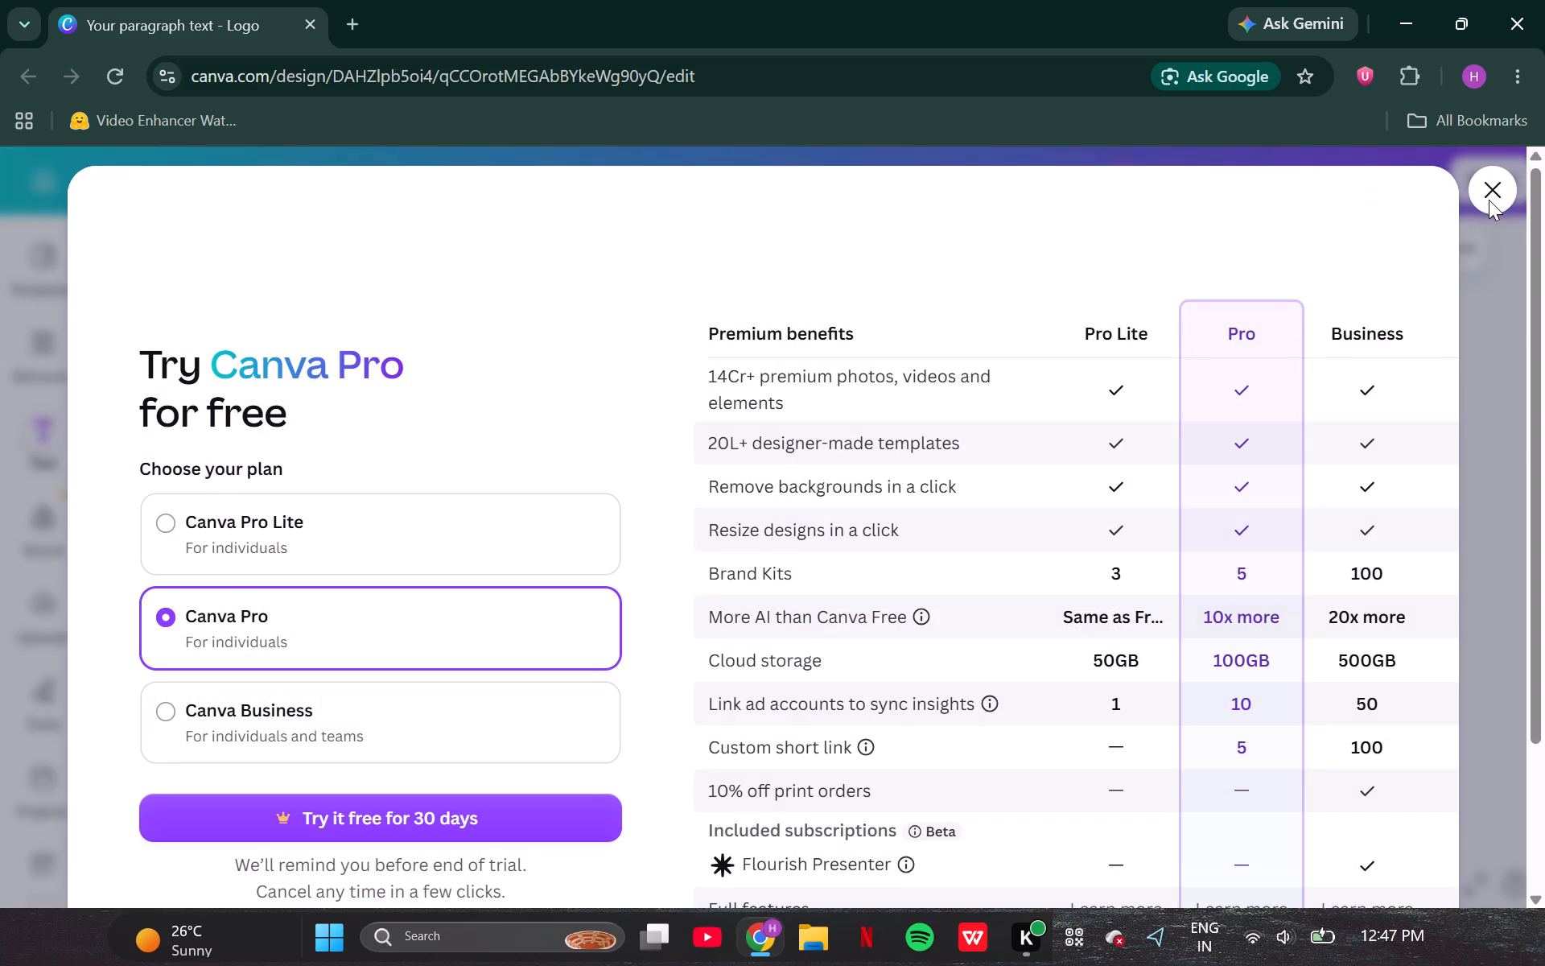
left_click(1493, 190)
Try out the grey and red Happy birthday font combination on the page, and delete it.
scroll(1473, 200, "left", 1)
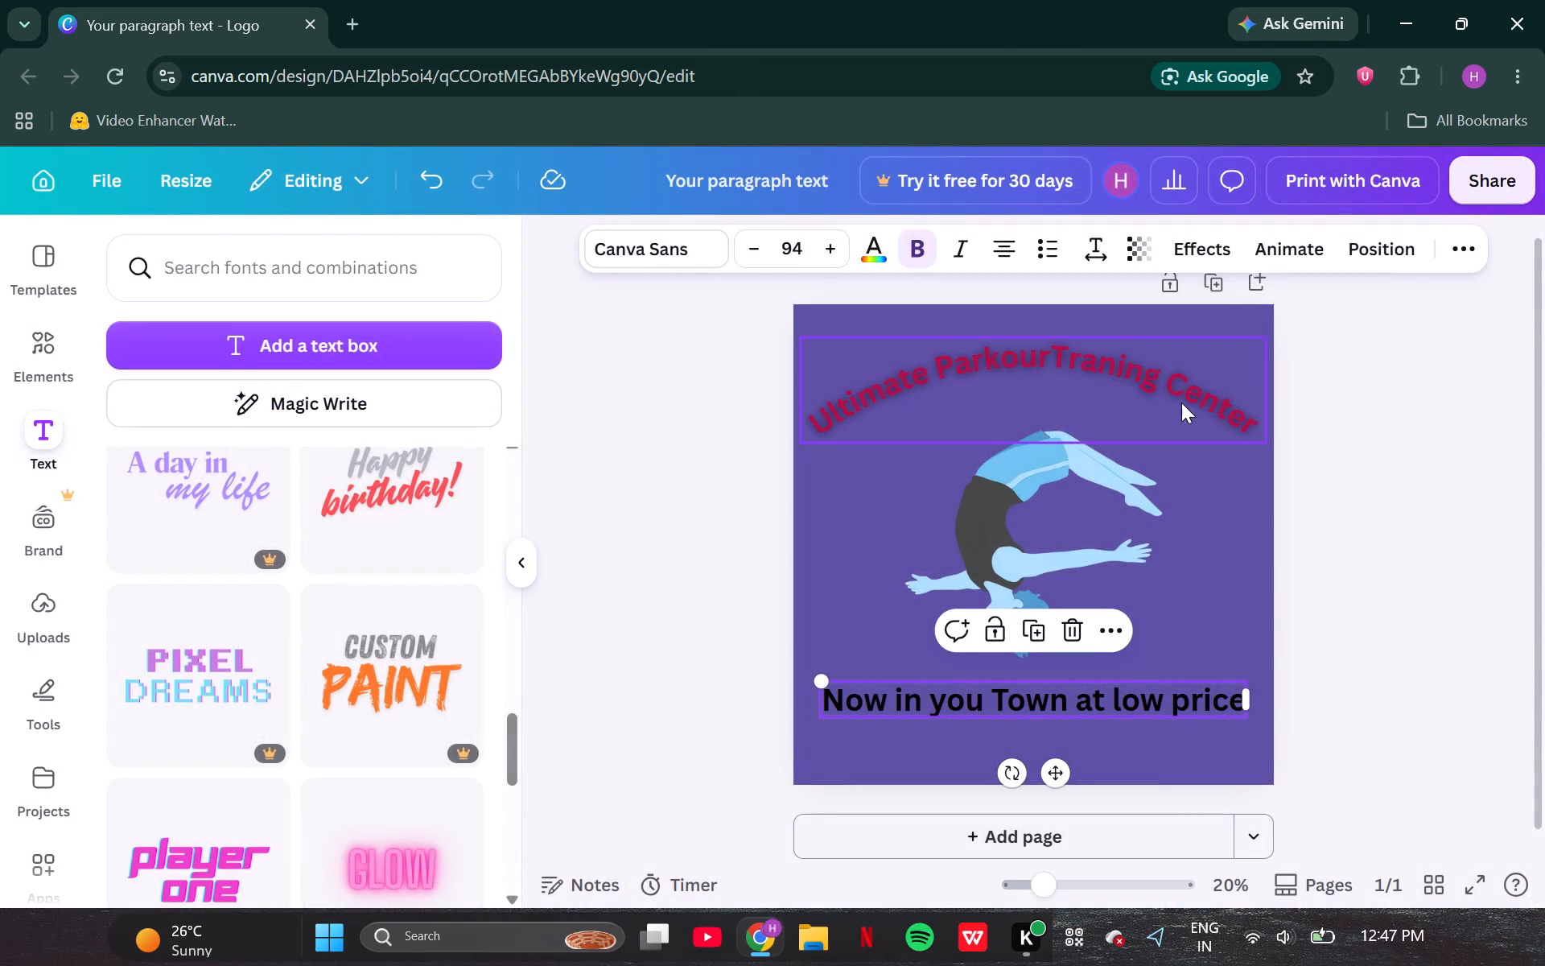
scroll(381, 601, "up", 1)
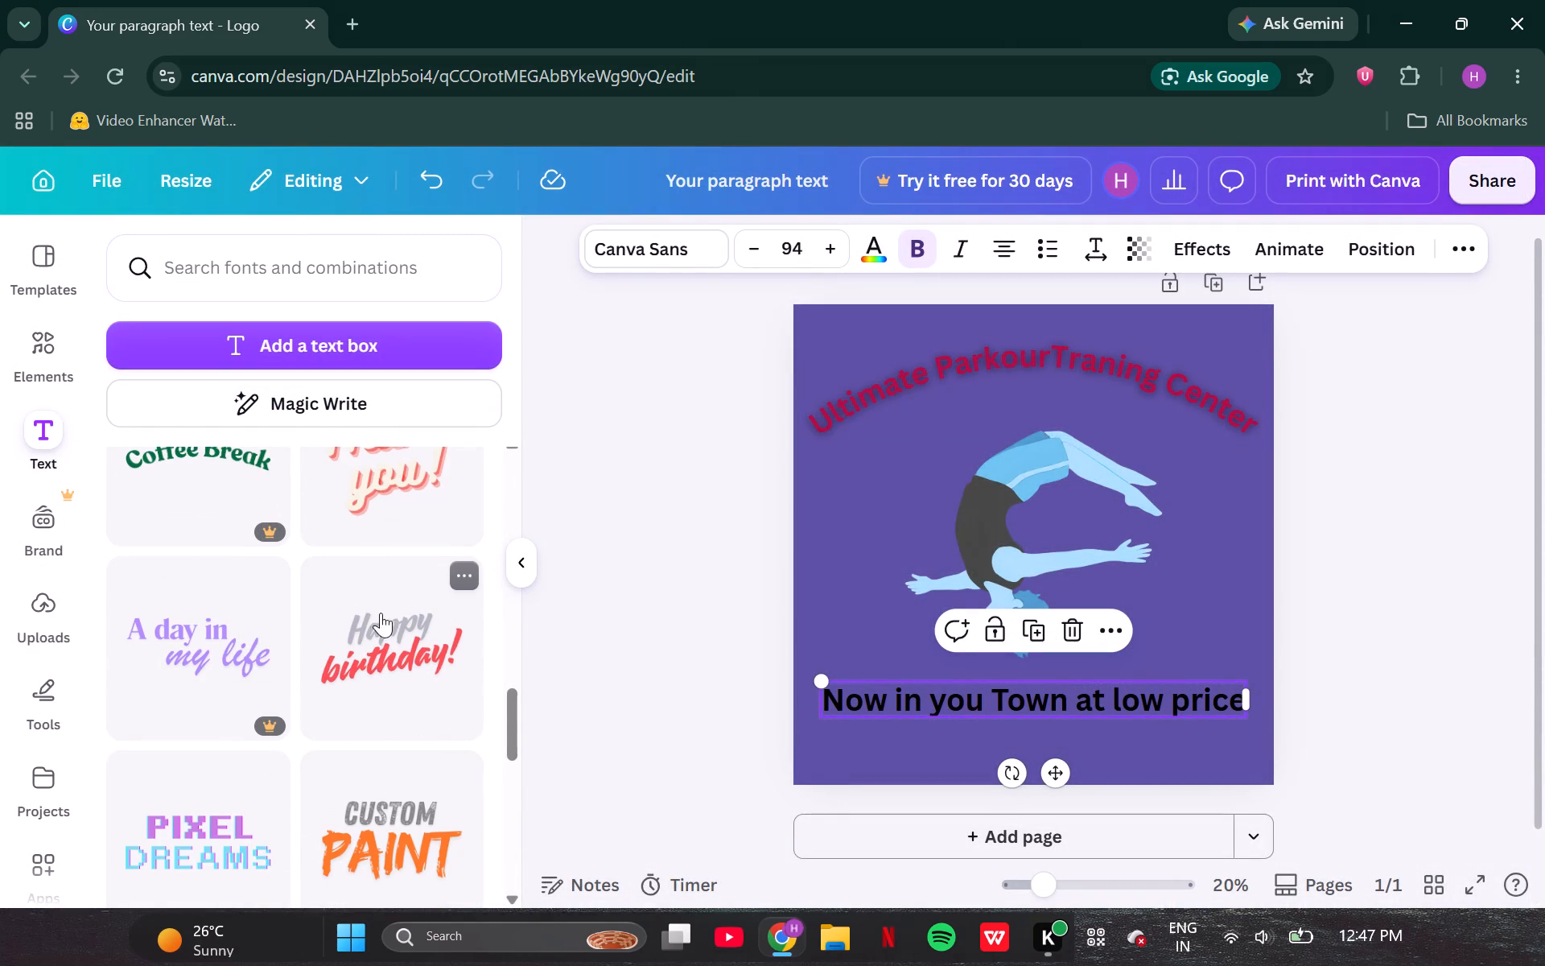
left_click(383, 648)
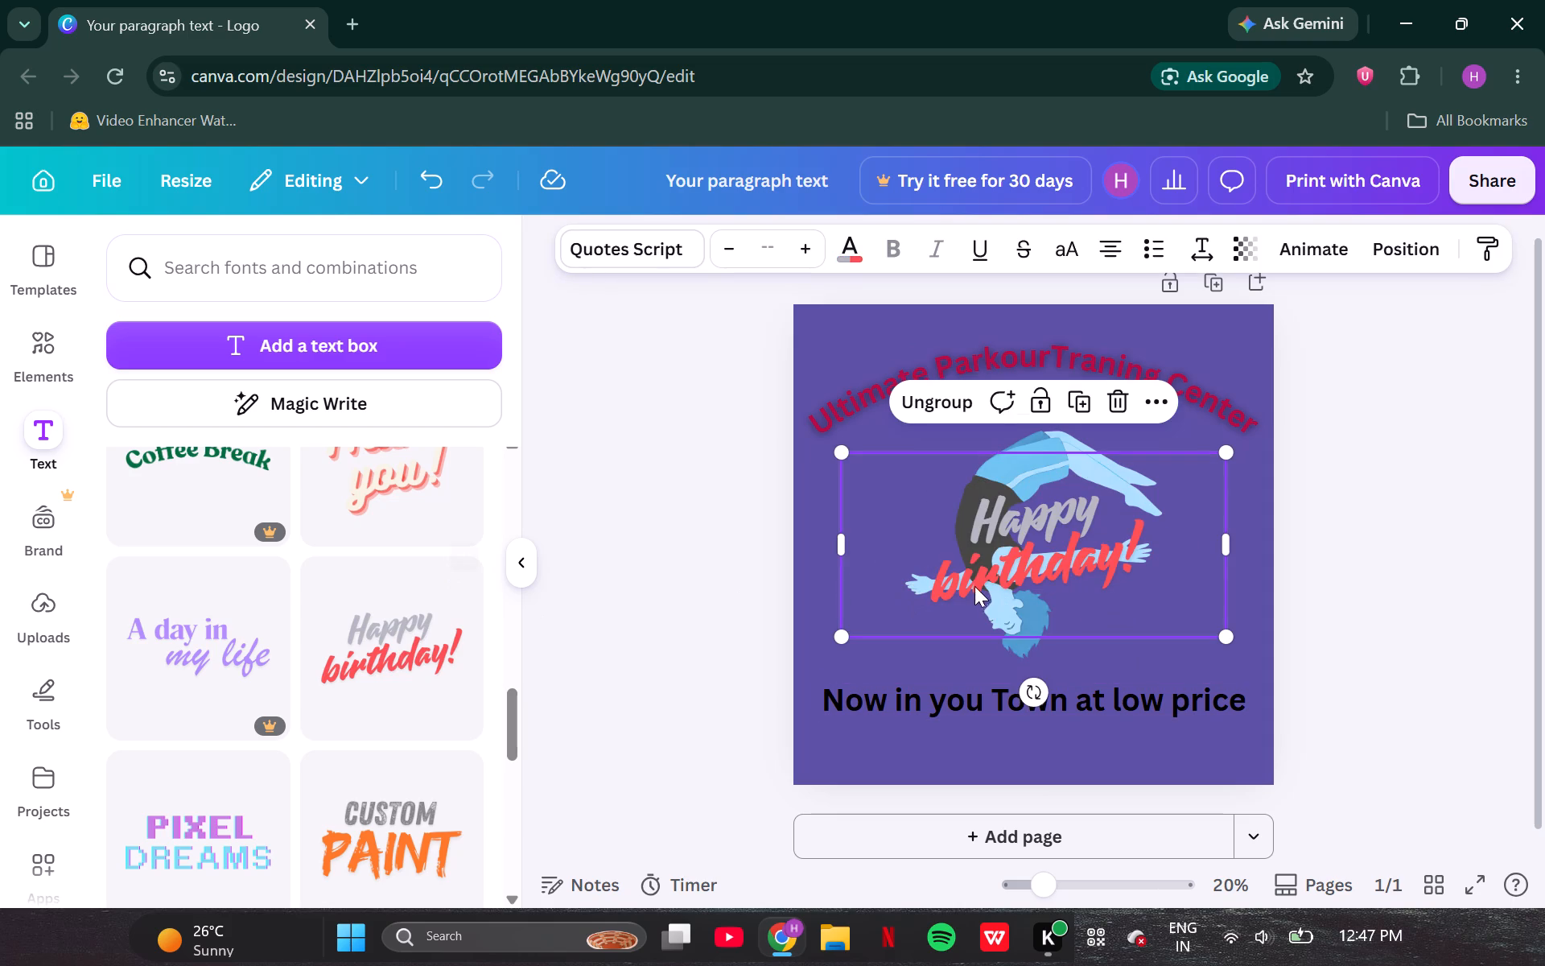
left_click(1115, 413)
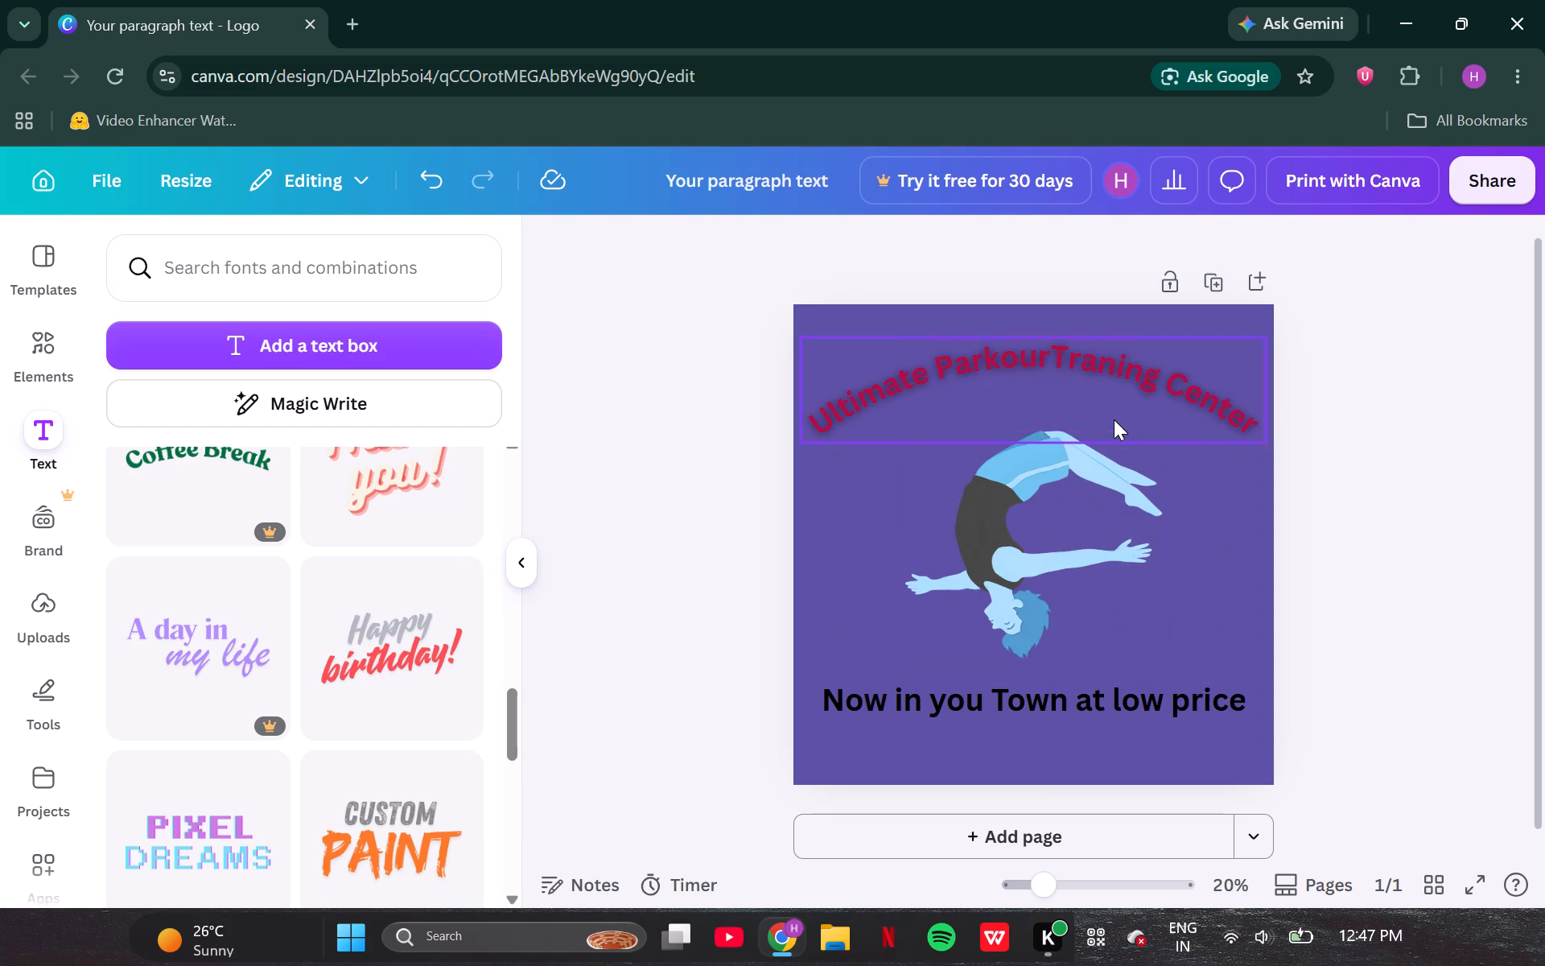
Apply the Typewriter text animation to the subheading below the figure.
left_click(918, 717)
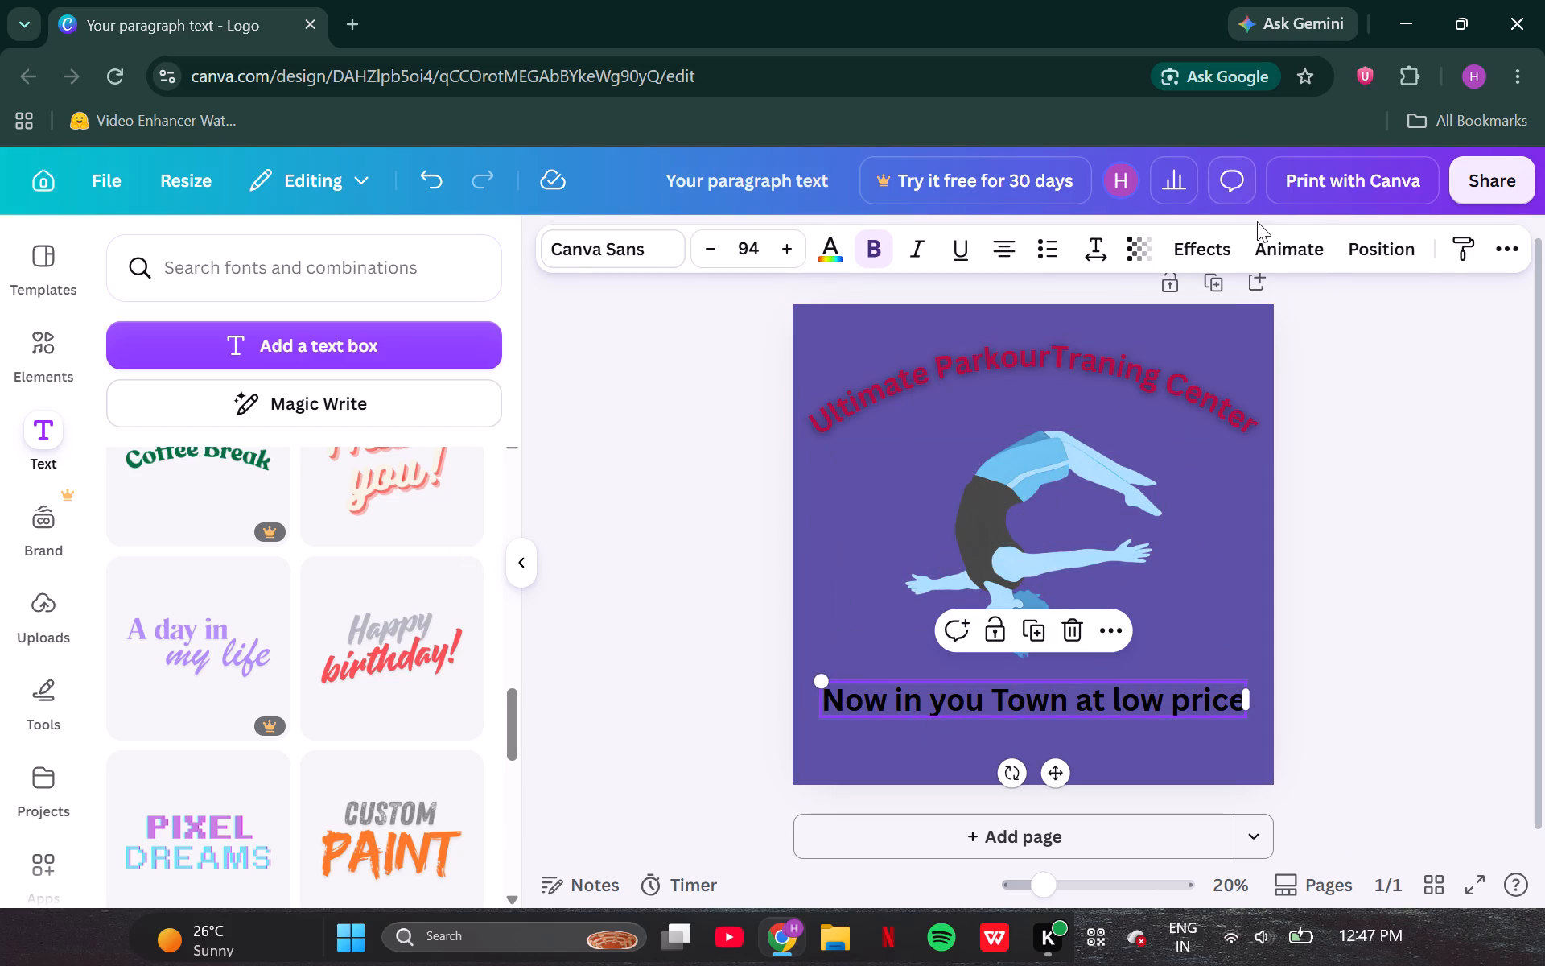
left_click(1271, 248)
left_click(1364, 245)
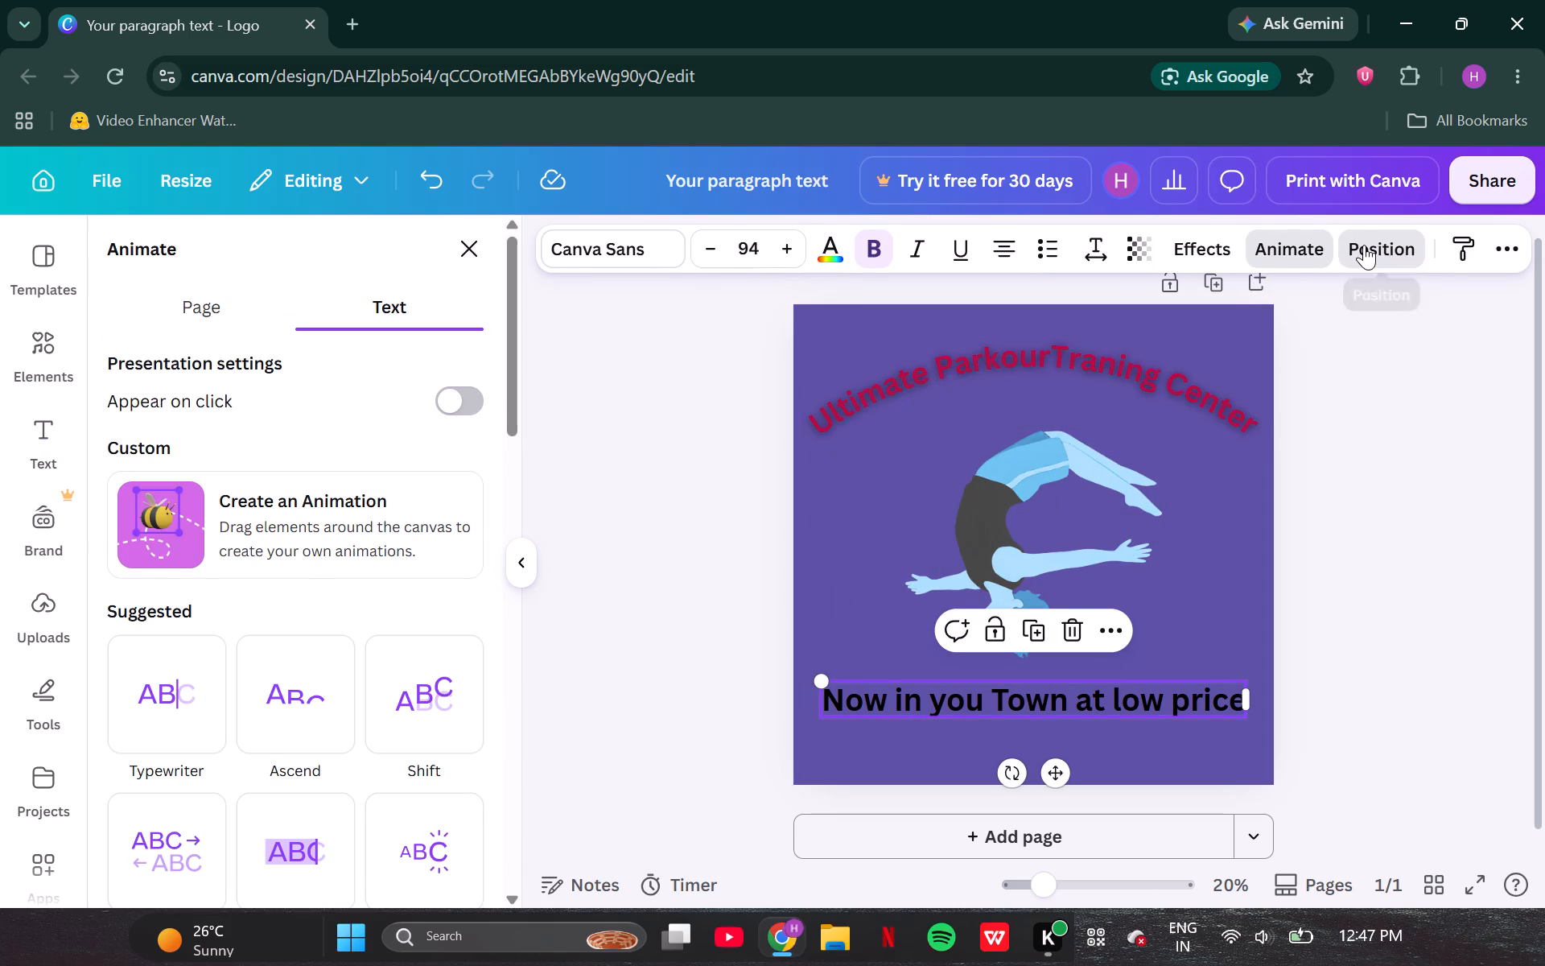
left_click(1279, 262)
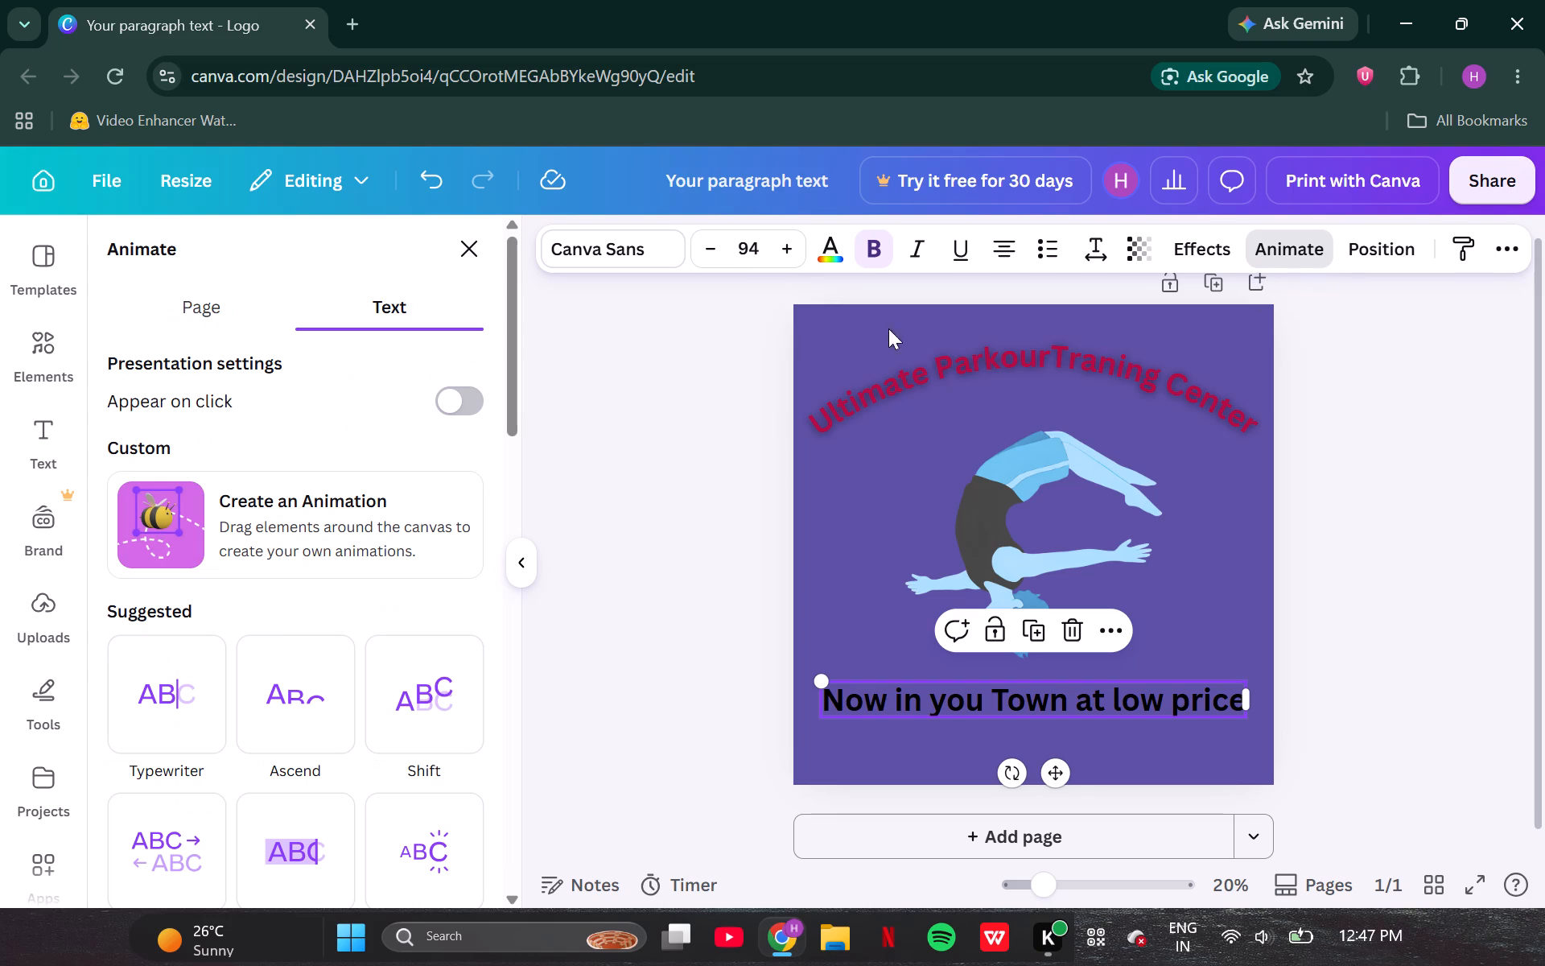
scroll(274, 530, "down", 2)
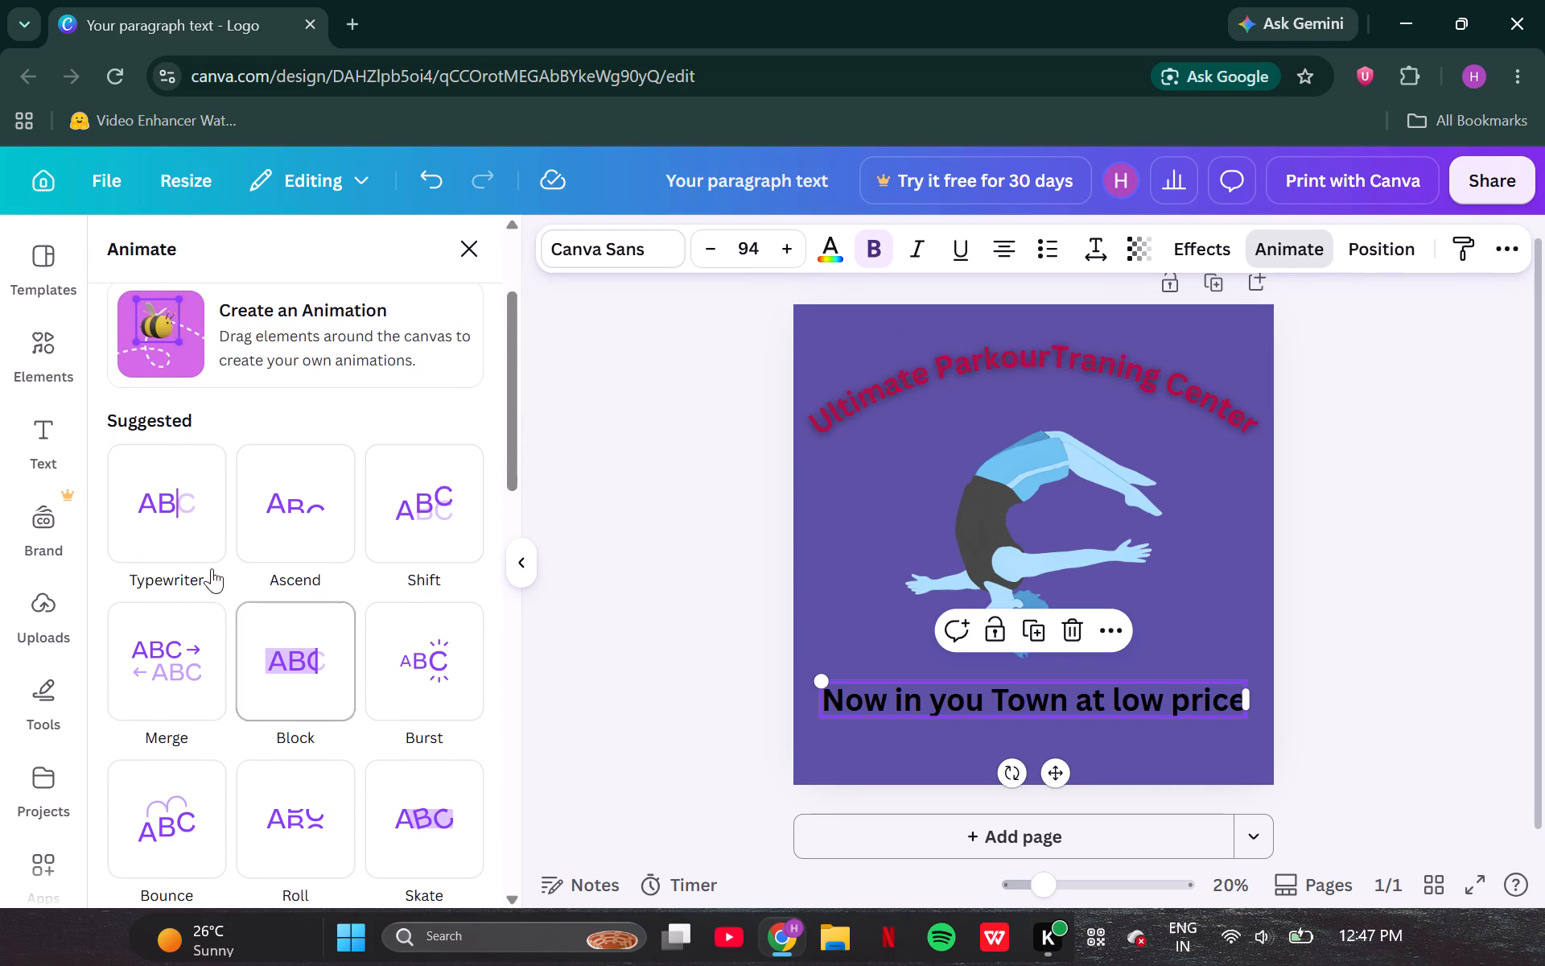
left_click(183, 530)
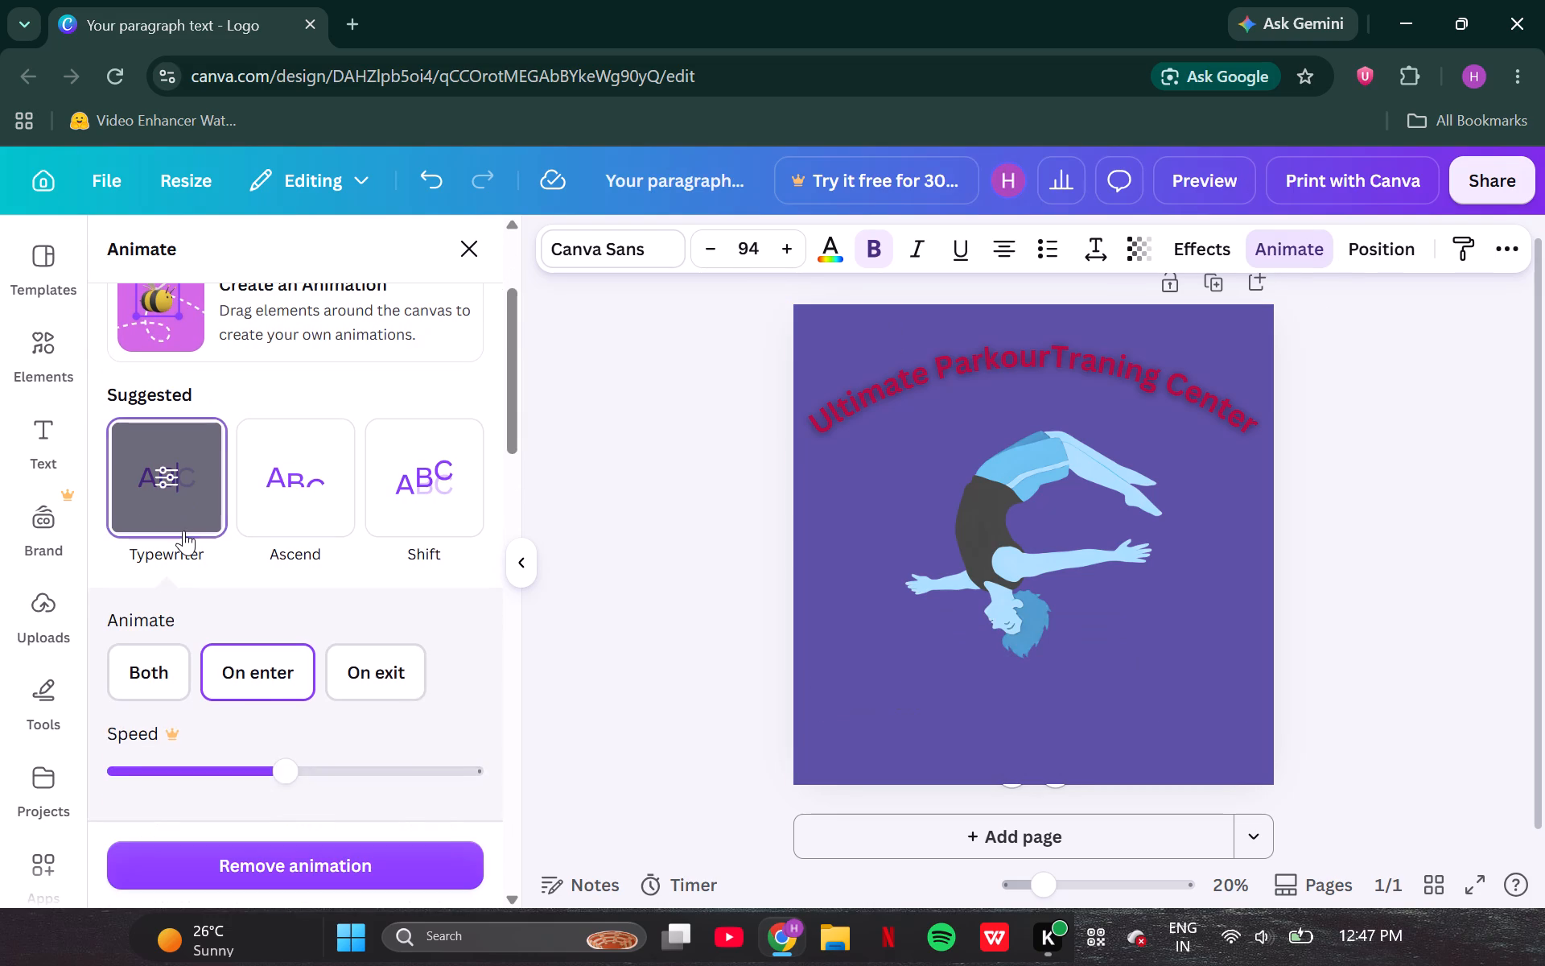
Apply the Outline effect to the subheading.
left_click(1203, 254)
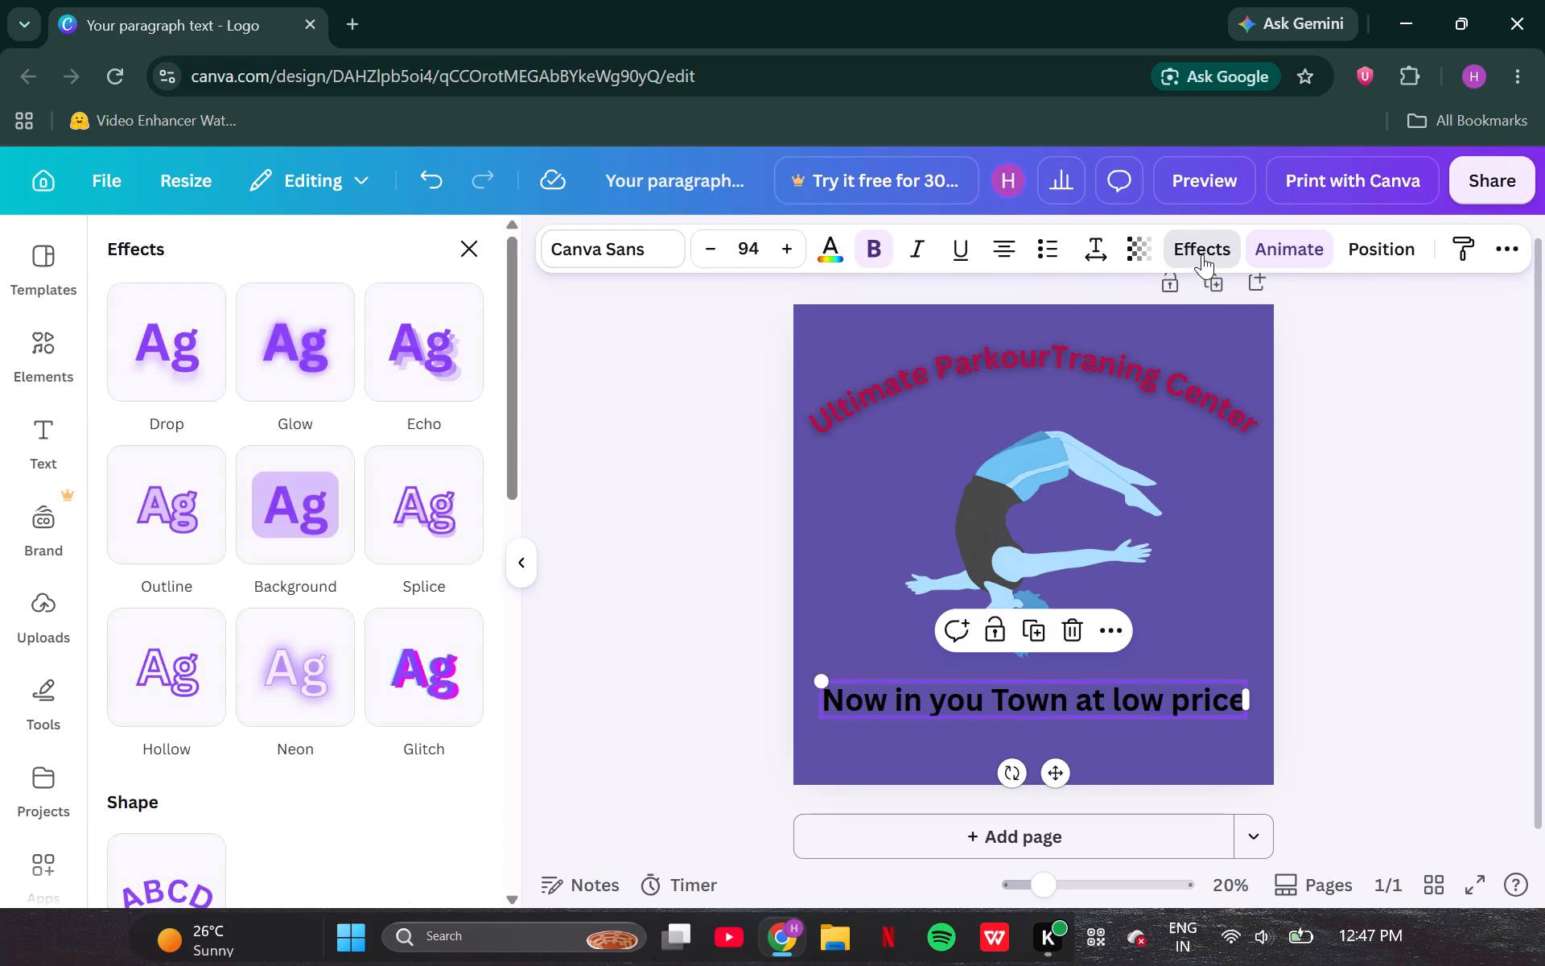
left_click(204, 502)
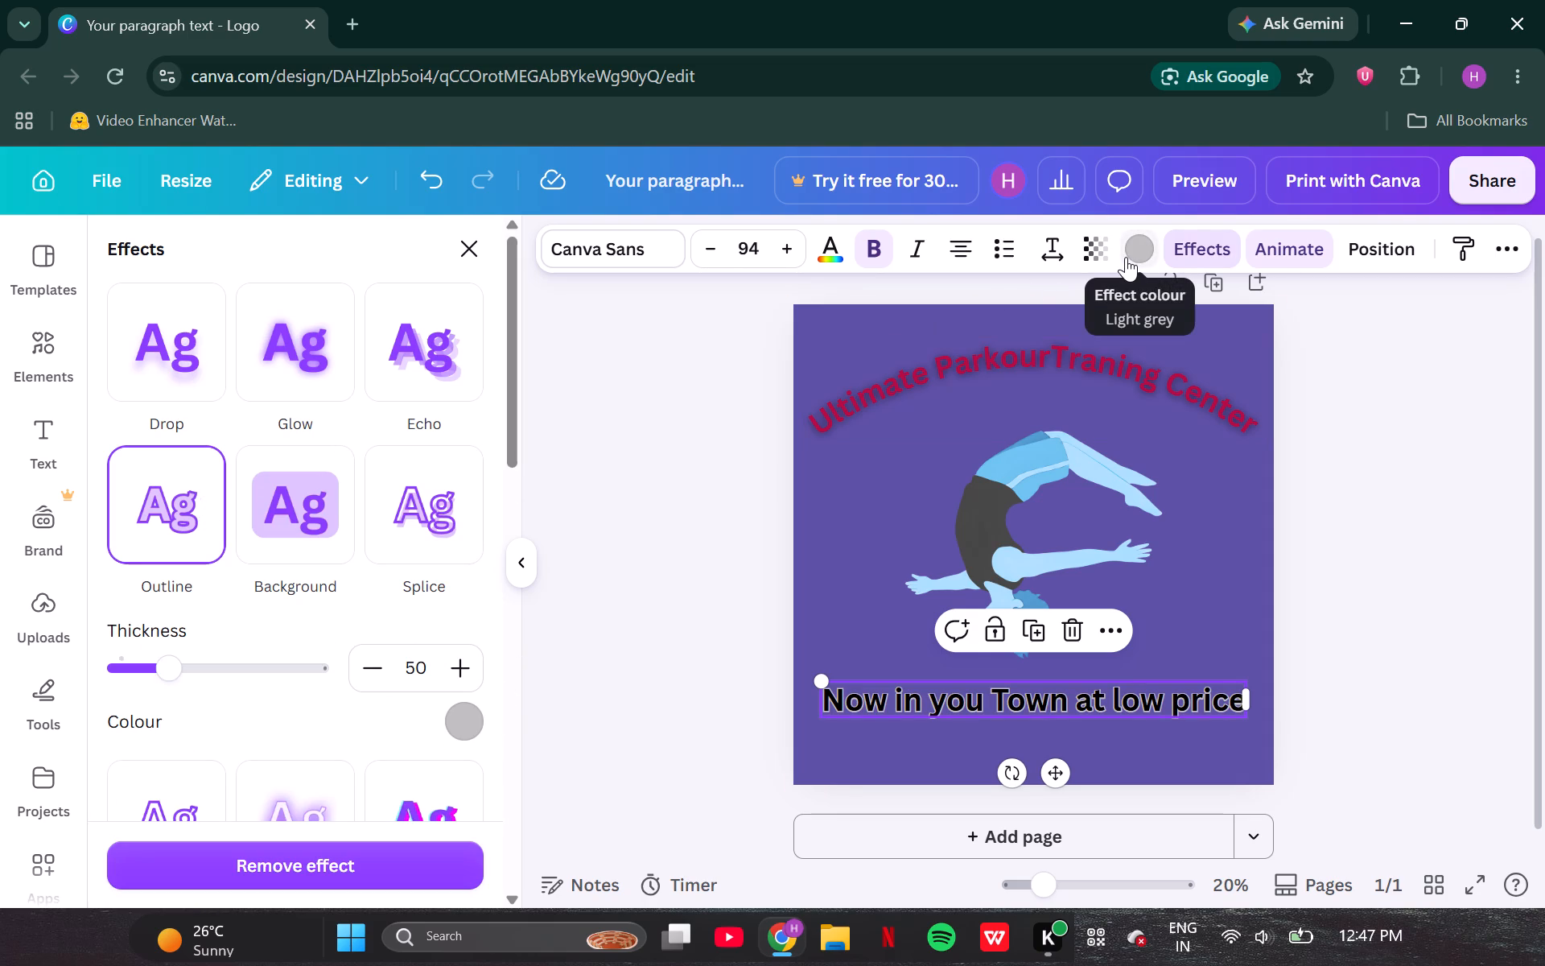
Recolour the subheading text to the design's Greyindigo #5d51a5 and deselect it.
left_click(822, 251)
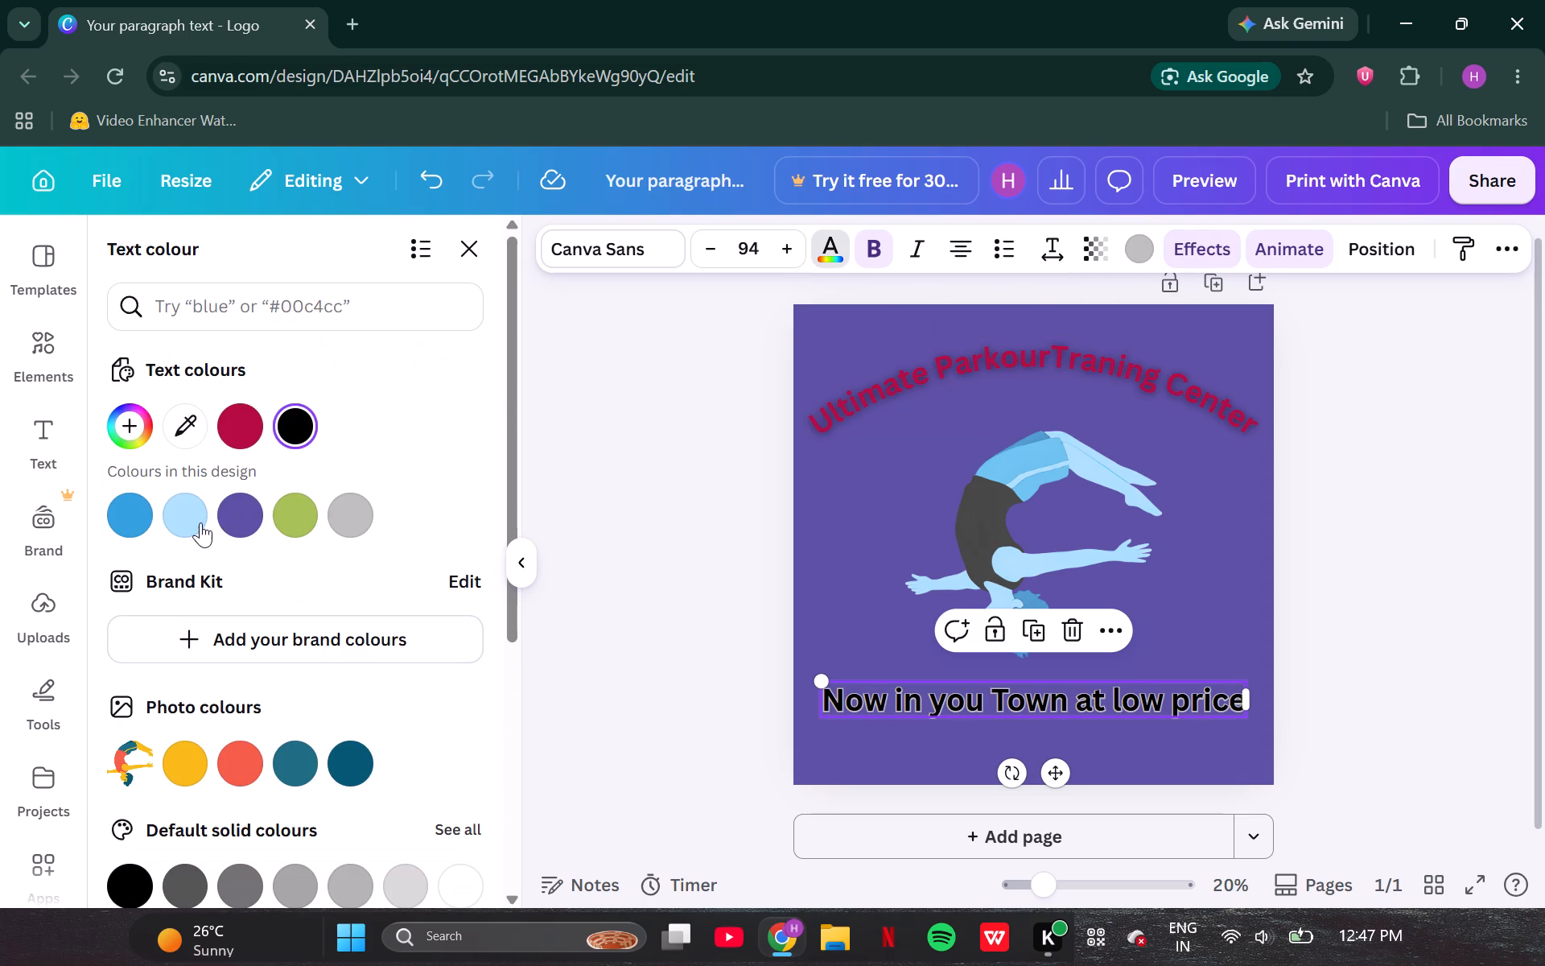
left_click(194, 520)
left_click(238, 520)
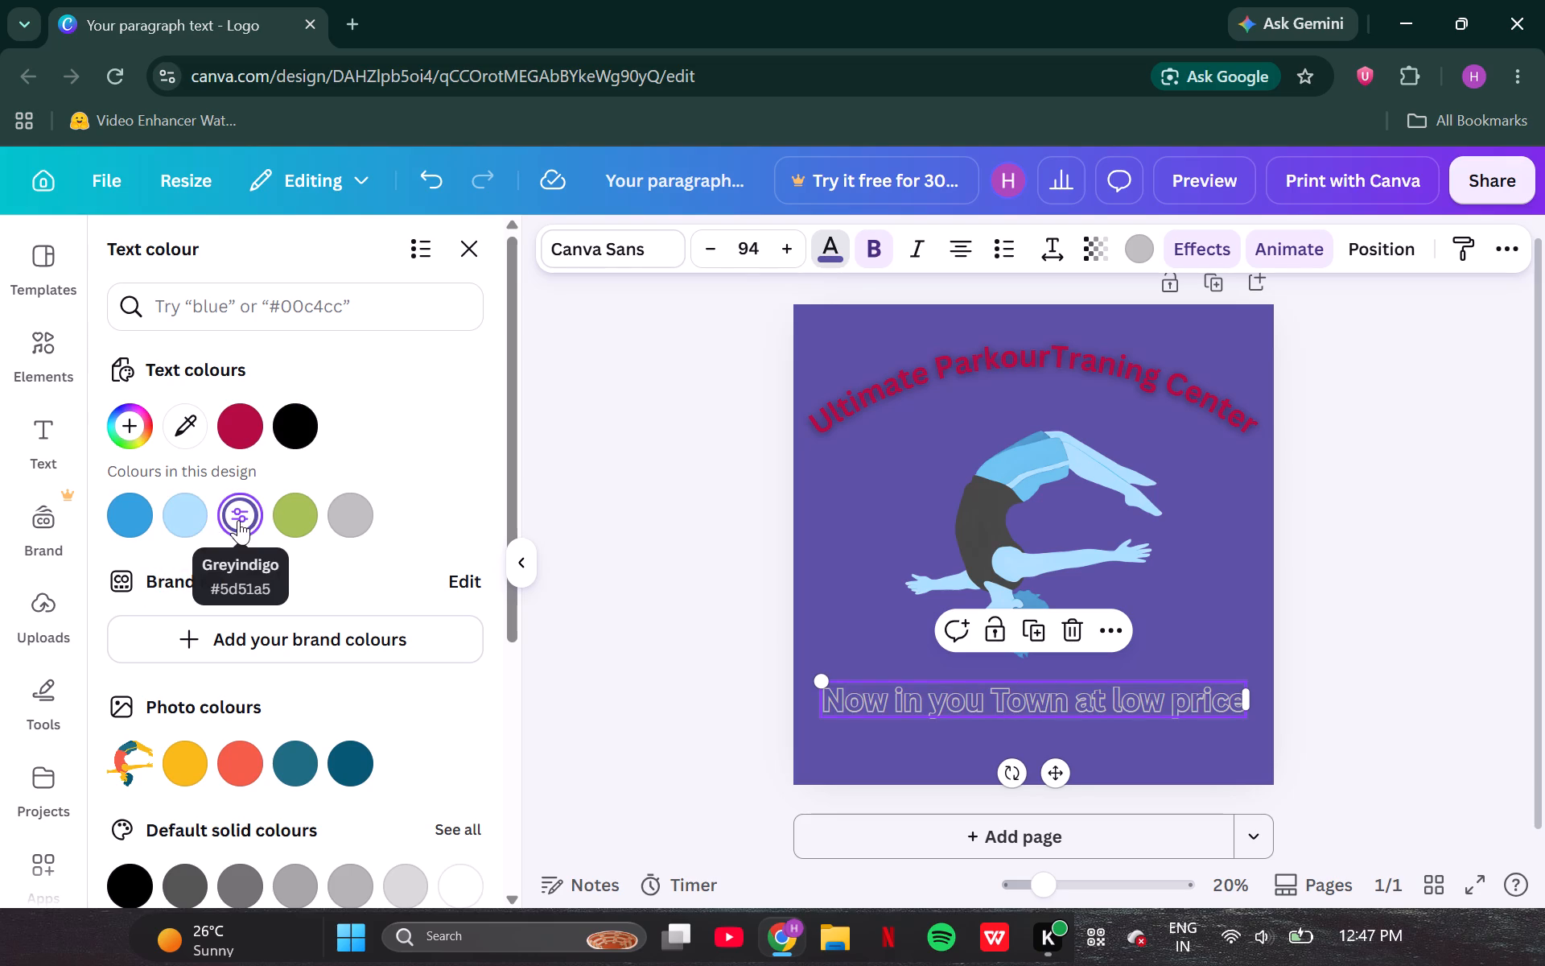
left_click(617, 453)
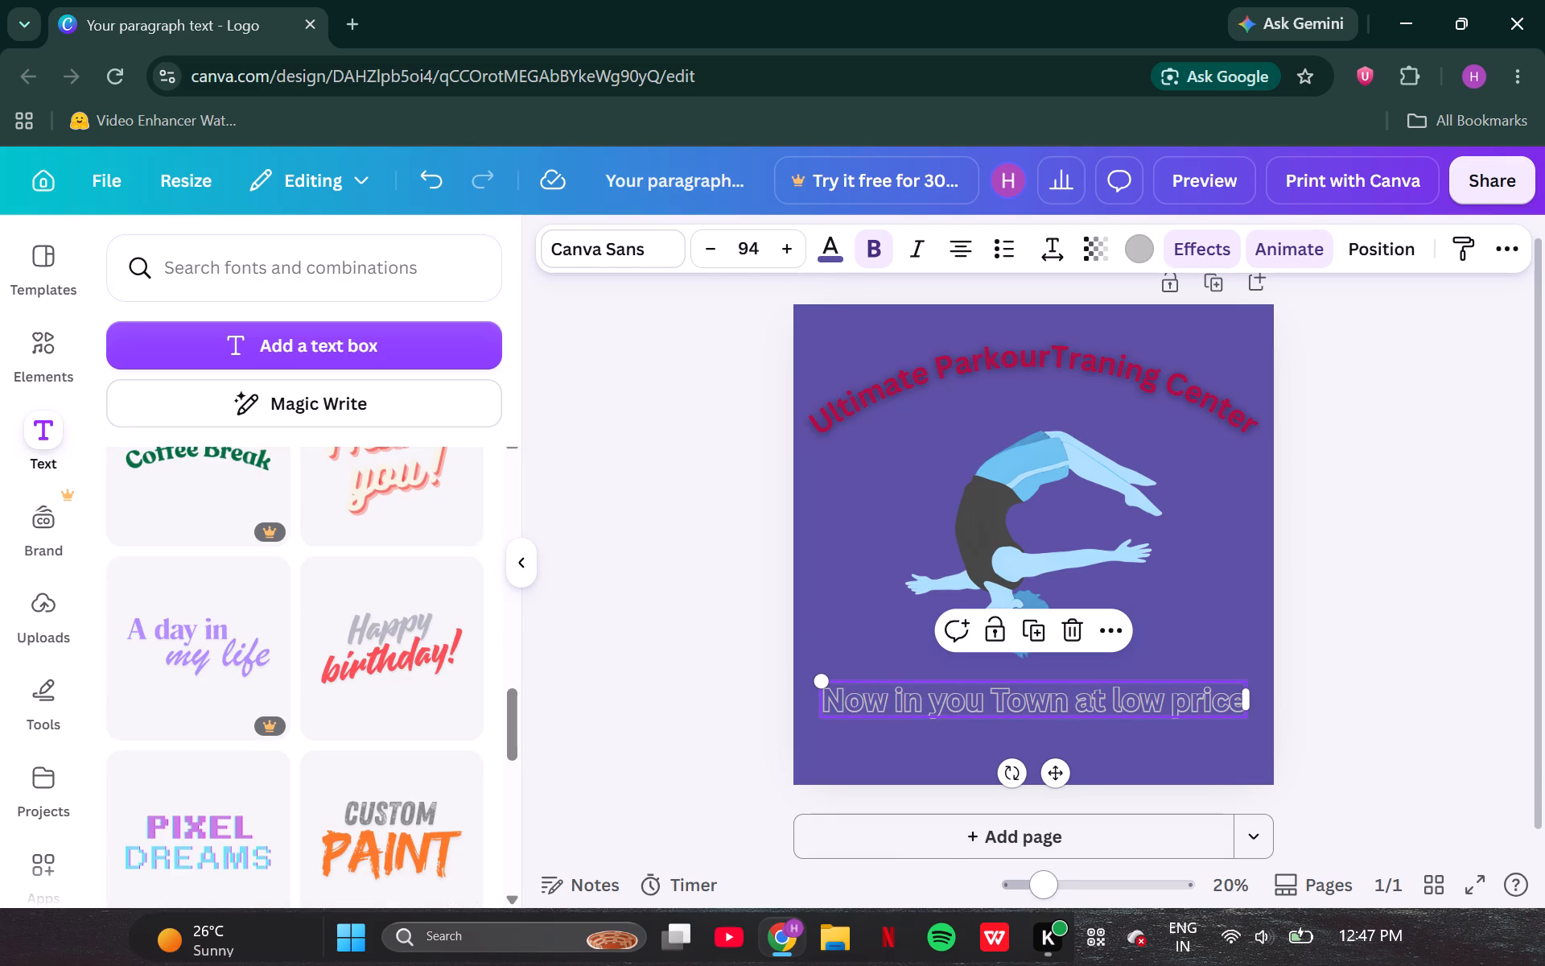
double_click(657, 667)
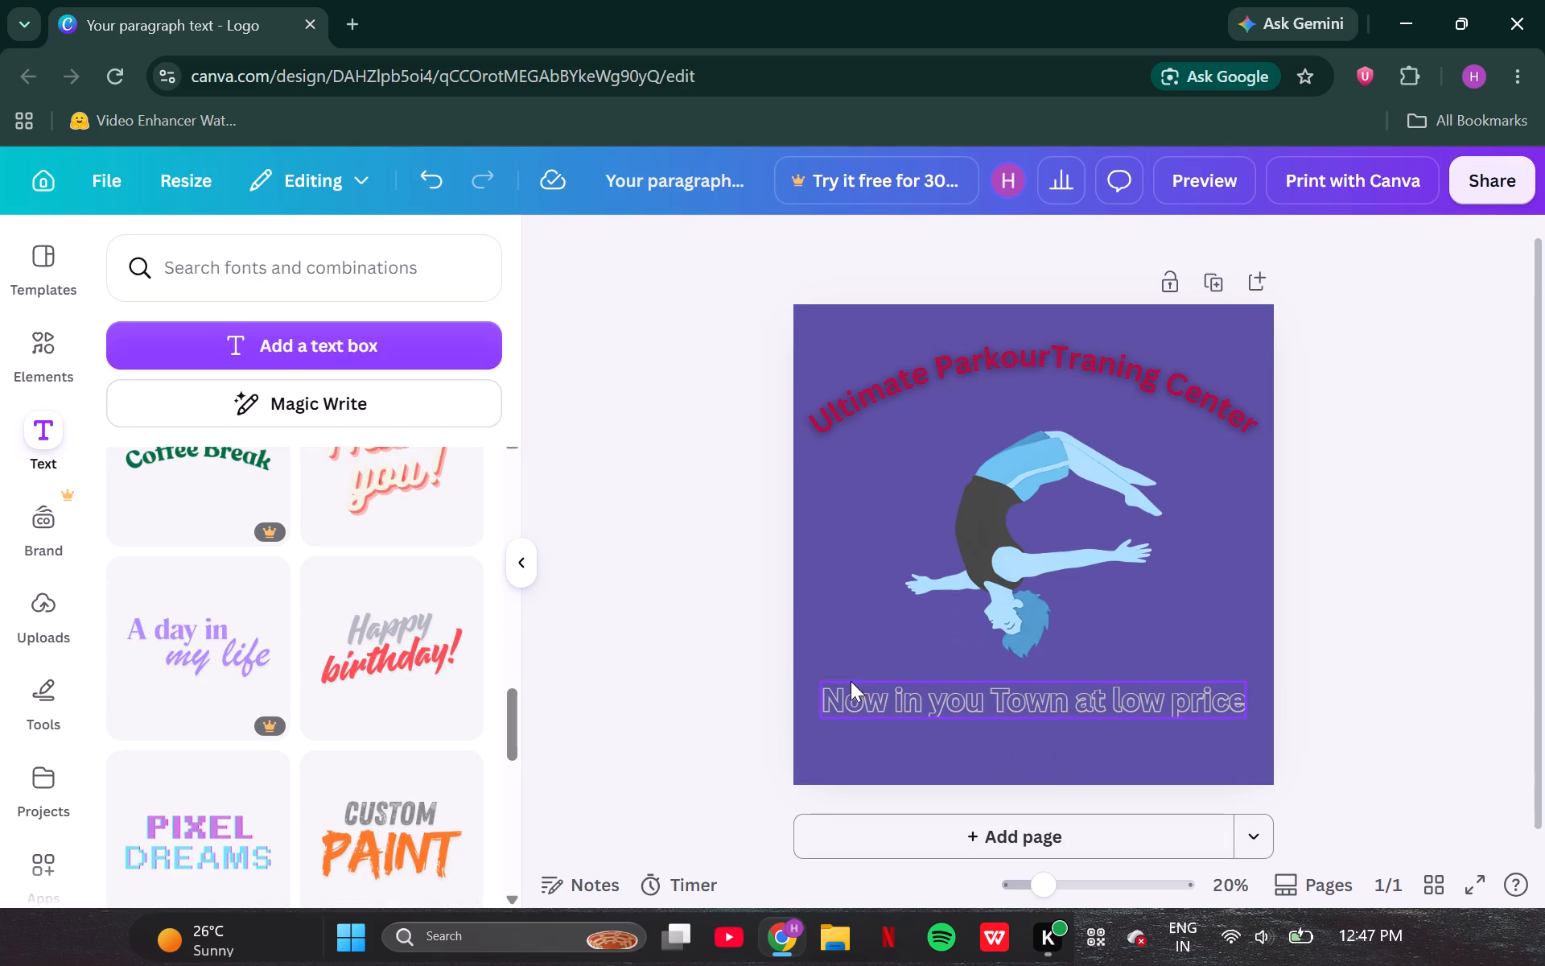
Enlarge the subheading below the figure slightly and deselect it.
left_click(854, 695)
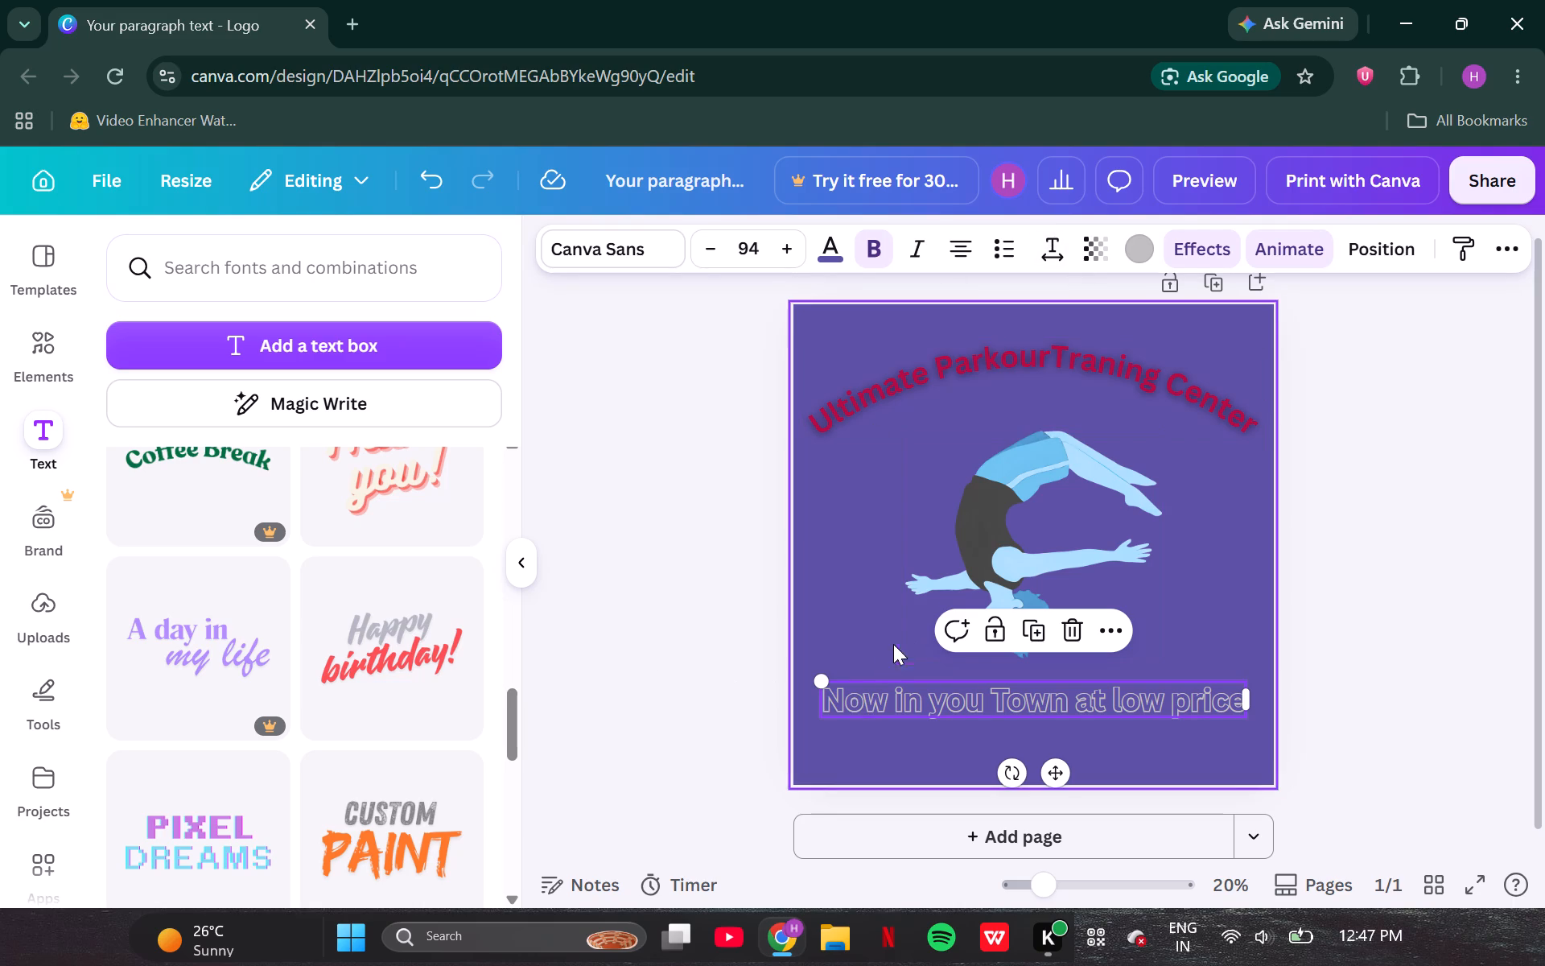
left_click(823, 676)
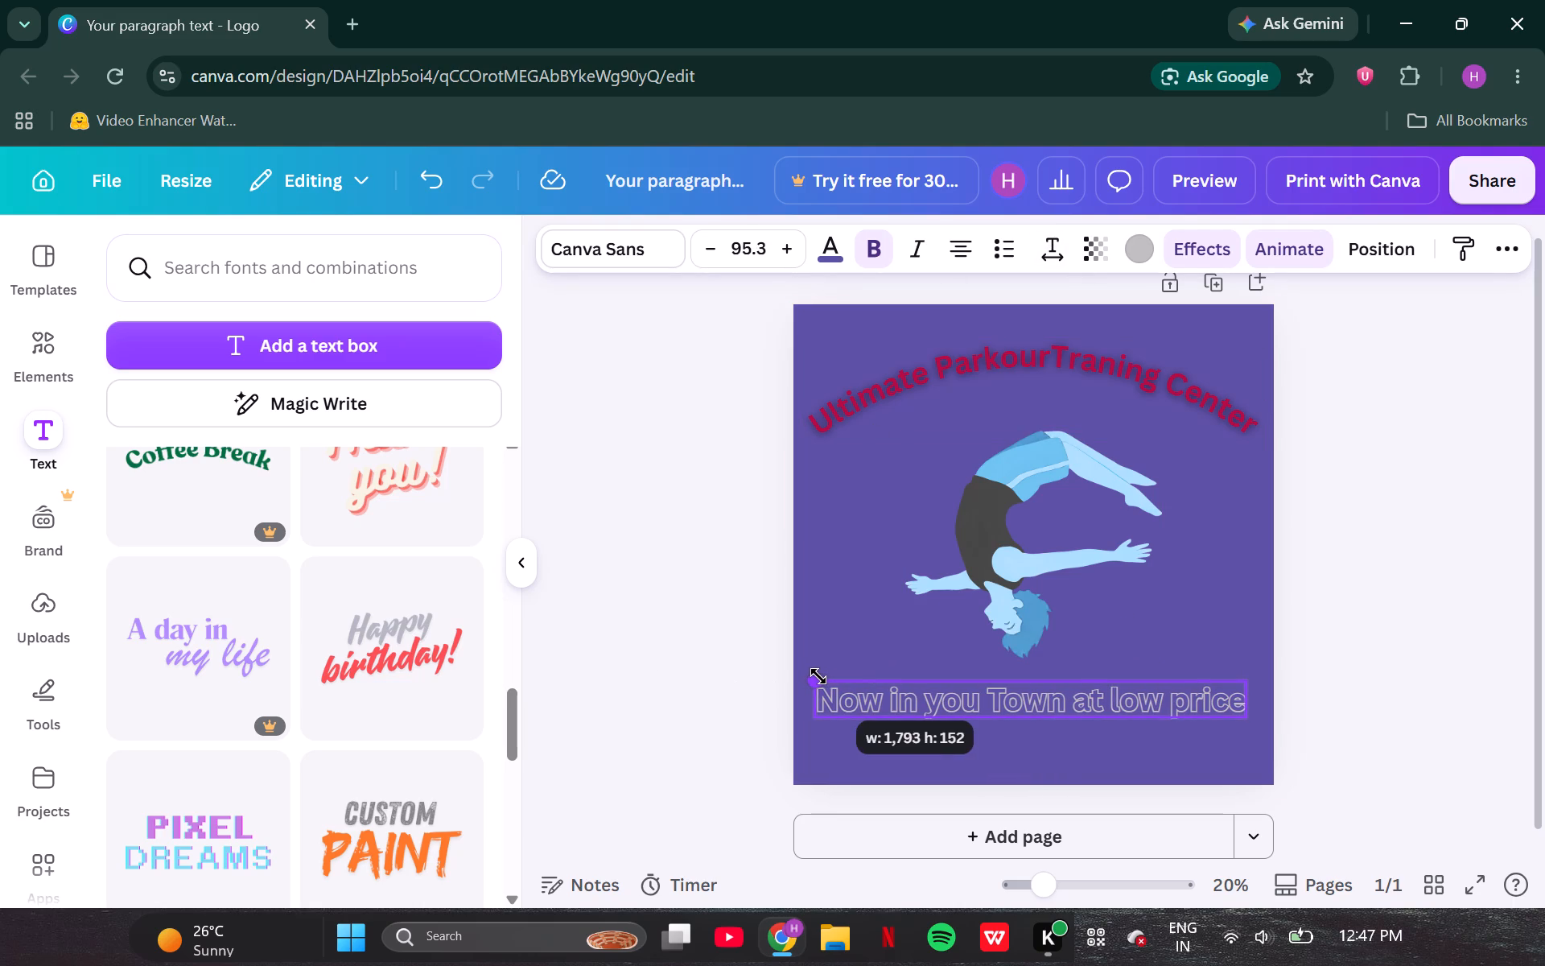
left_click(682, 486)
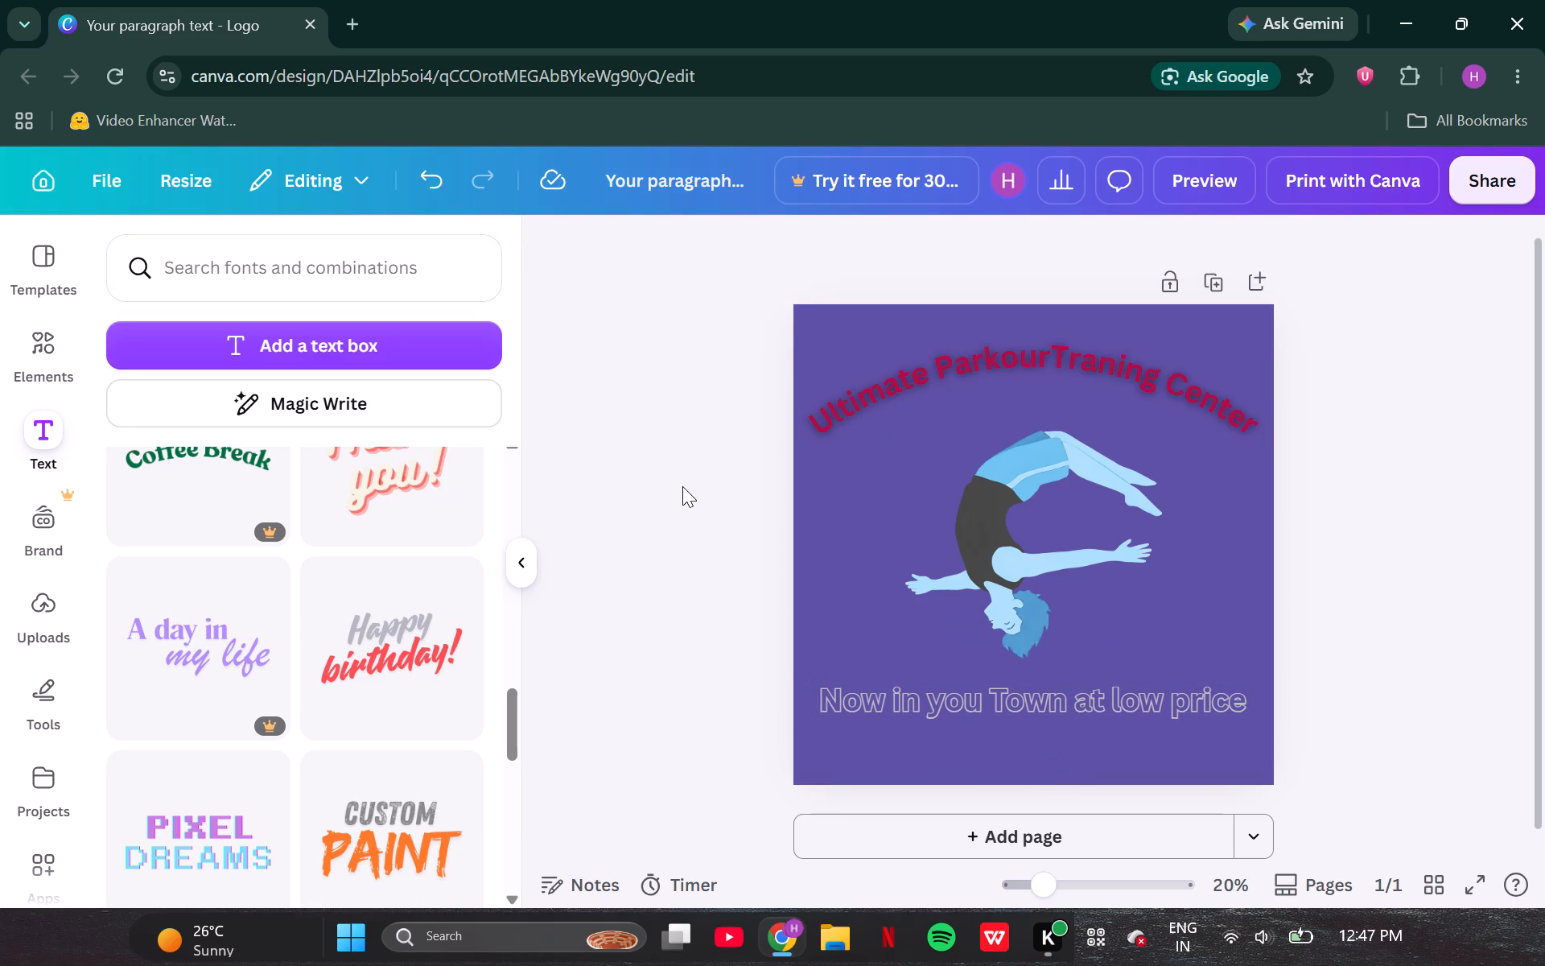
left_click(683, 485)
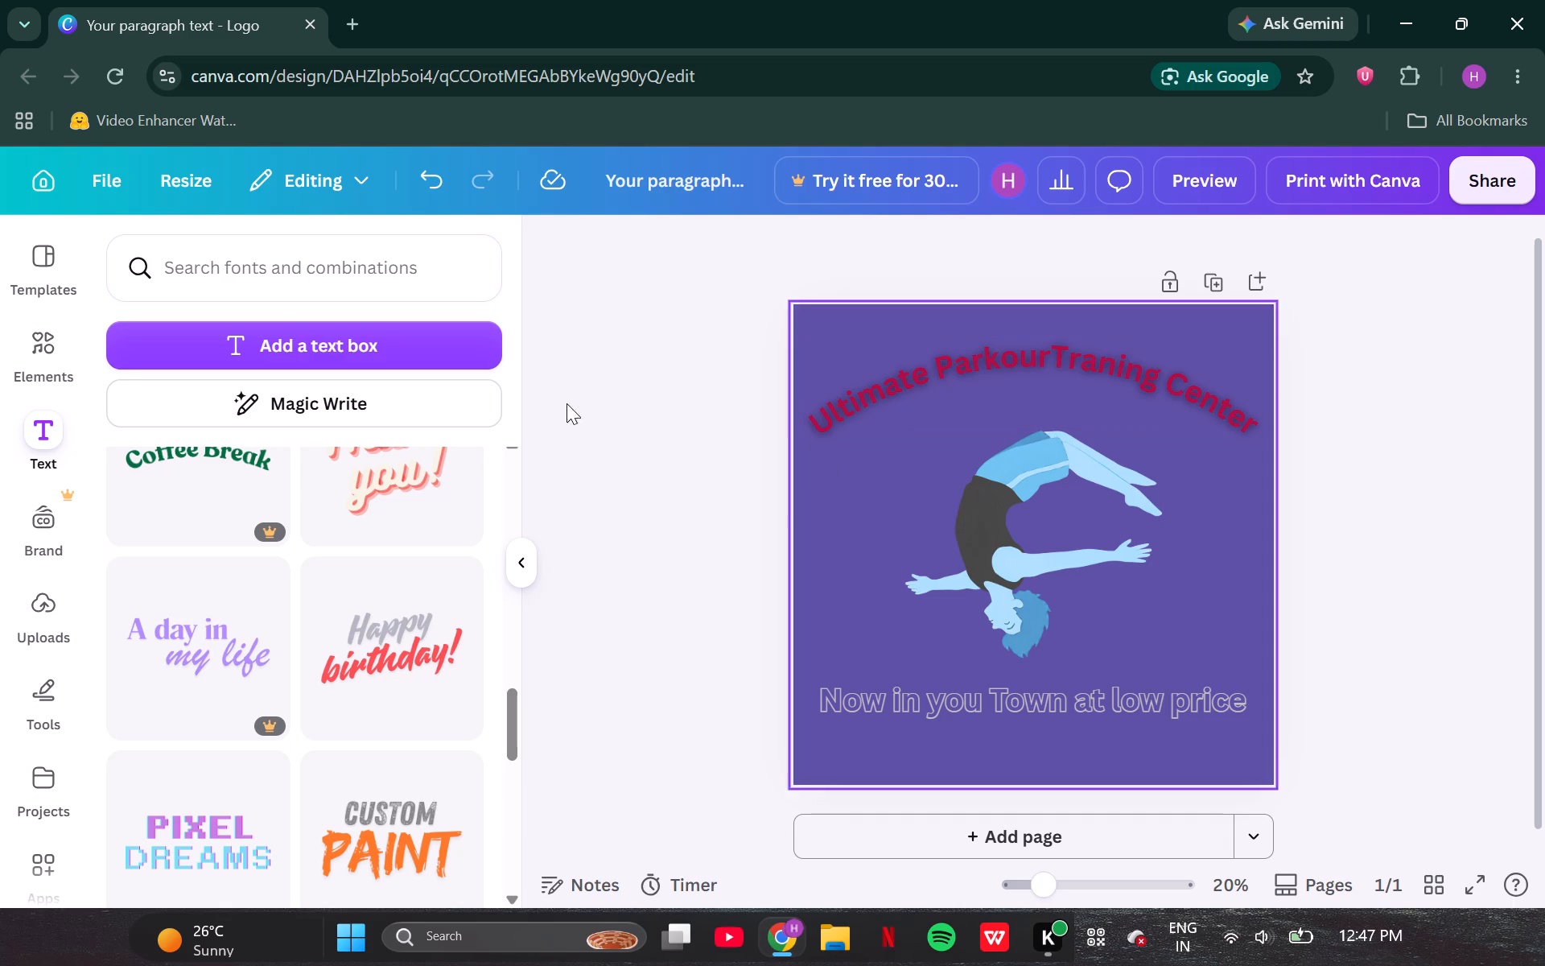
Replace the parkour search in the elements library with a search for "frame".
left_click(26, 369)
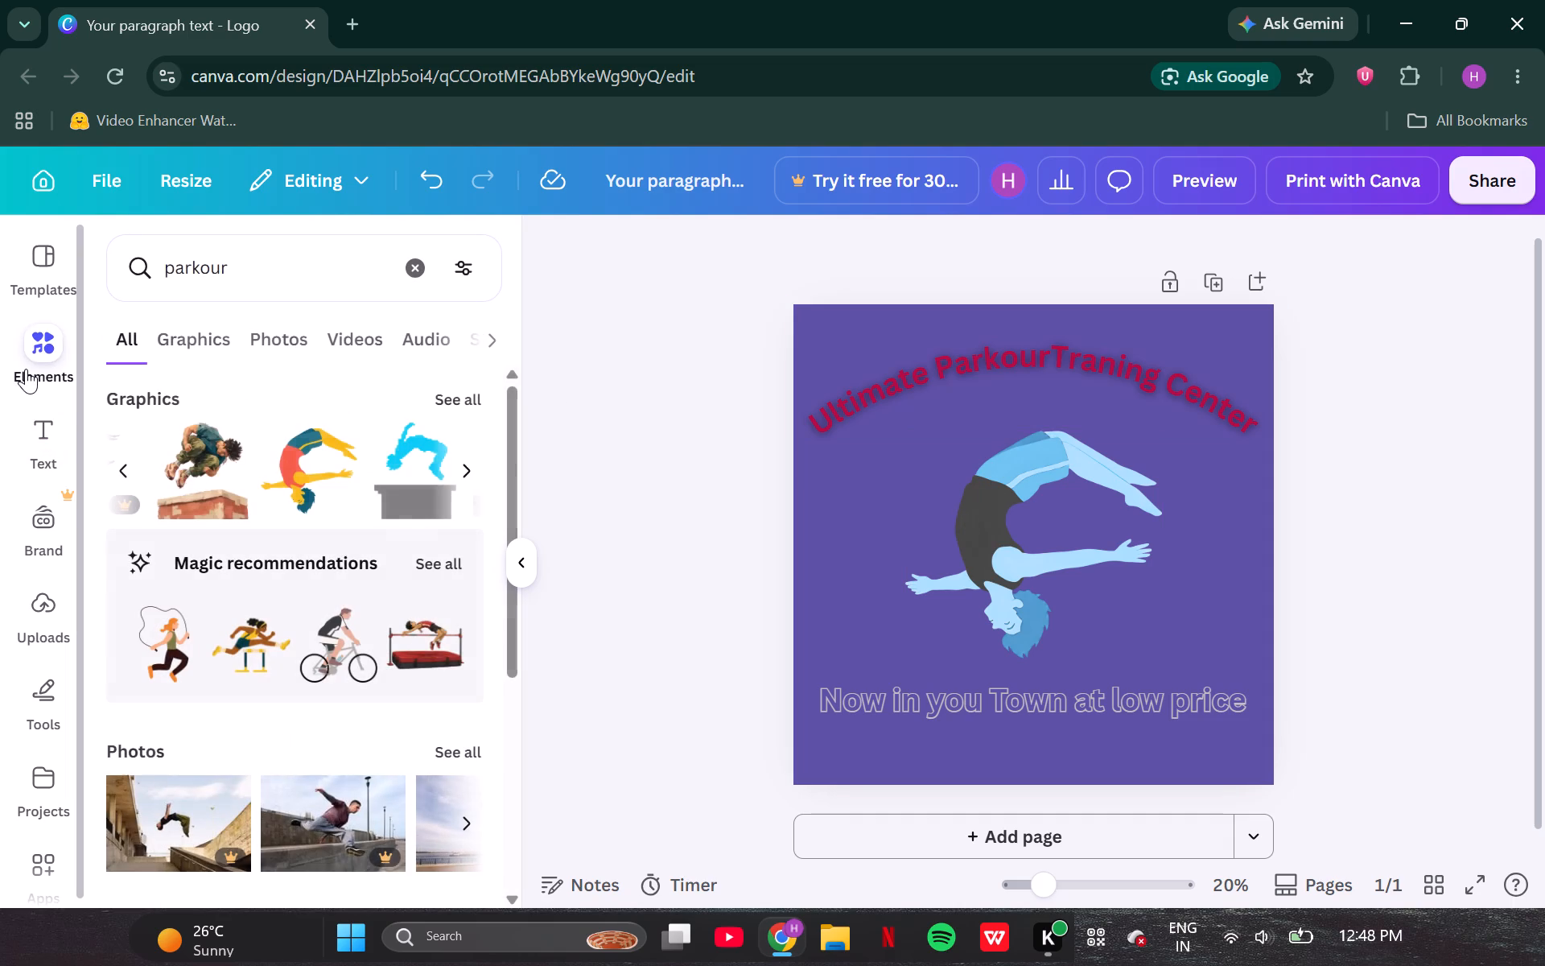
left_click(247, 268)
key("BackSpace")
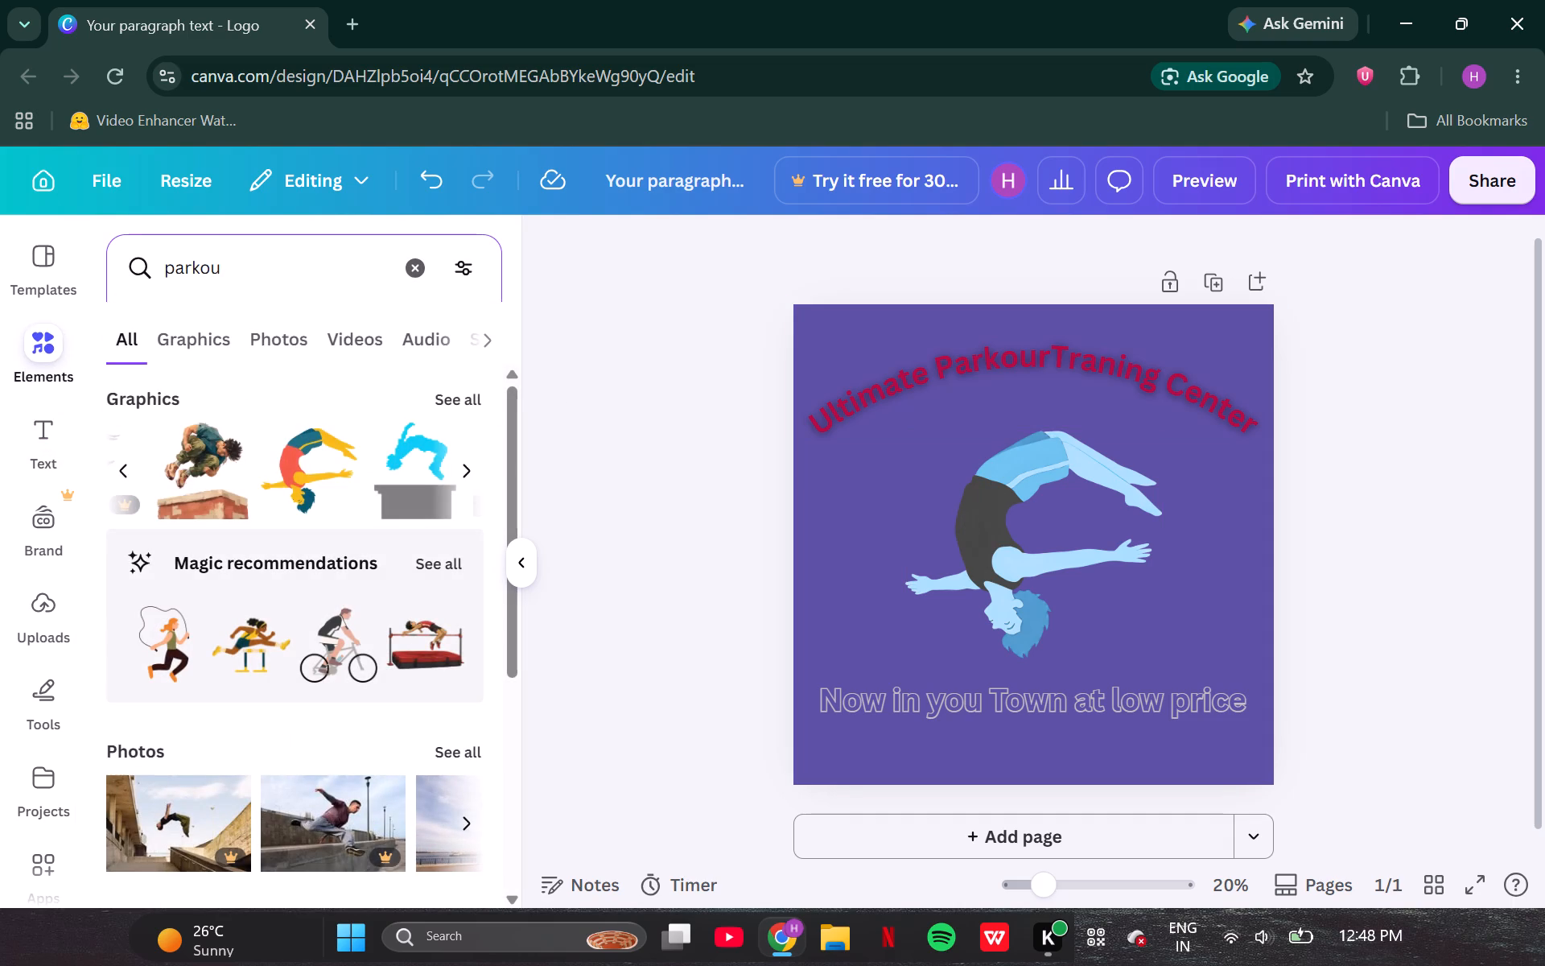
key("BackSpace")
key("BackSpace")
key("BackSpace")
key("BackSpace")
key("BackSpace")
key("BackSpace")
key("BackSpace")
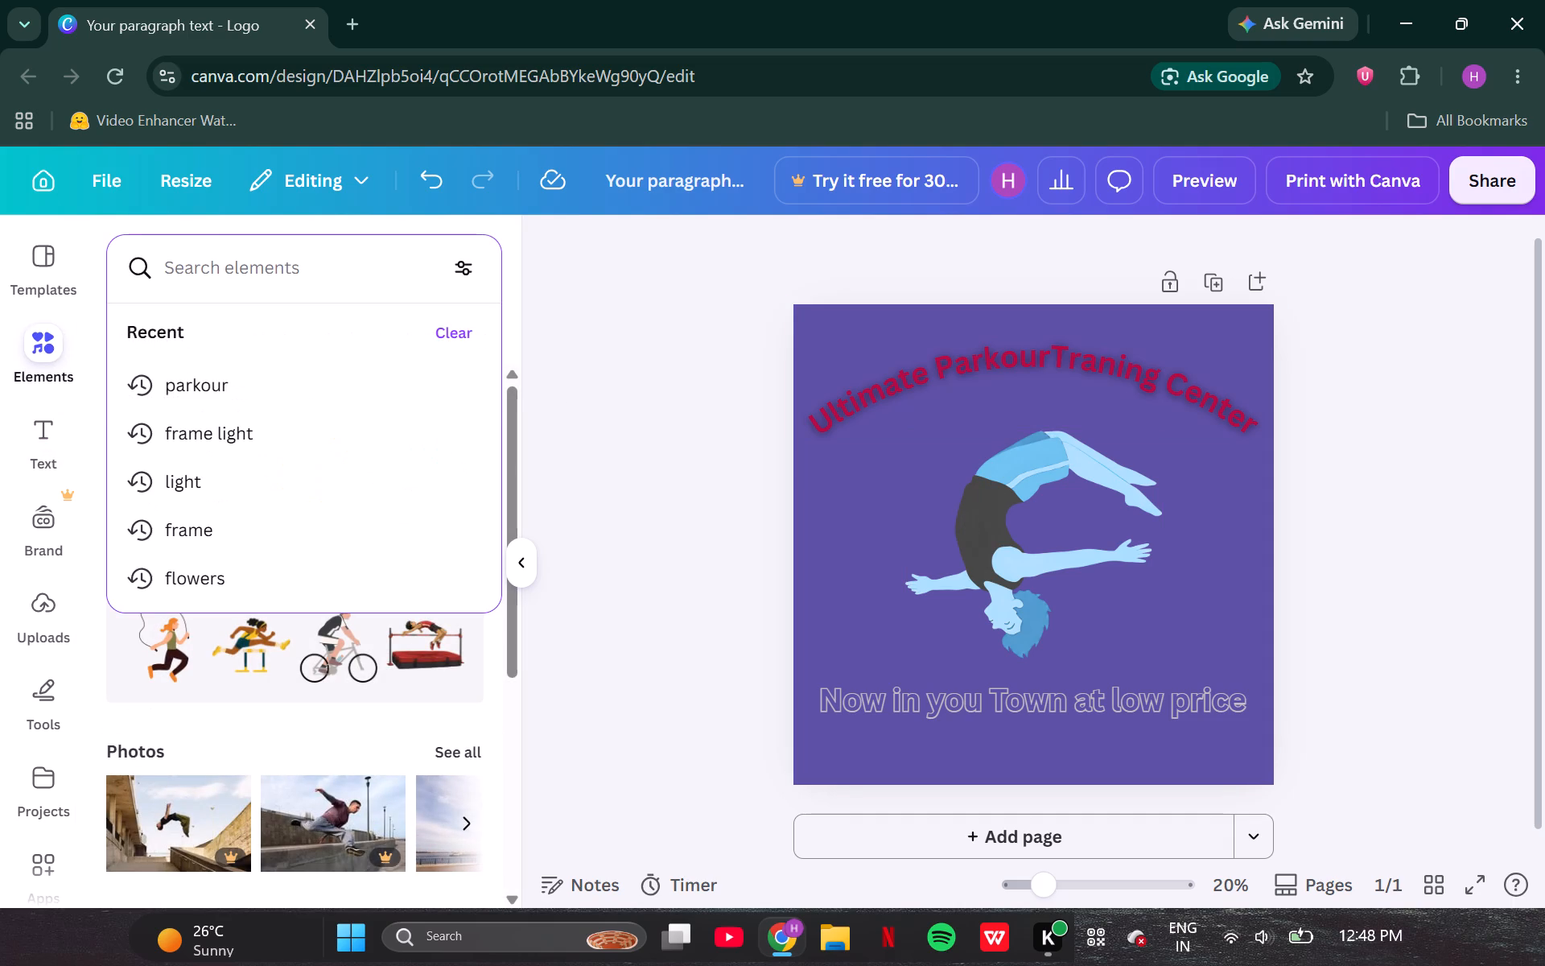
type("frame")
key("Return")
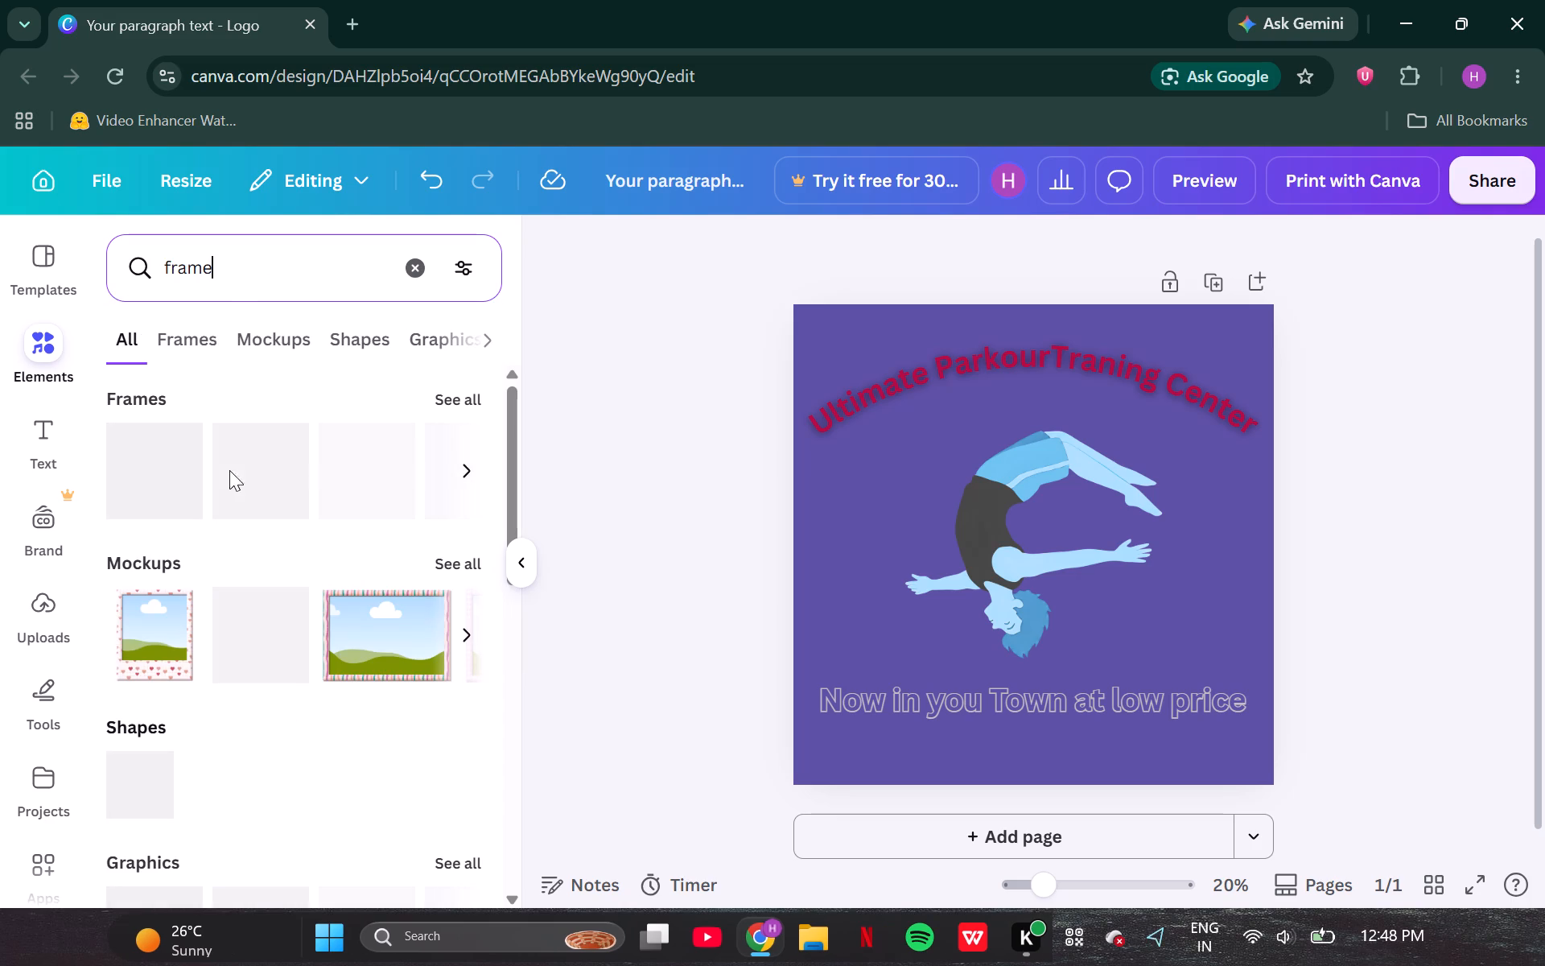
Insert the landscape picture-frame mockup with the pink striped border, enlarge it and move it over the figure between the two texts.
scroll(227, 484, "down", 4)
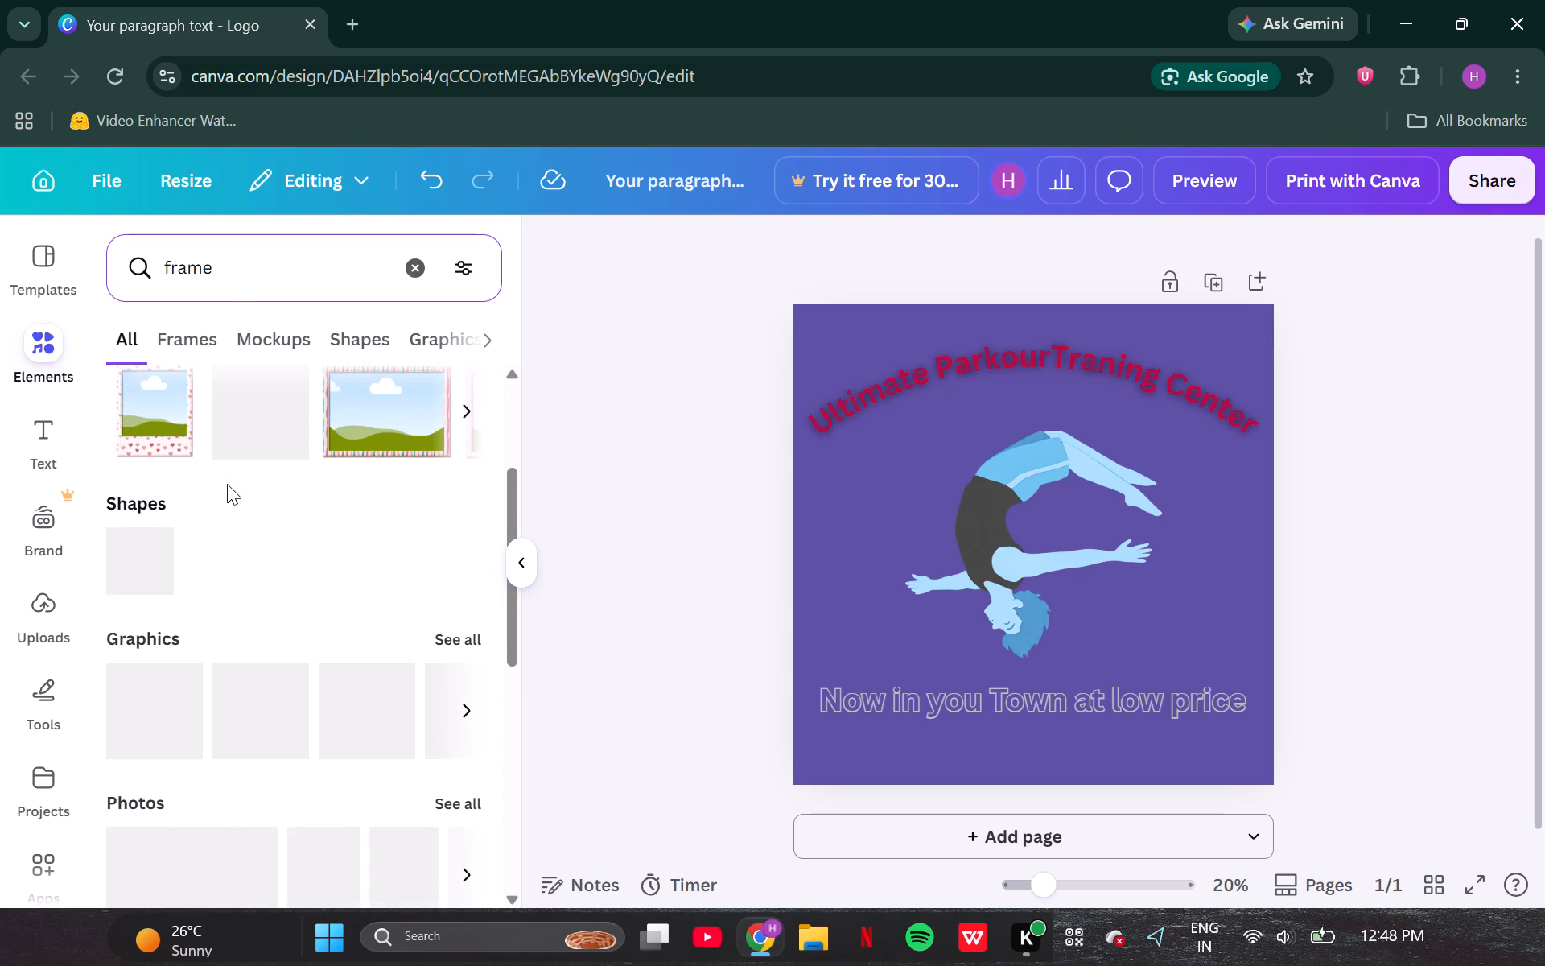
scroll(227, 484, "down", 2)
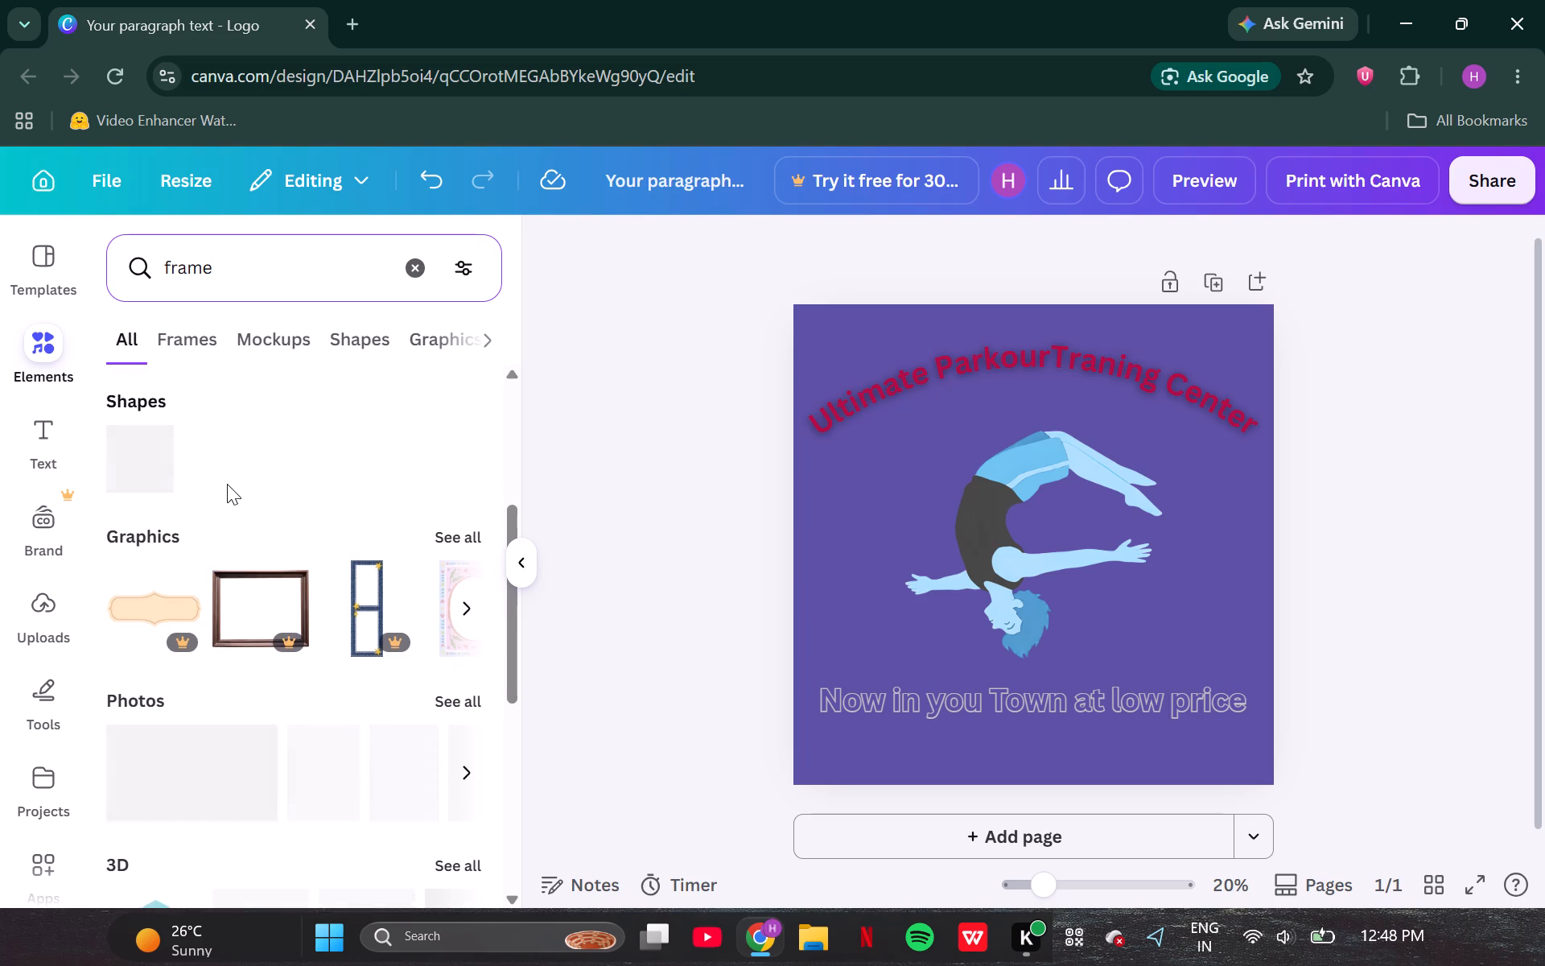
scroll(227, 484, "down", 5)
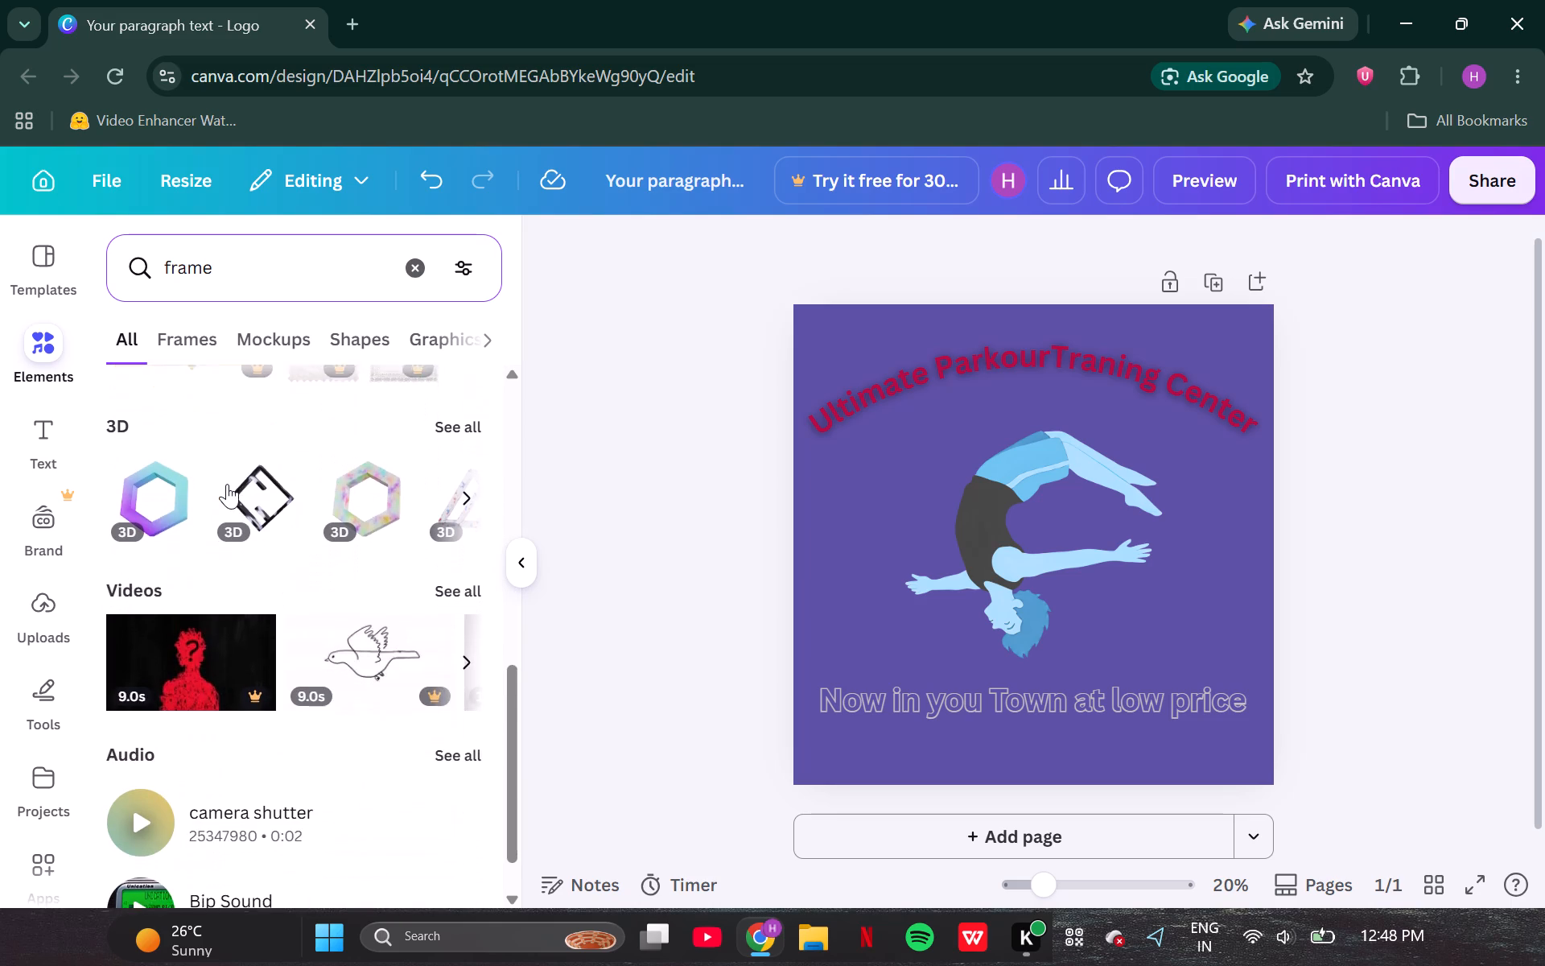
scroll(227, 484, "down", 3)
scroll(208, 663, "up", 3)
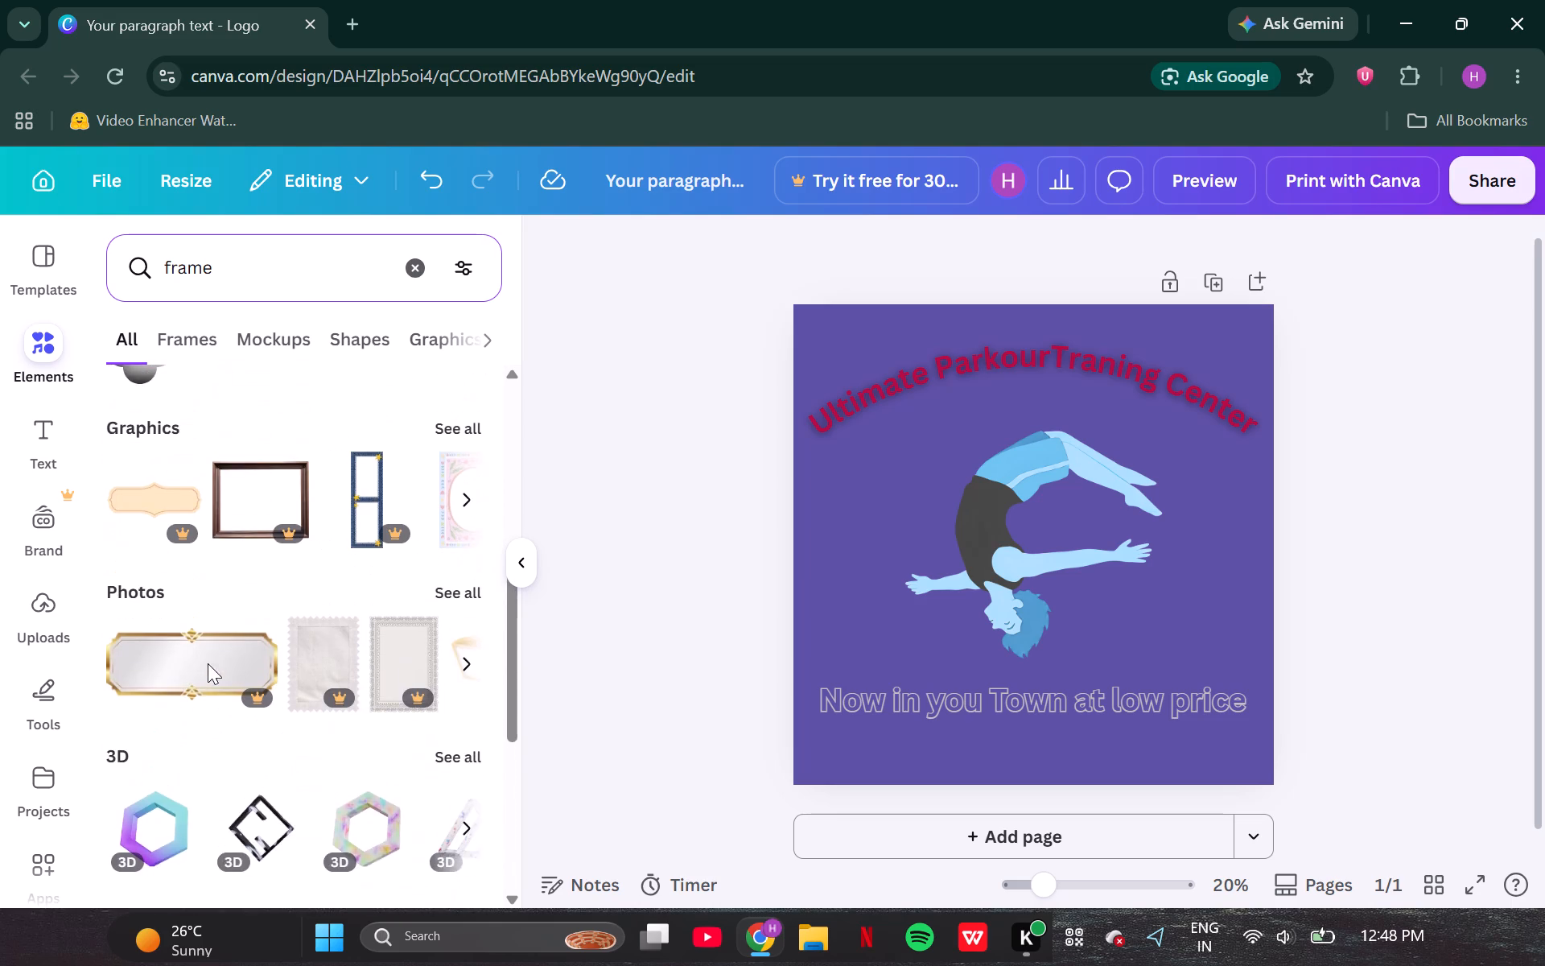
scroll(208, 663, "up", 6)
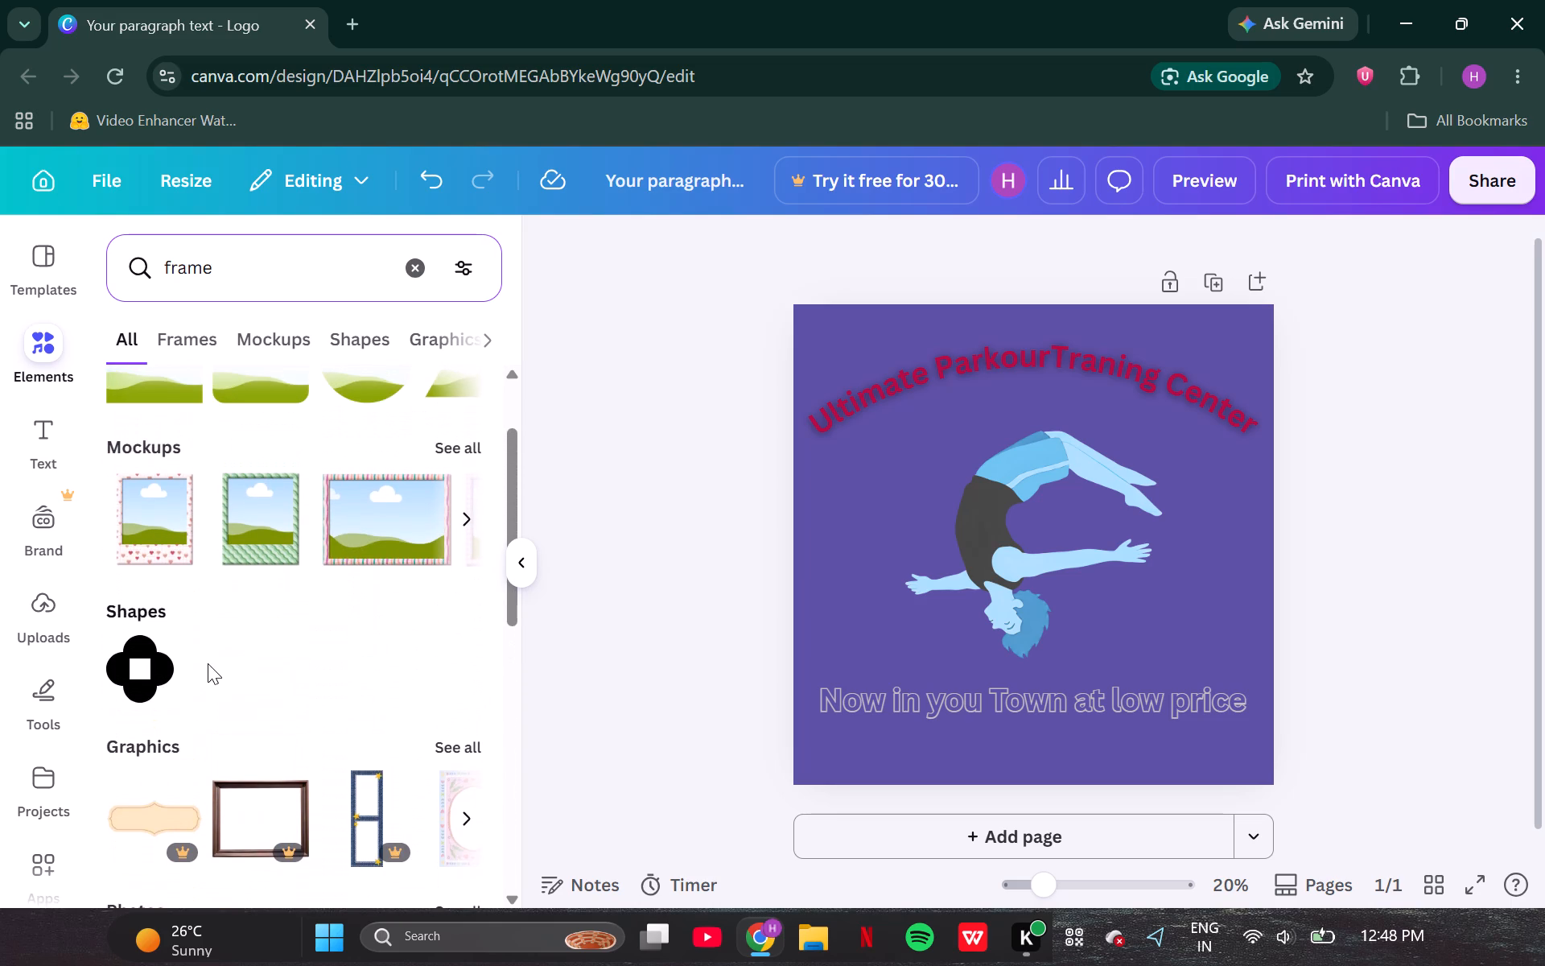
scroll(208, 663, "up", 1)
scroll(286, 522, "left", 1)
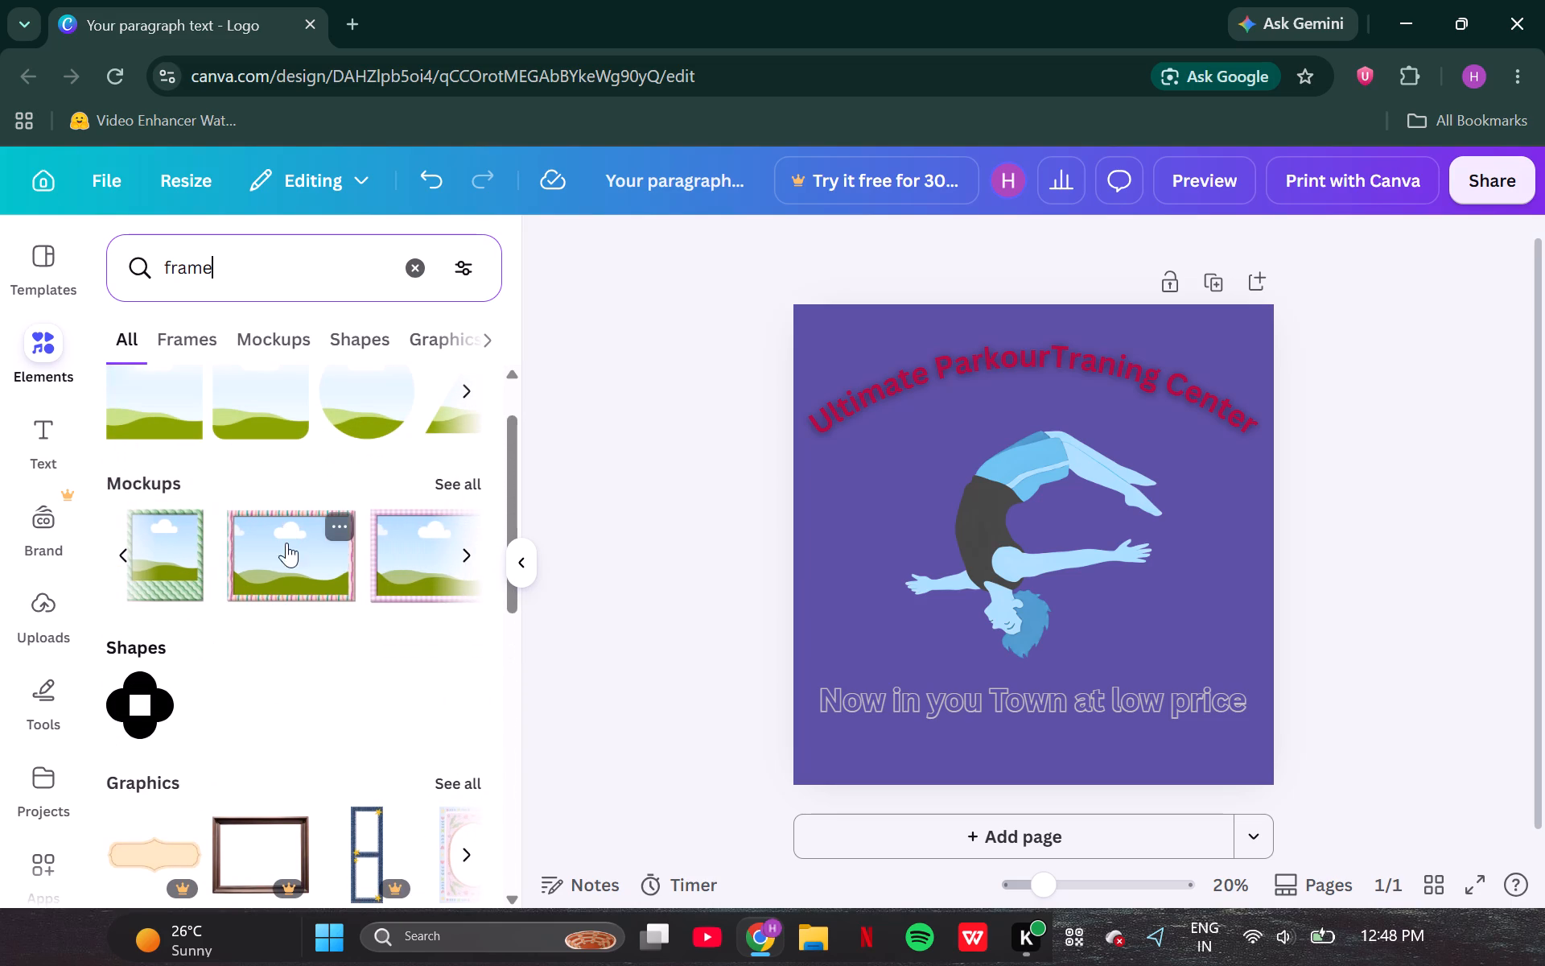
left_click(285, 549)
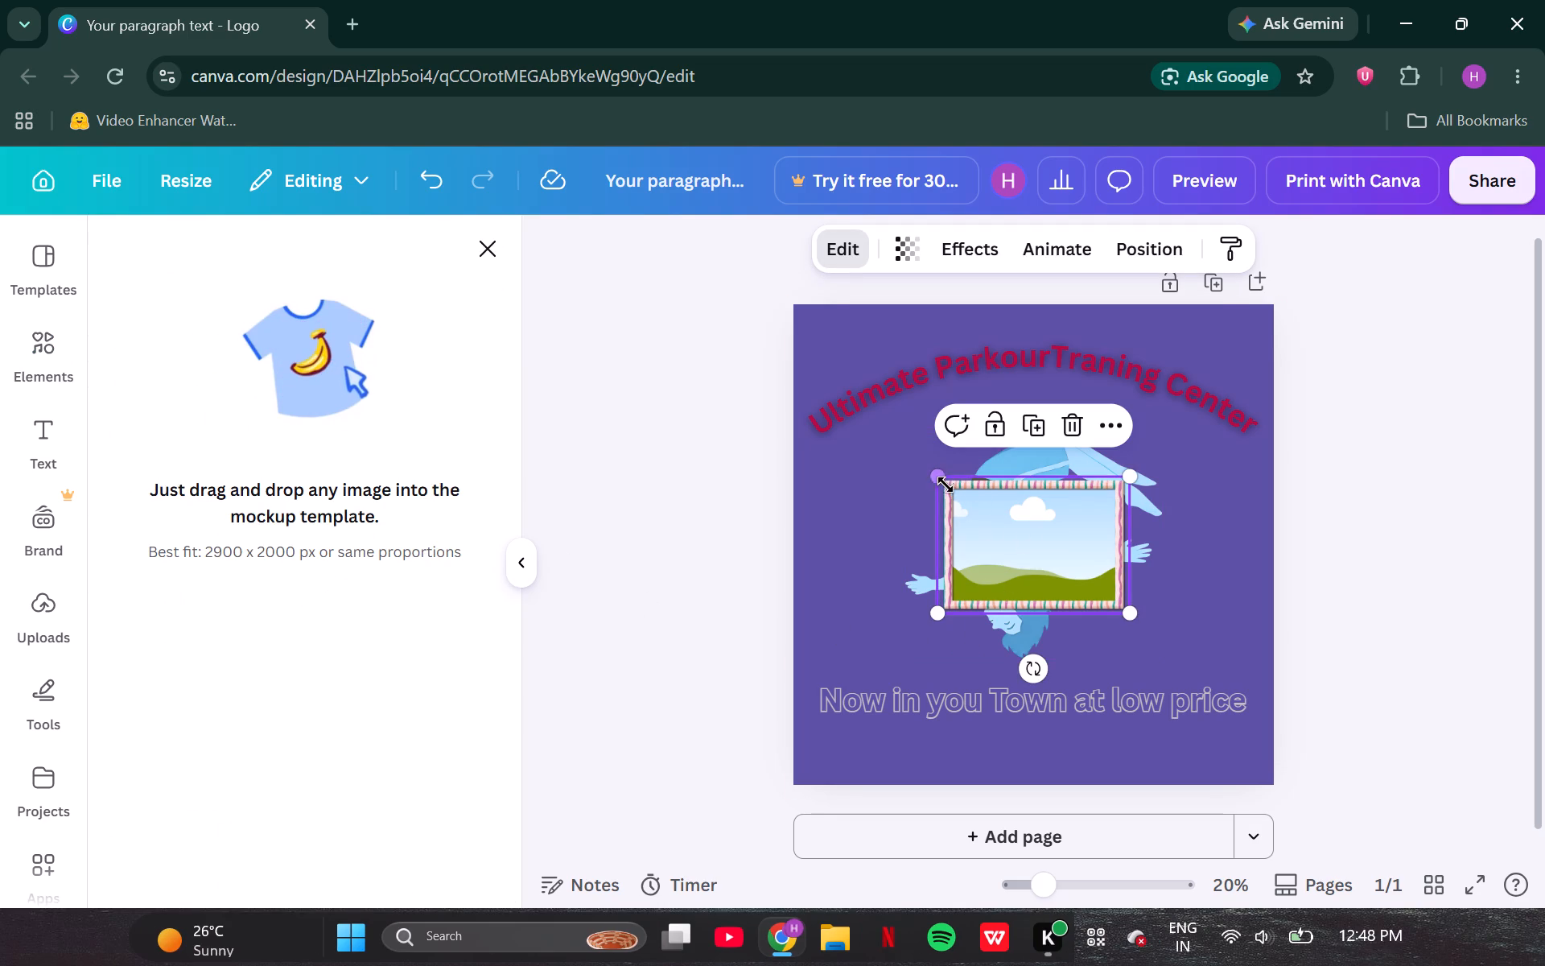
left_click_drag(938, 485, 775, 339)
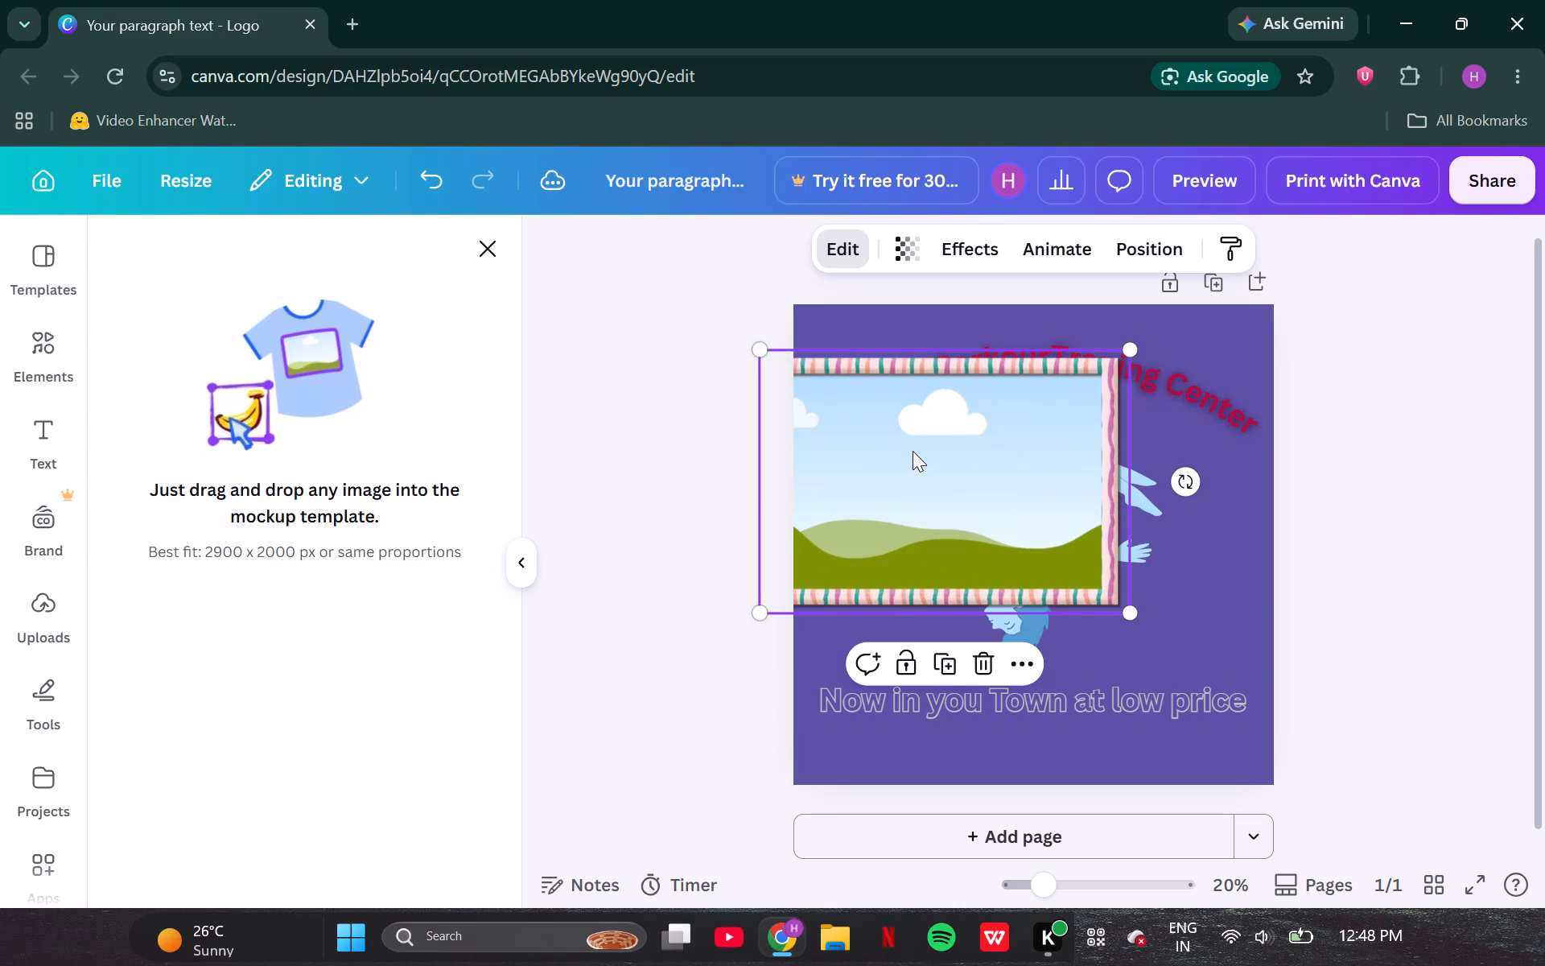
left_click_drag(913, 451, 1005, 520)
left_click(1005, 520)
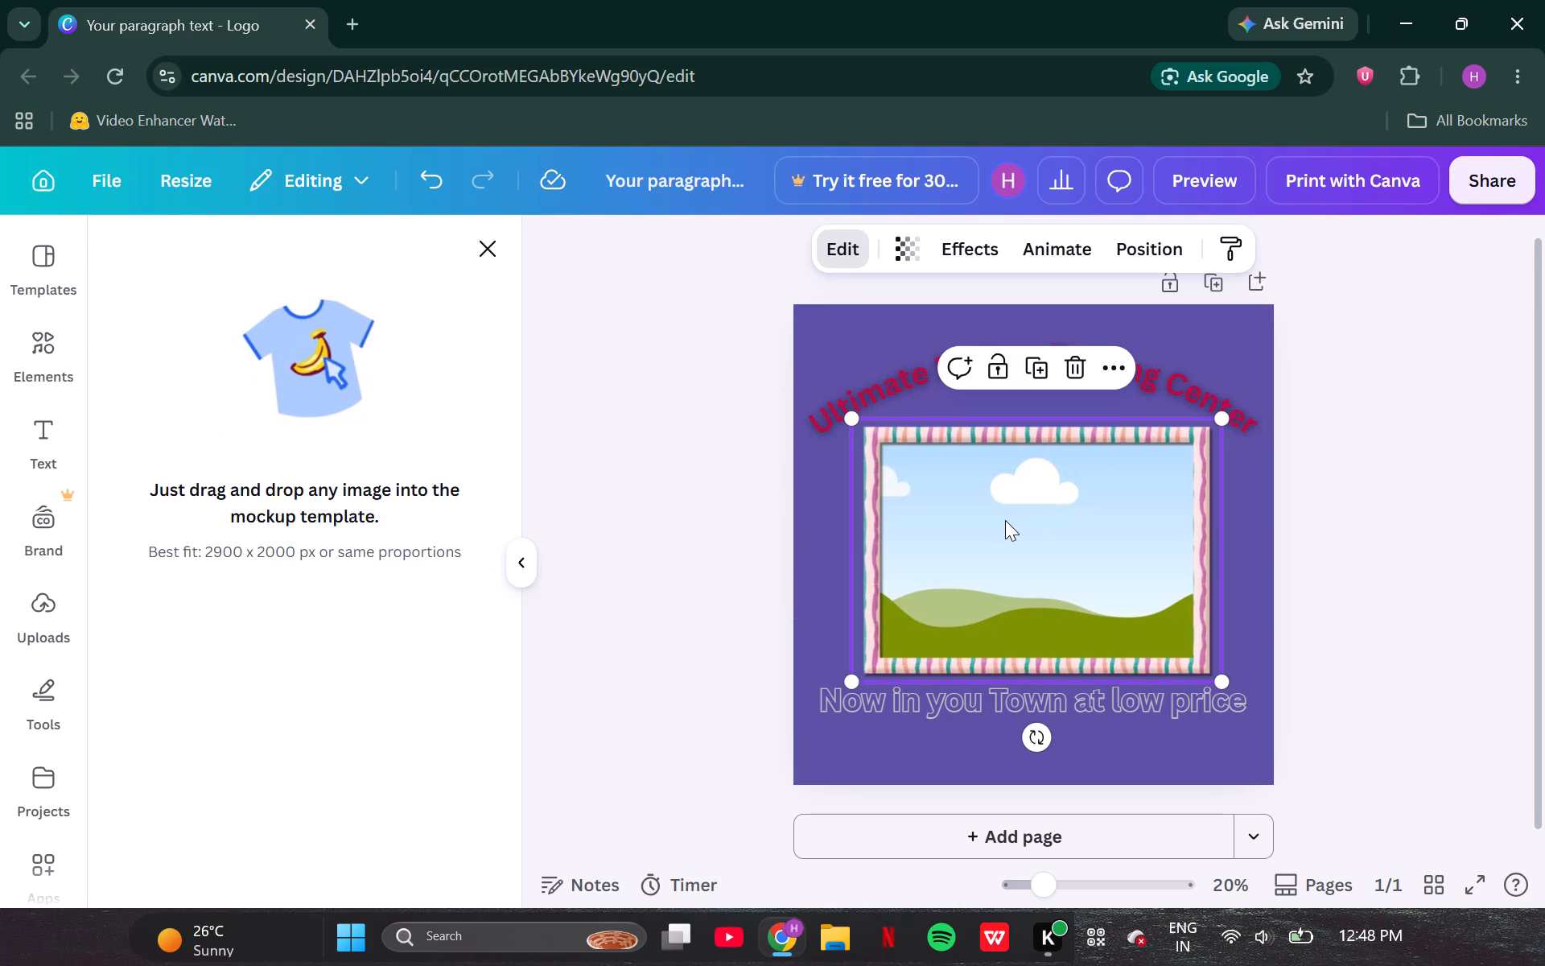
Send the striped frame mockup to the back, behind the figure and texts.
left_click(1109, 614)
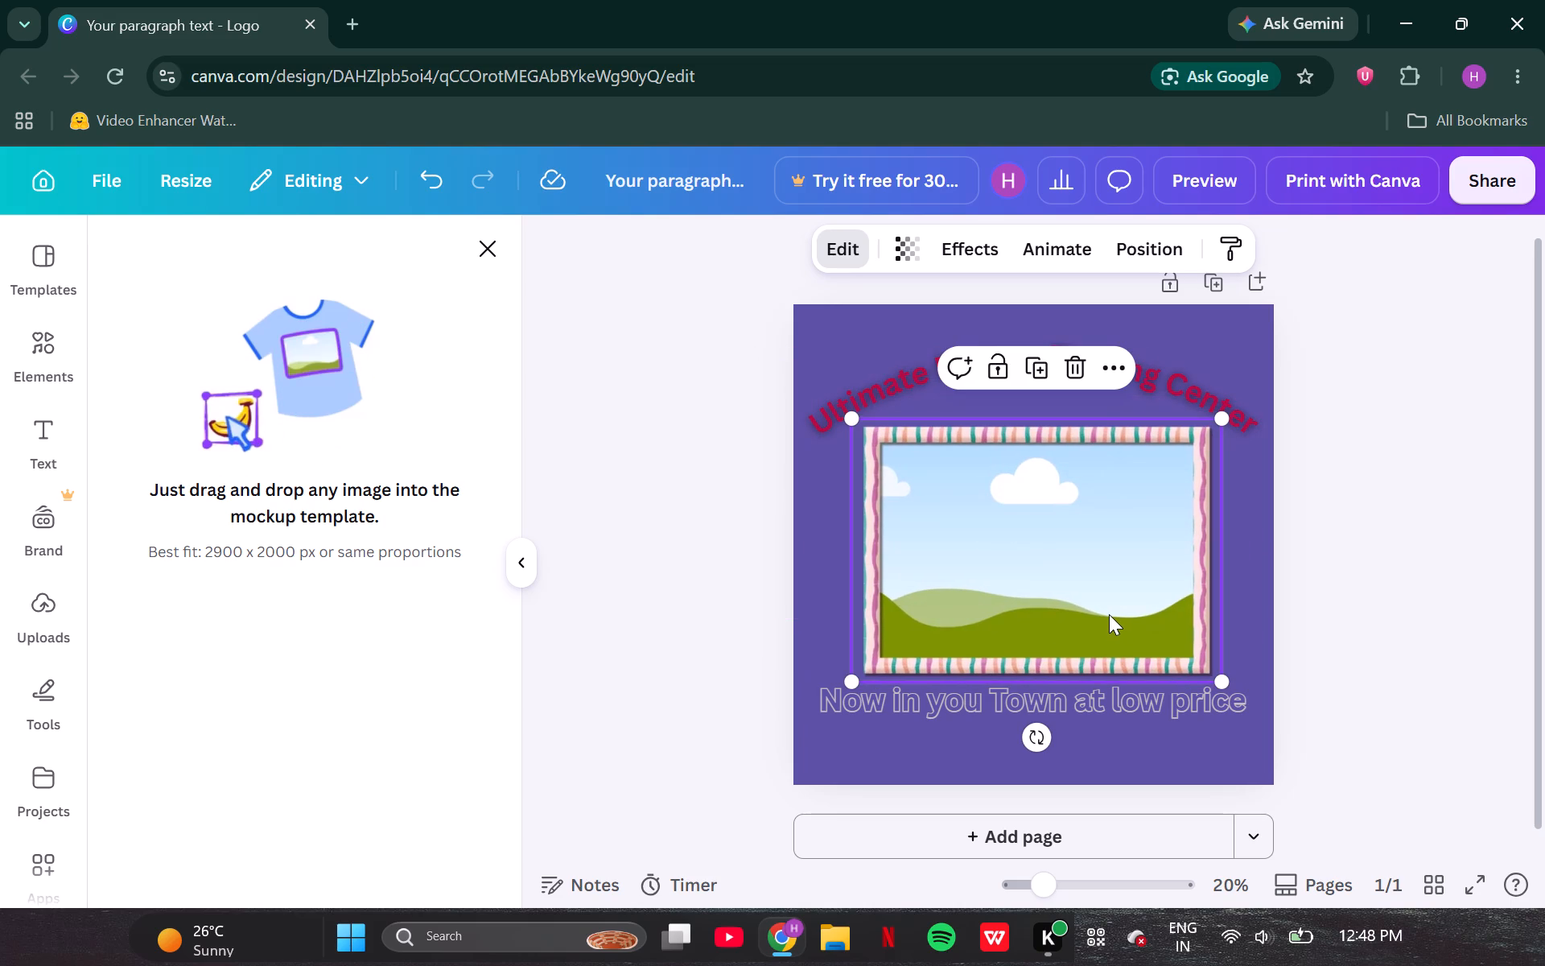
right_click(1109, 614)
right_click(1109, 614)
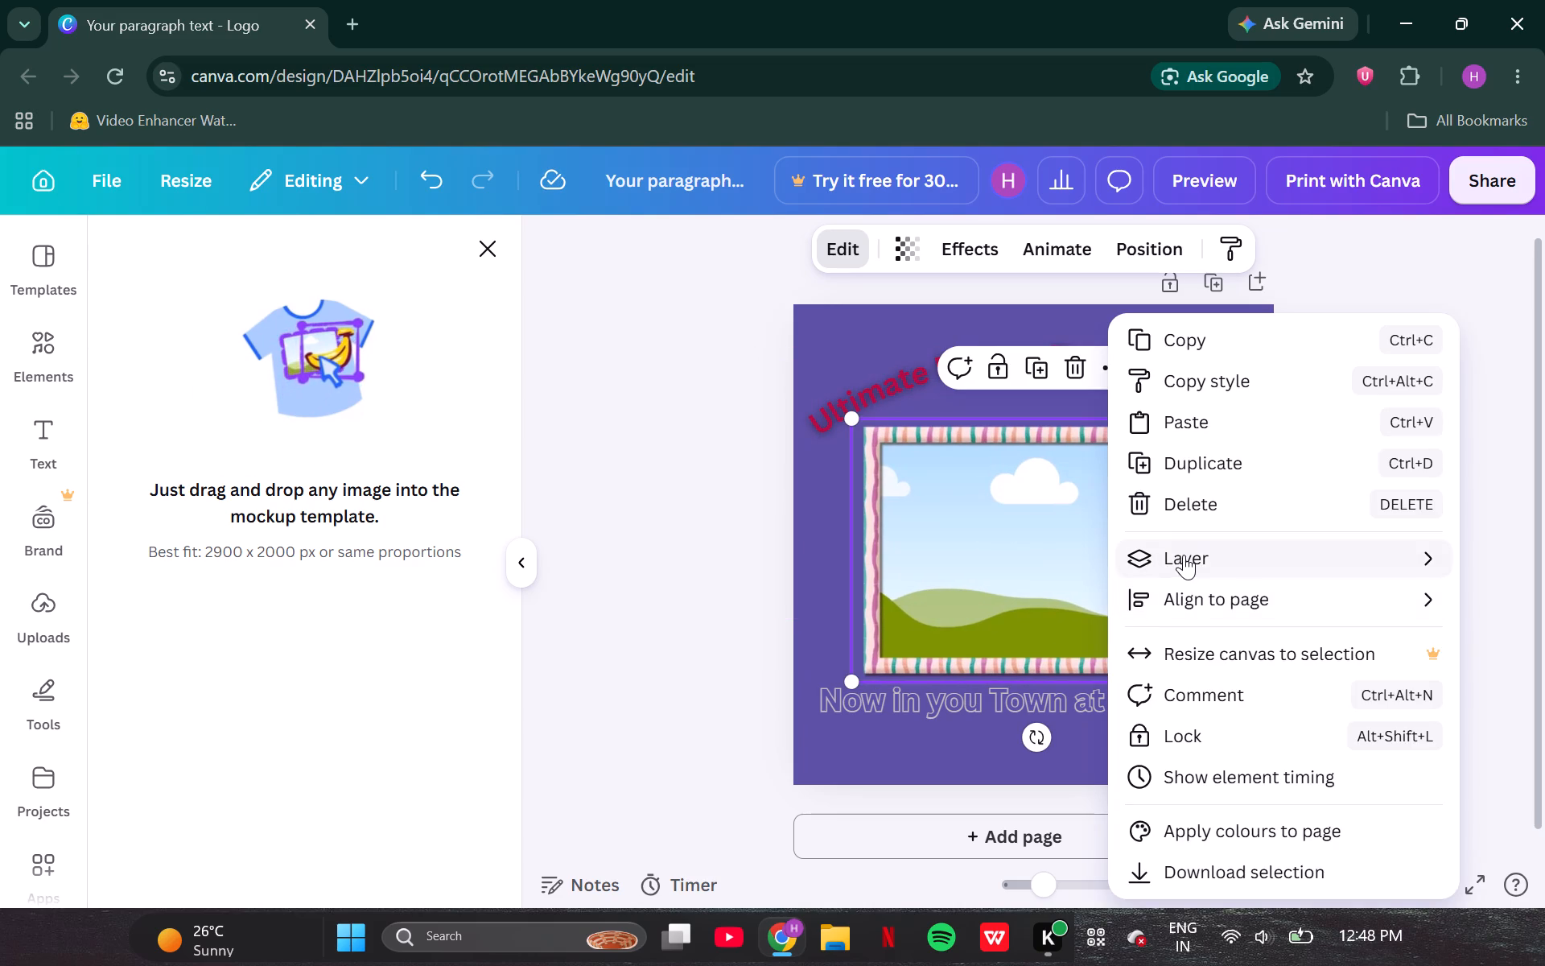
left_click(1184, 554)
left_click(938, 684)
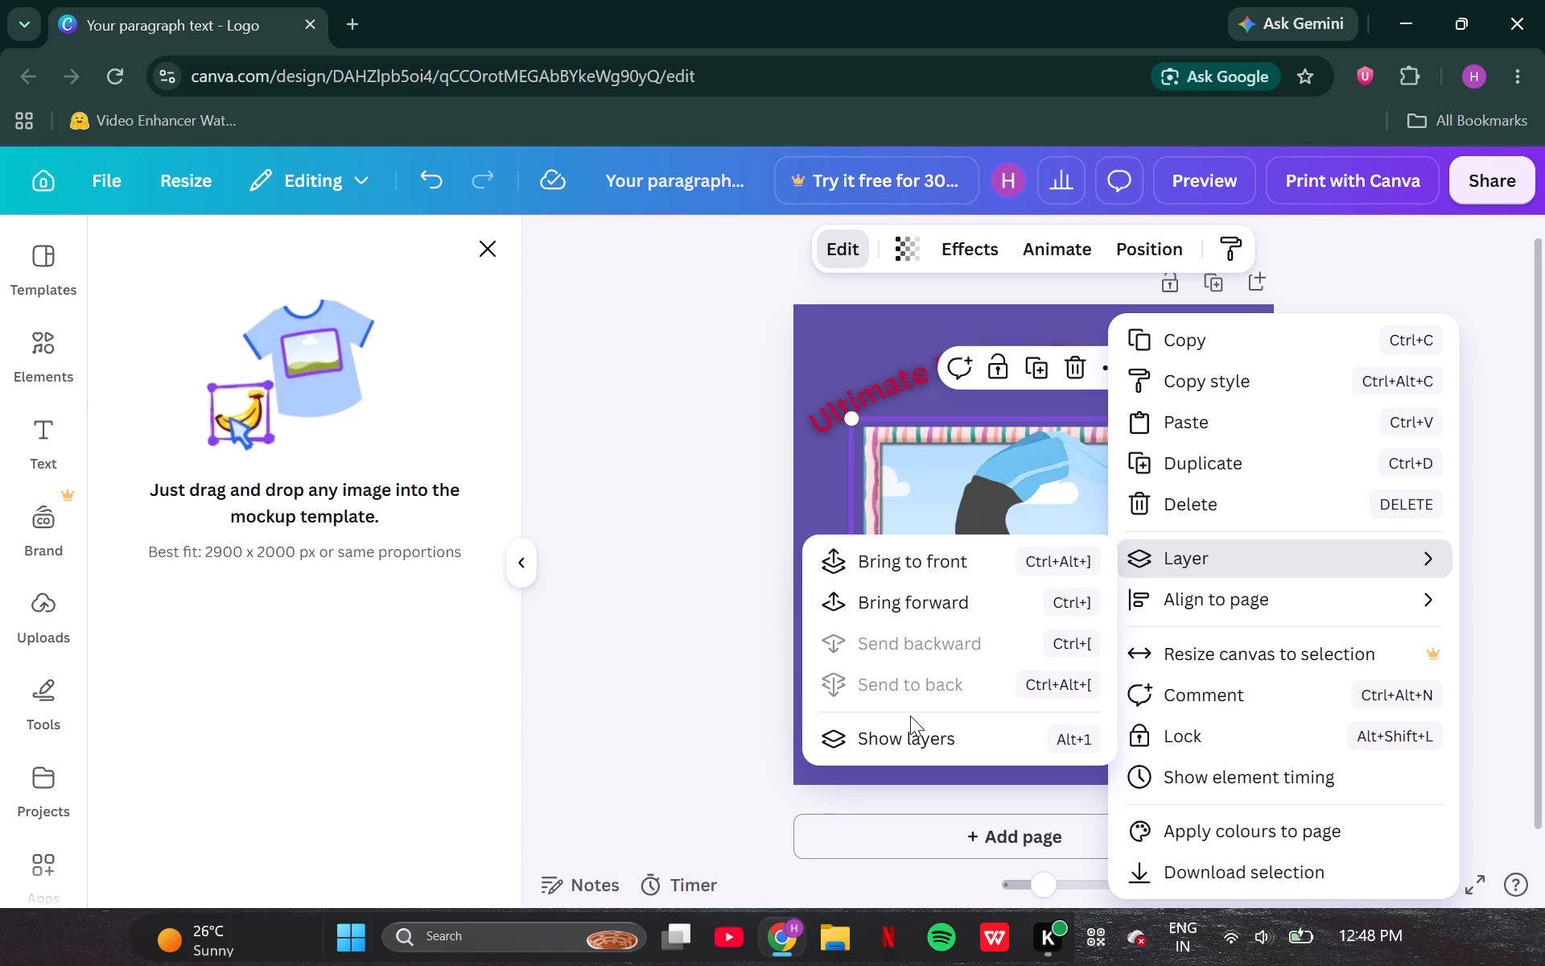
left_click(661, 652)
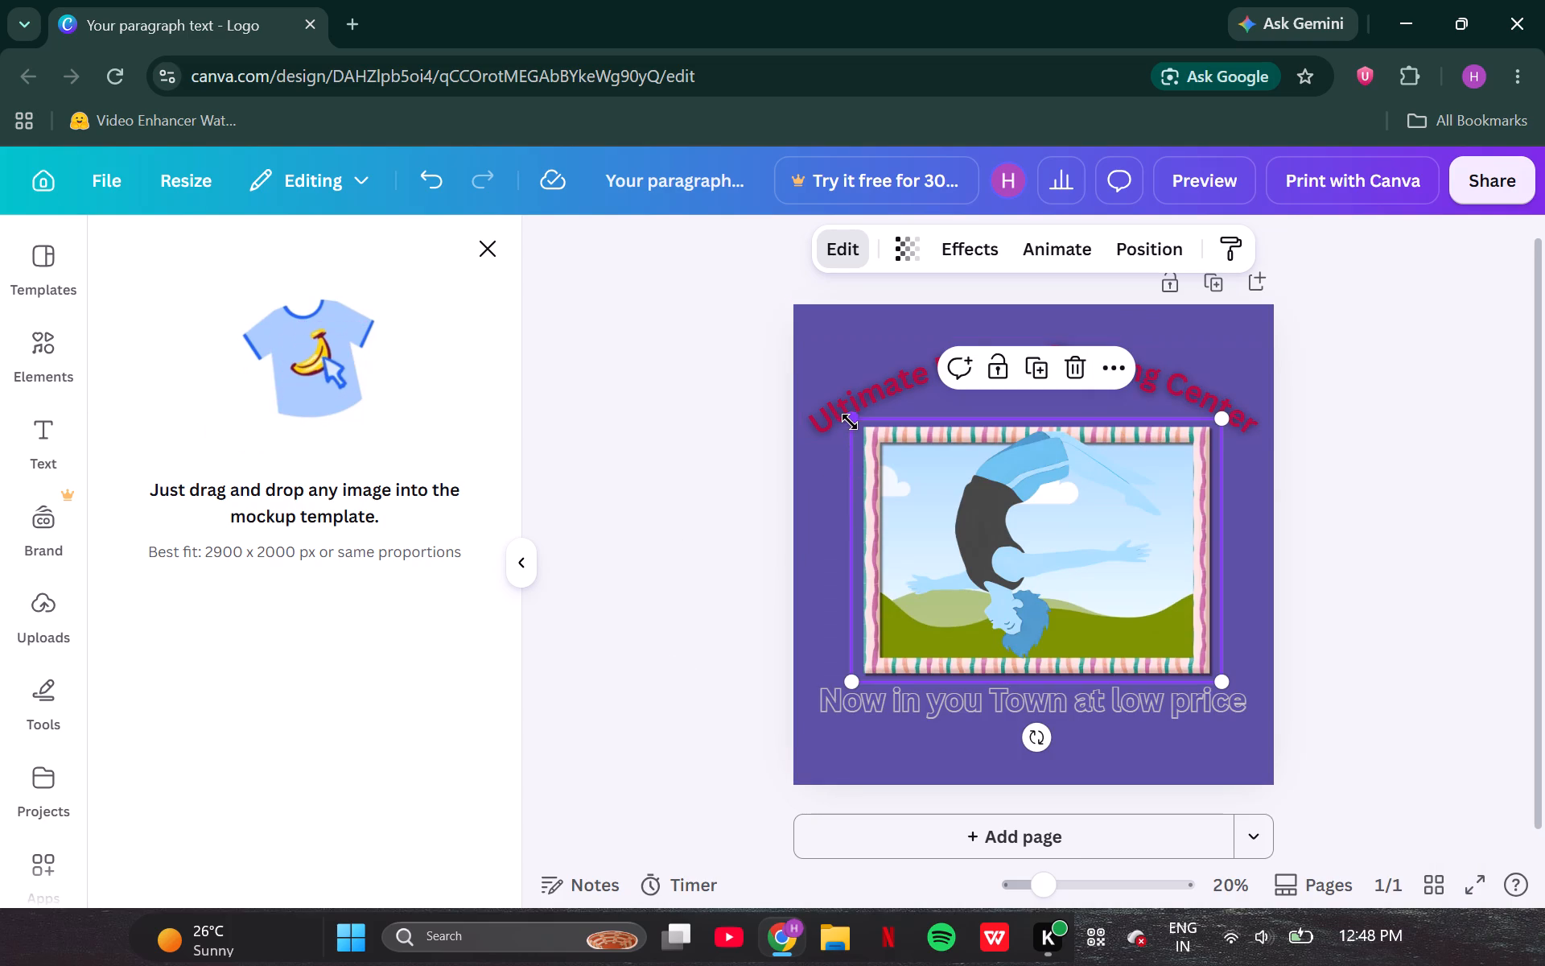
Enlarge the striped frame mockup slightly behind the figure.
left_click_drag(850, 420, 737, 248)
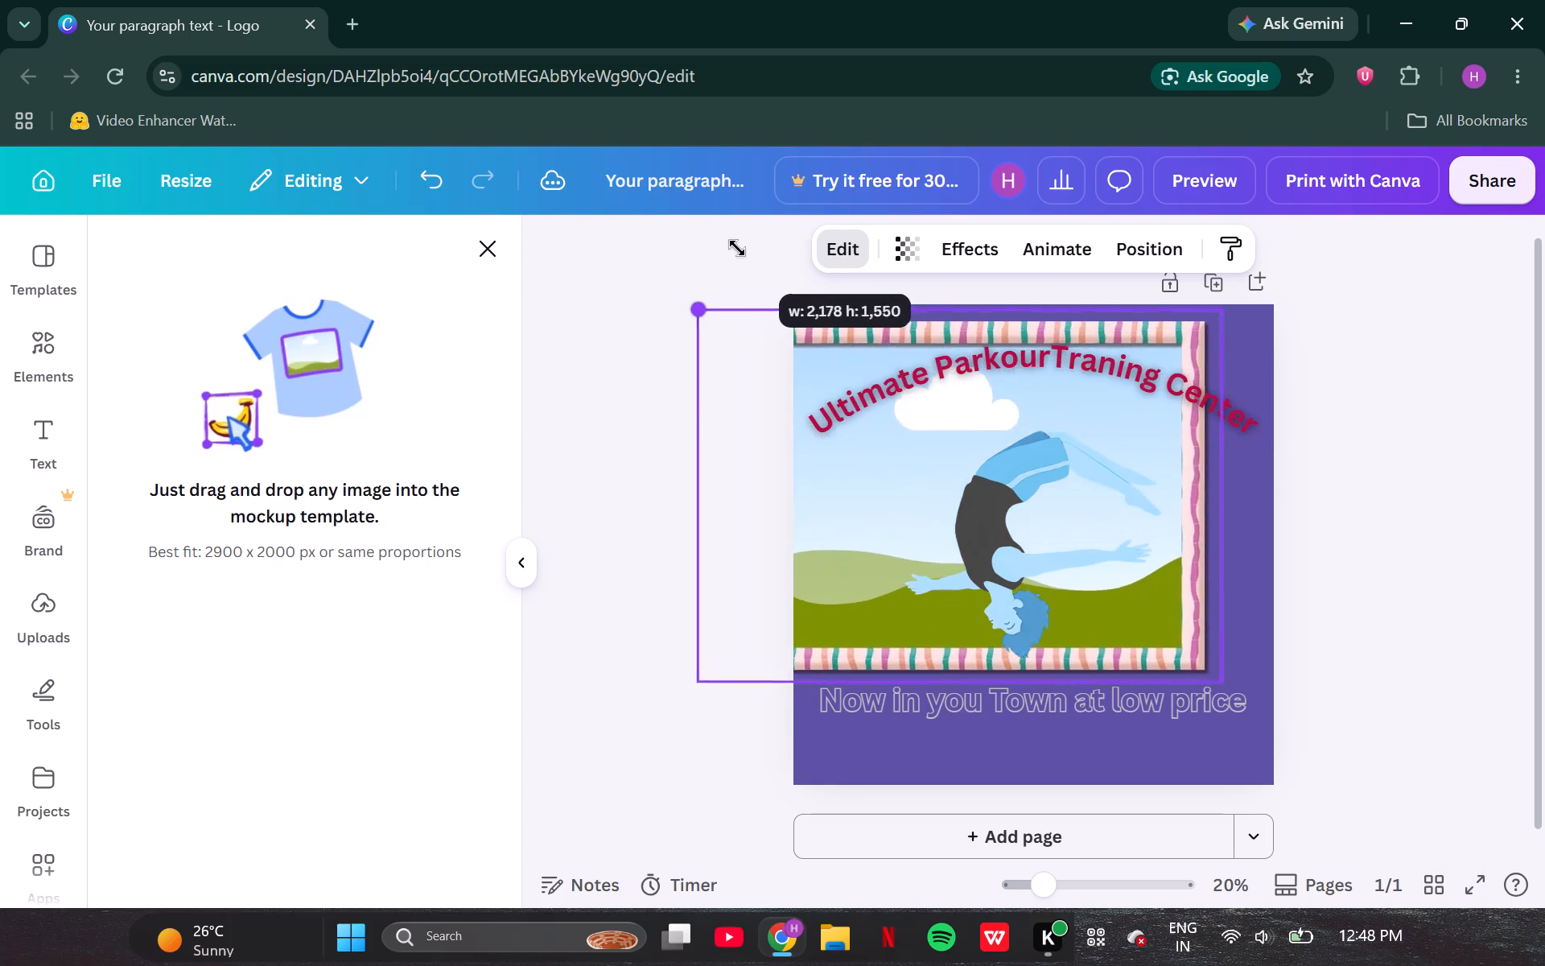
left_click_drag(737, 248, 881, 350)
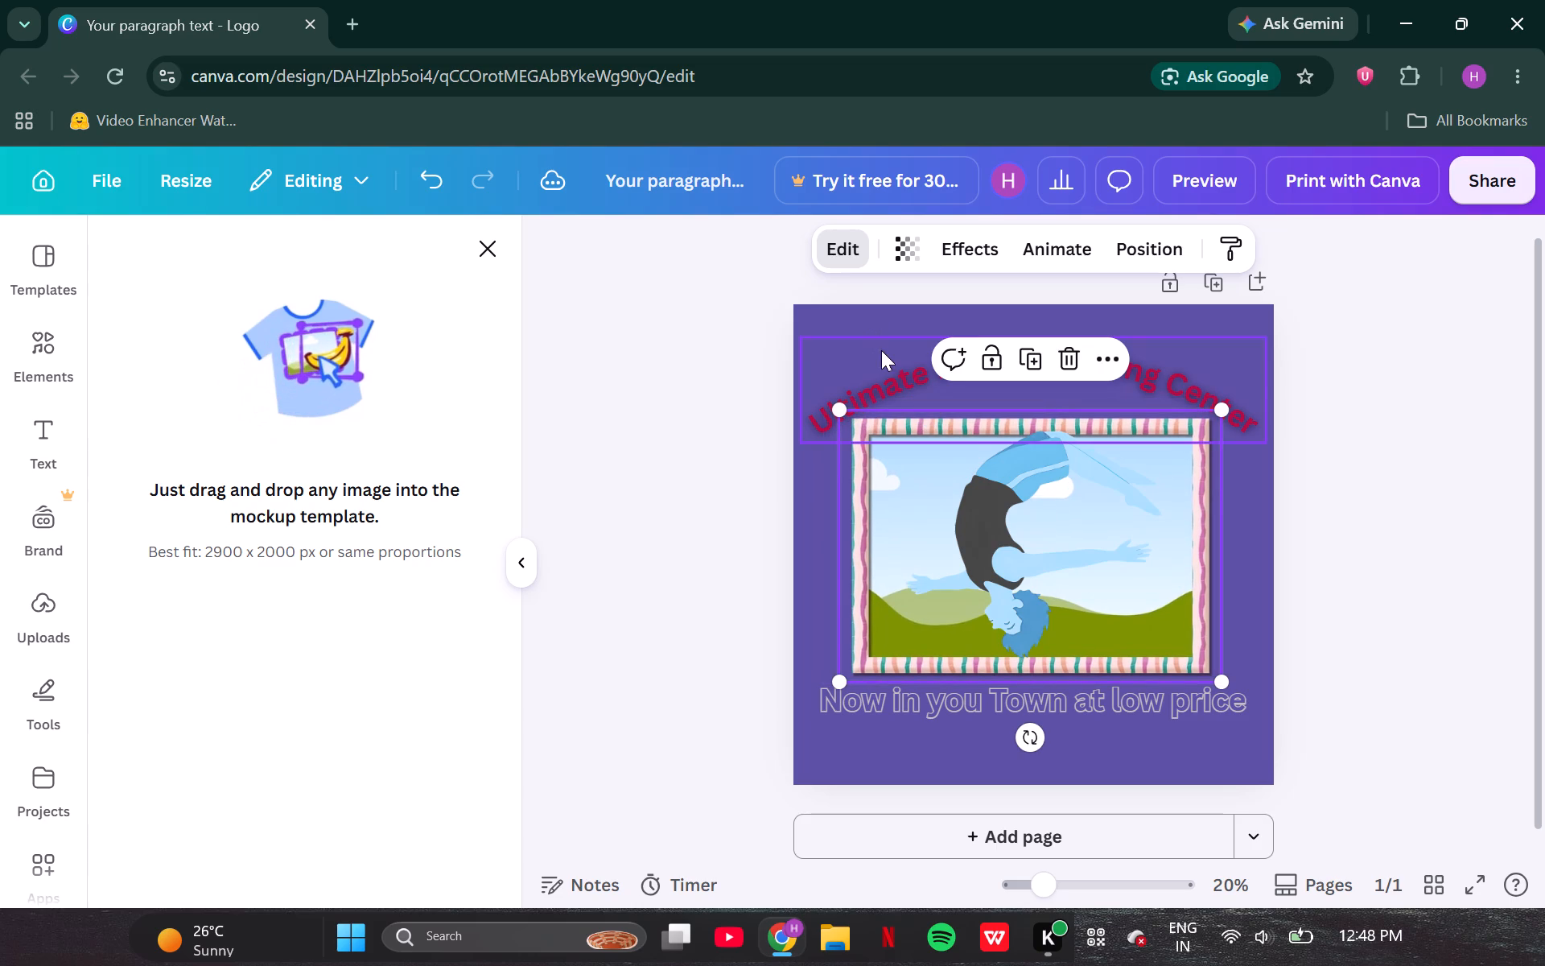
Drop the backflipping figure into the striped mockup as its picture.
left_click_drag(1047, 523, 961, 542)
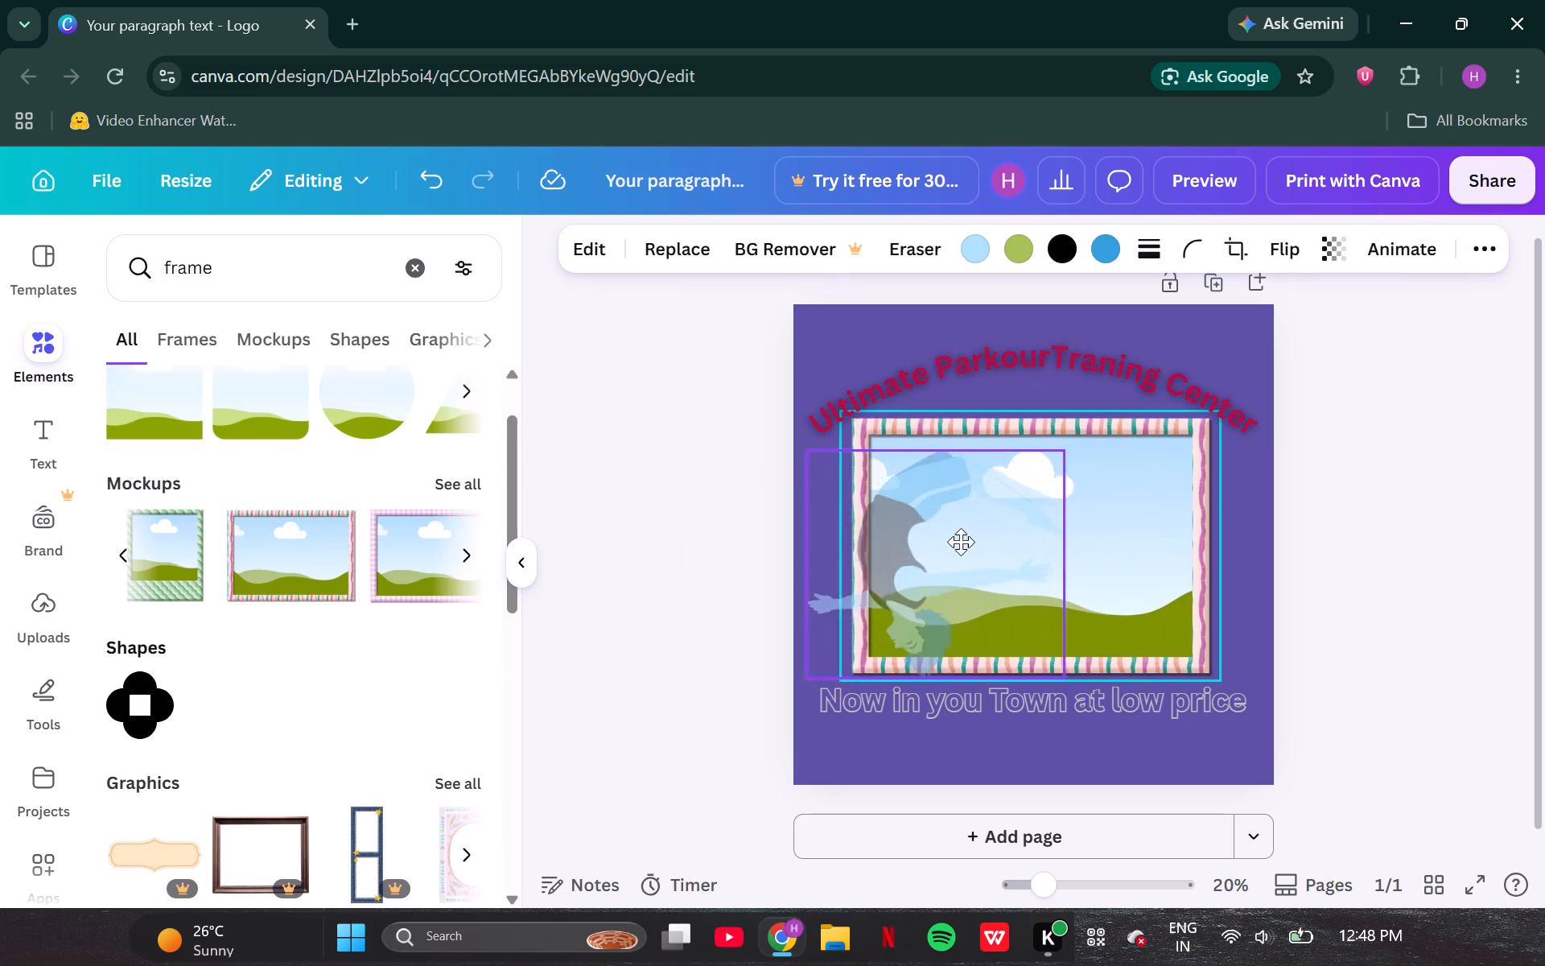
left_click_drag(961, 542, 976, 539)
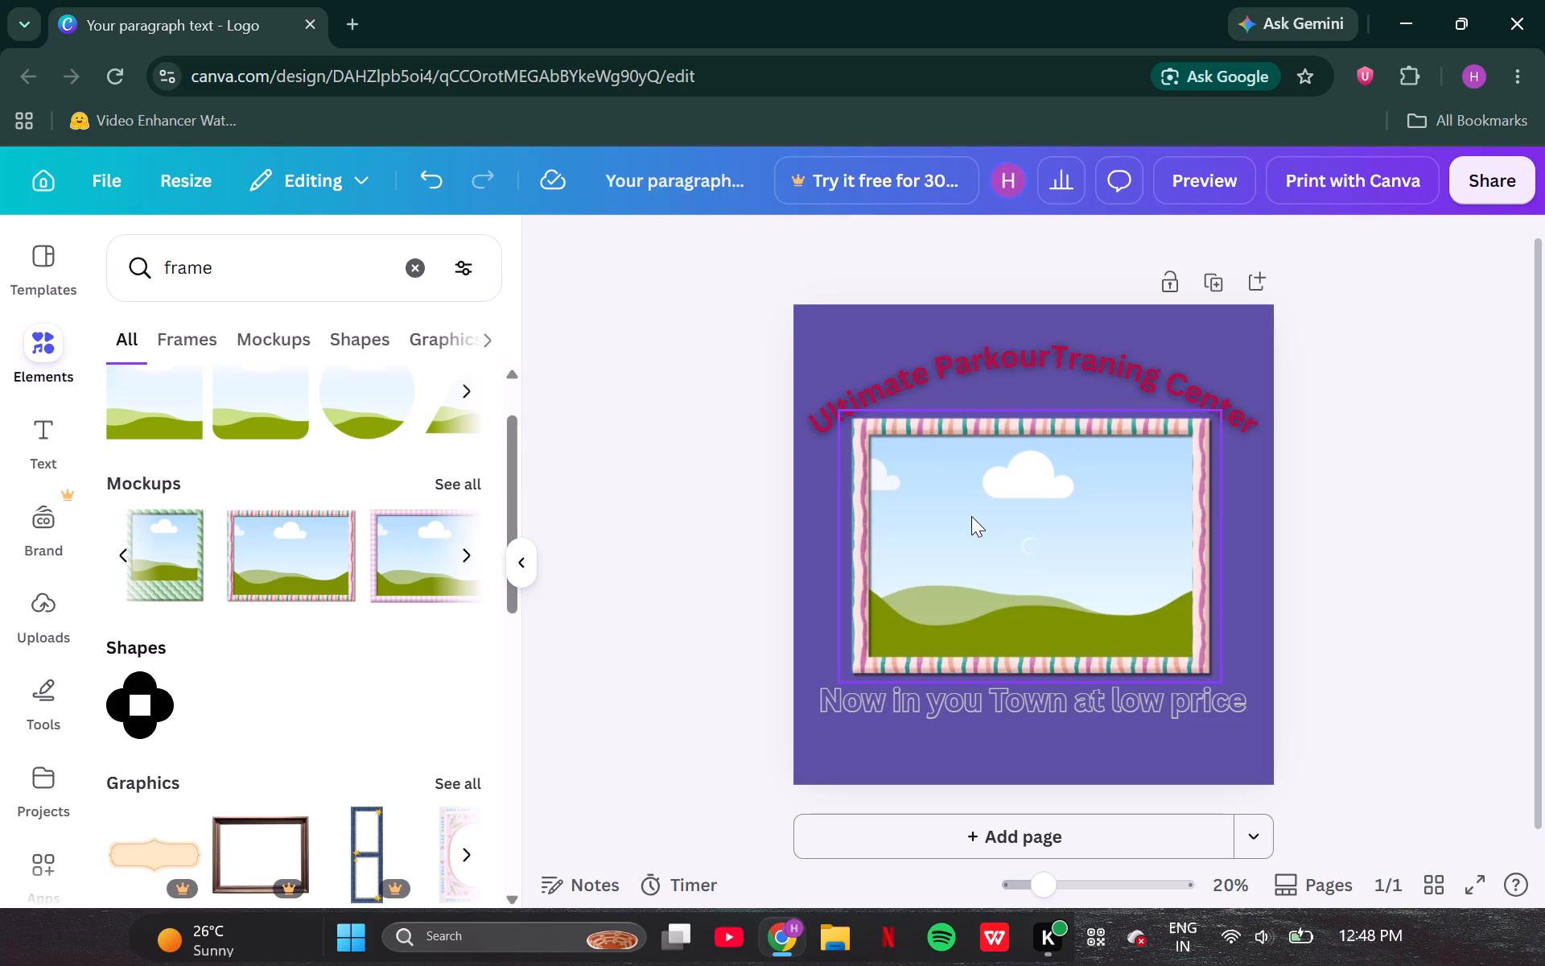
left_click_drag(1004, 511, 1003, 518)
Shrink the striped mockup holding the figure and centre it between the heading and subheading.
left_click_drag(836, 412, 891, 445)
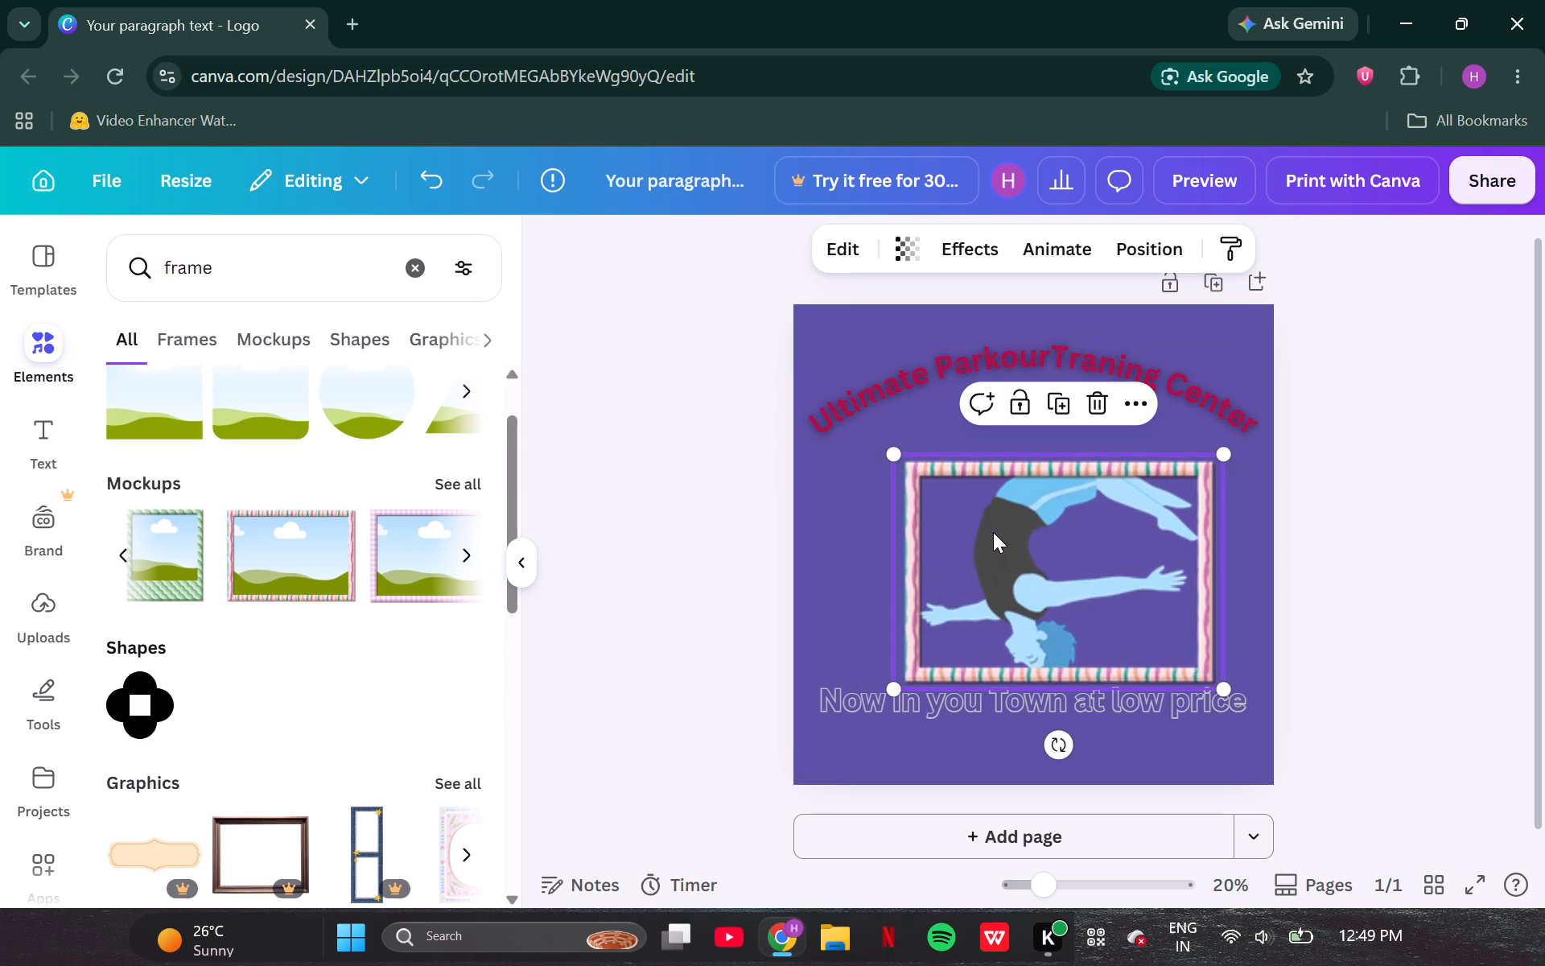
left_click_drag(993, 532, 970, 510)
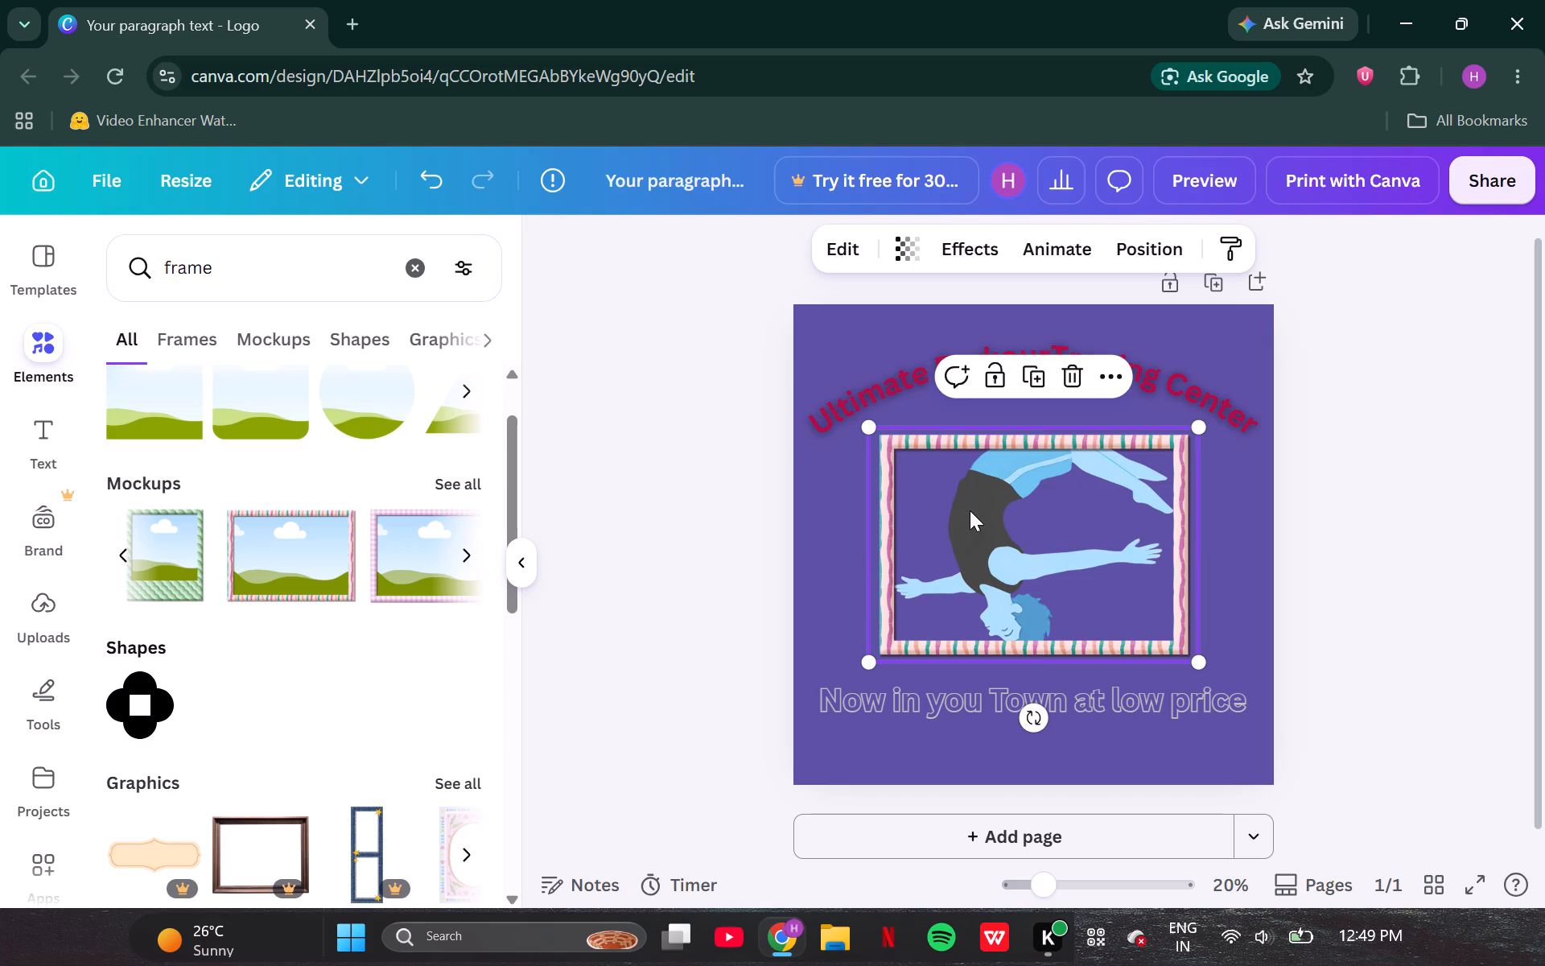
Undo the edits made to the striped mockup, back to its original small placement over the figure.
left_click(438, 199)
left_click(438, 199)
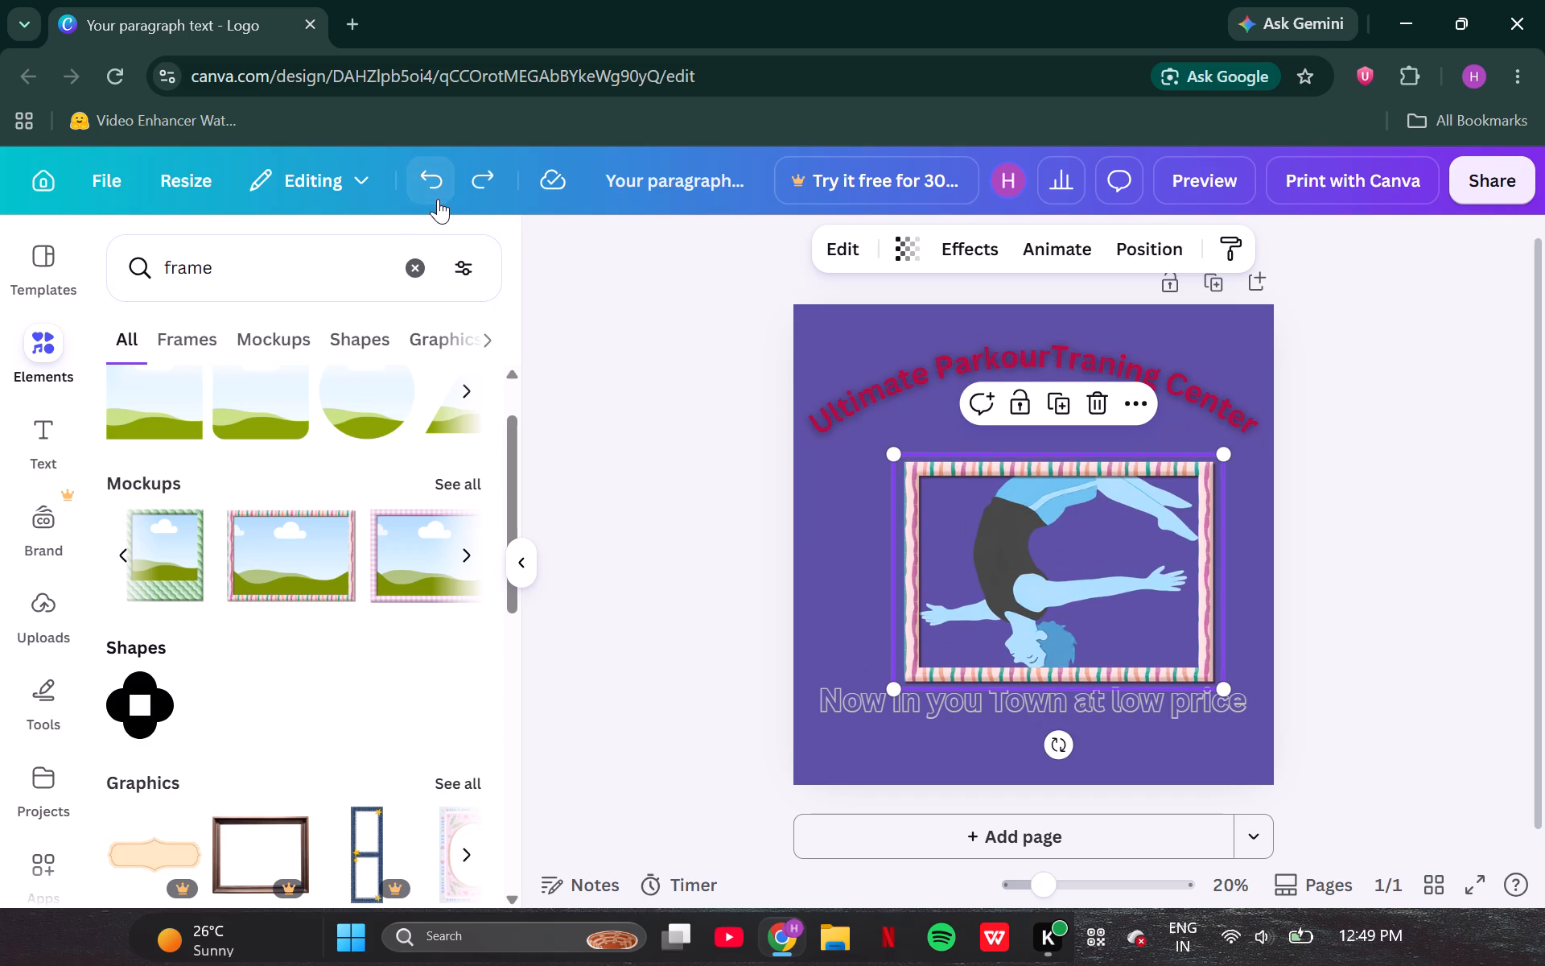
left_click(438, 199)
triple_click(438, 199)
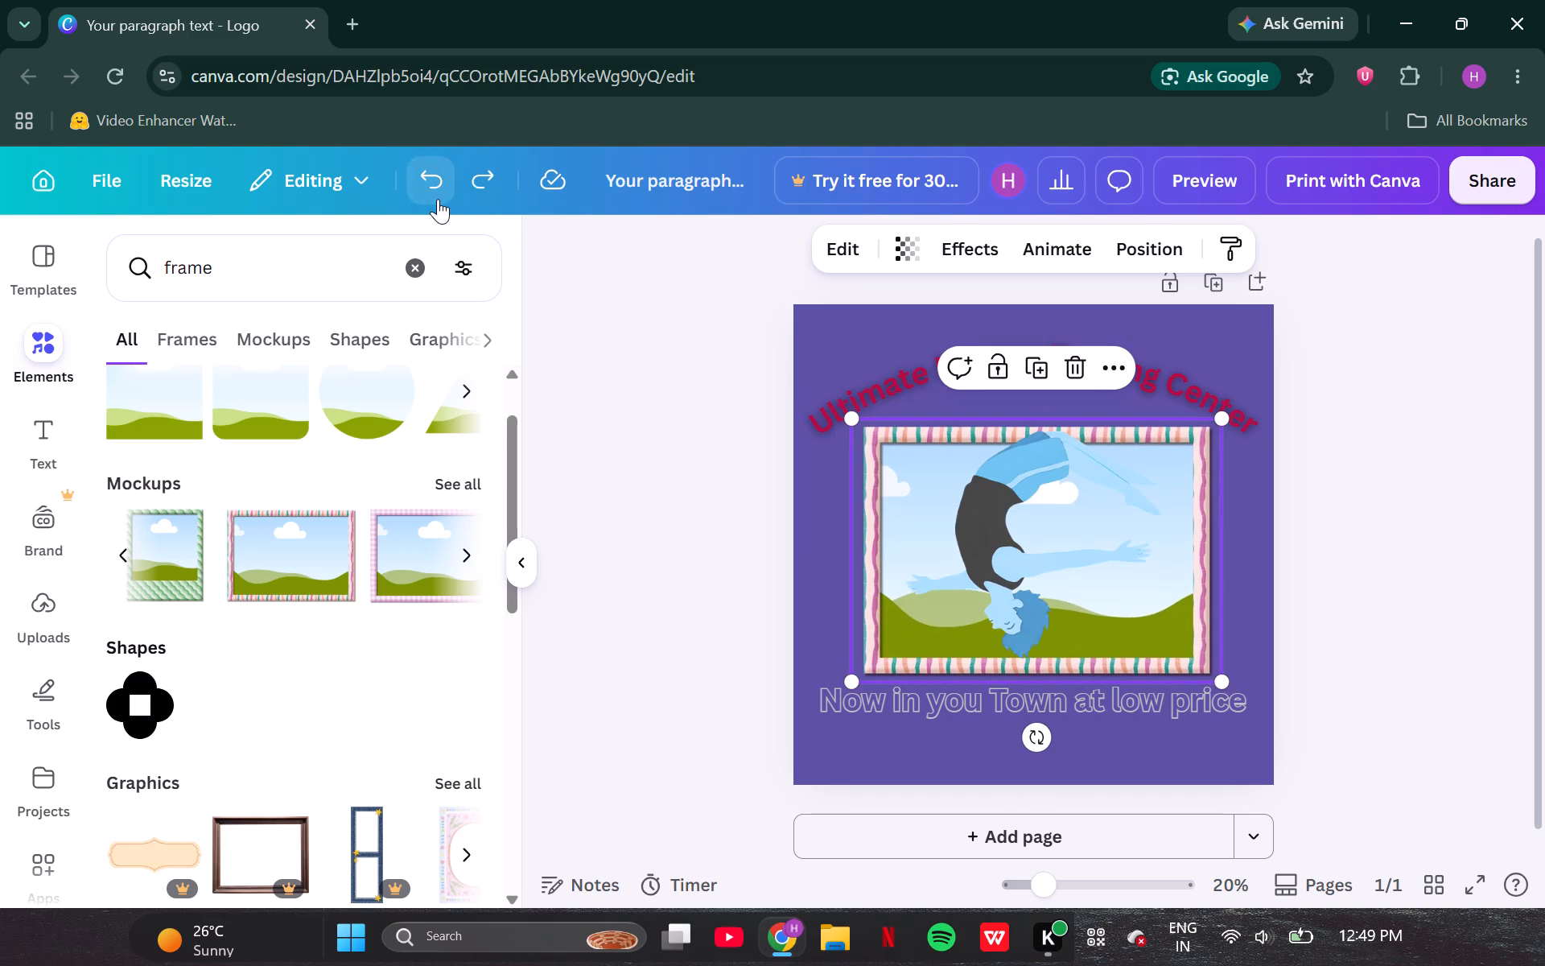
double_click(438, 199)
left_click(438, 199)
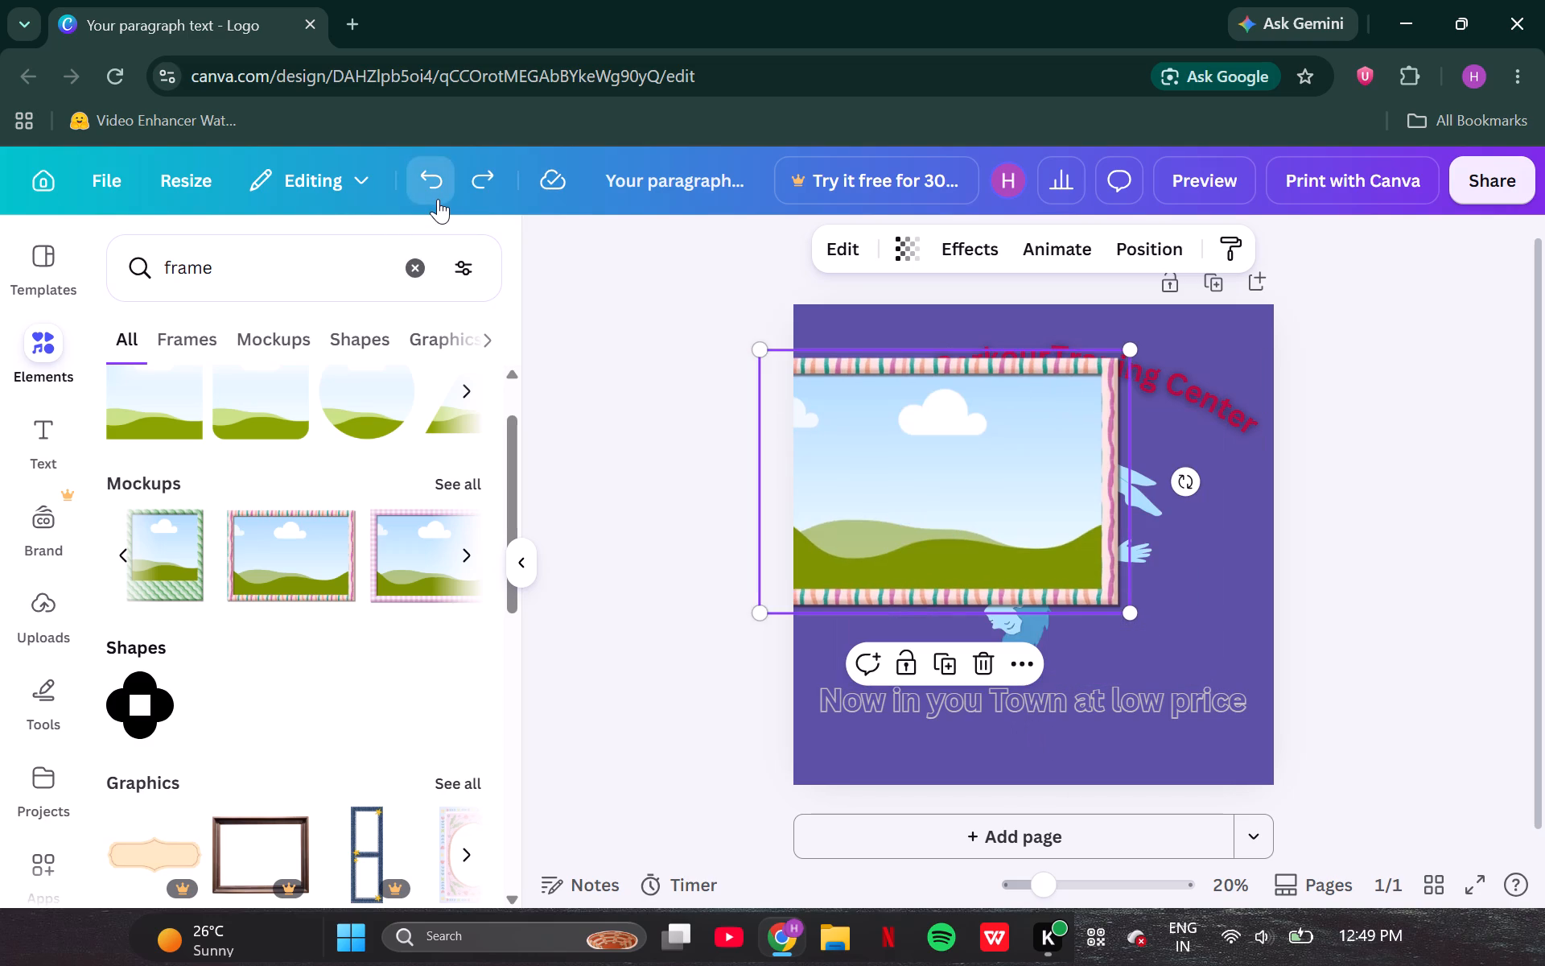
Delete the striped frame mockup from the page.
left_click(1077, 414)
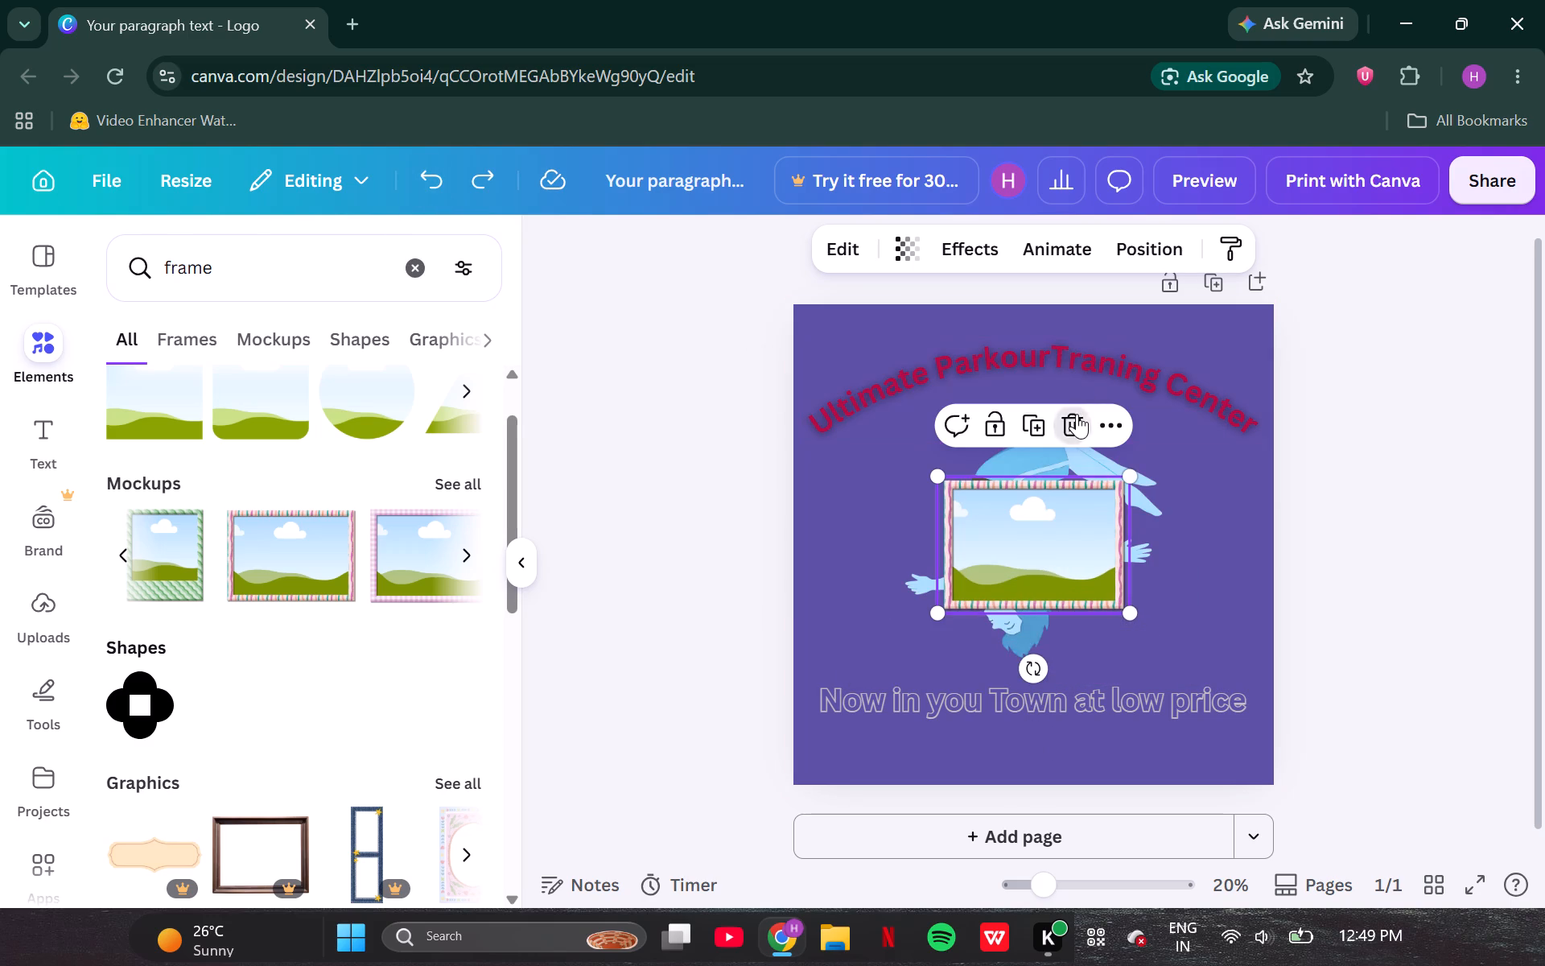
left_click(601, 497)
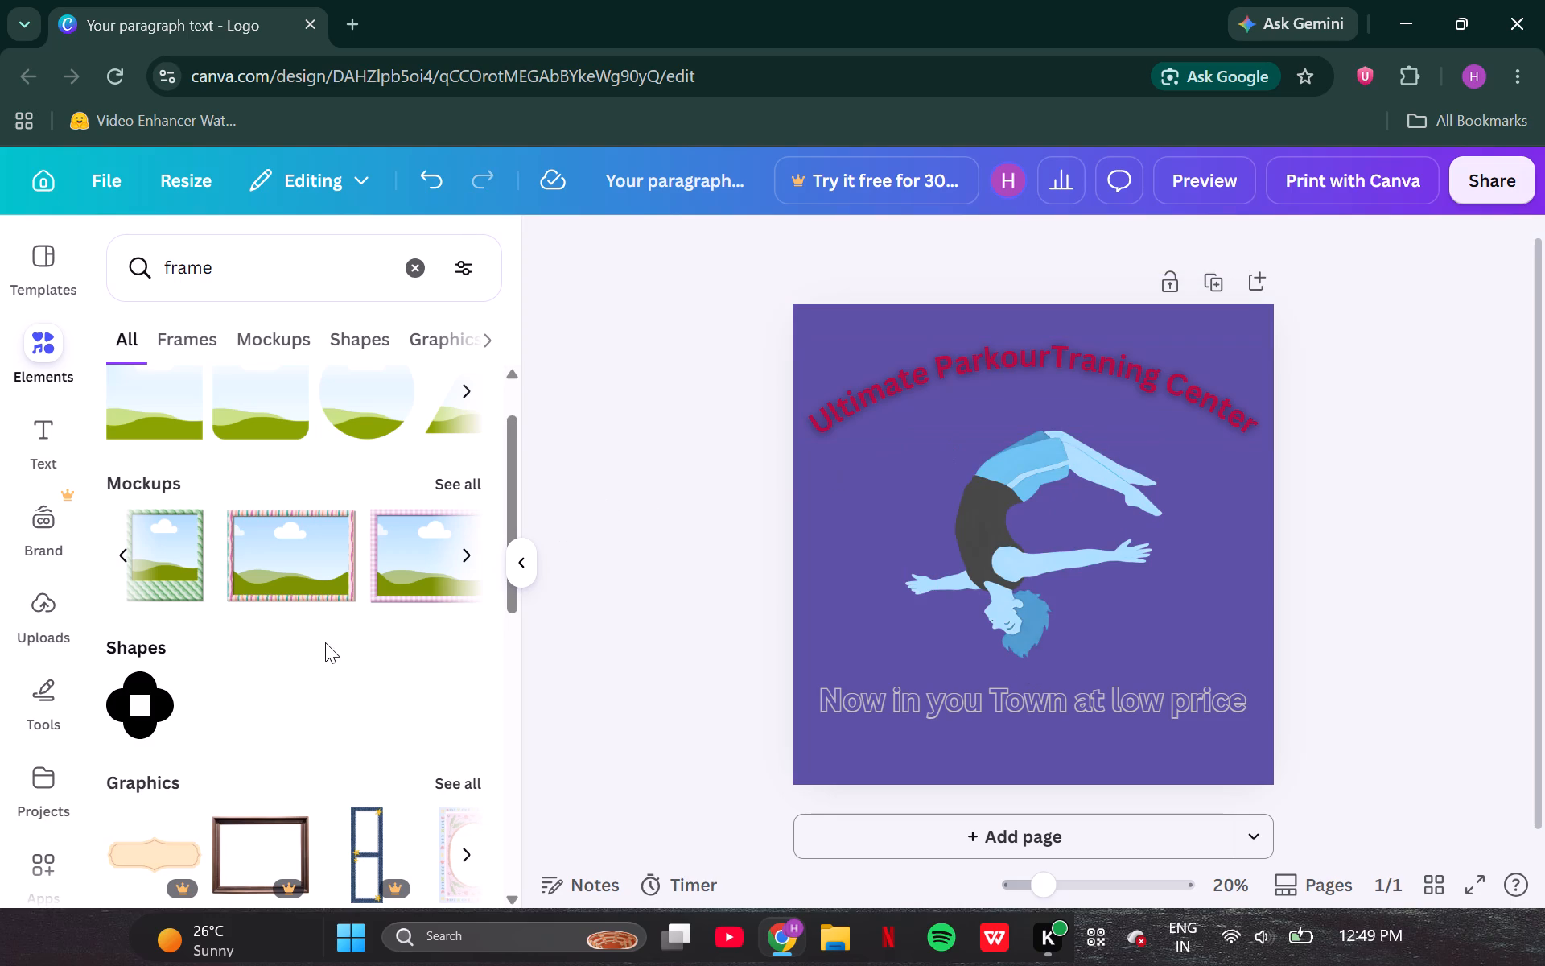
Insert the thin gold rectangular frame from the Graphics results onto the logo.
scroll(325, 642, "down", 3)
scroll(325, 642, "left", 2)
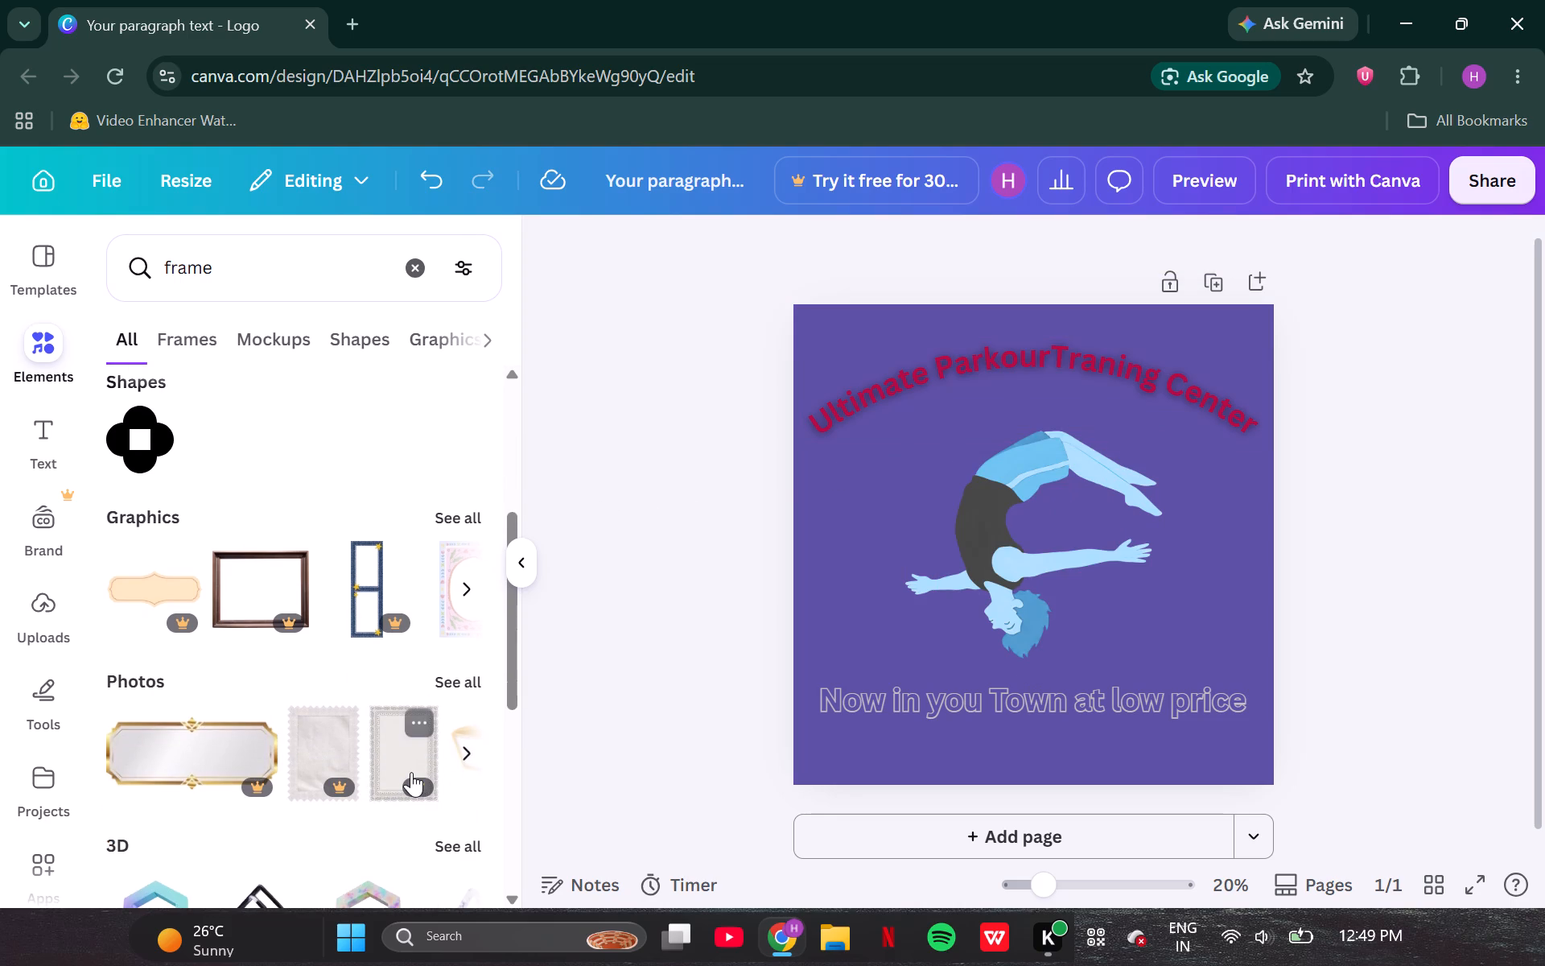
scroll(411, 772, "left", 2)
scroll(408, 592, "left", 1)
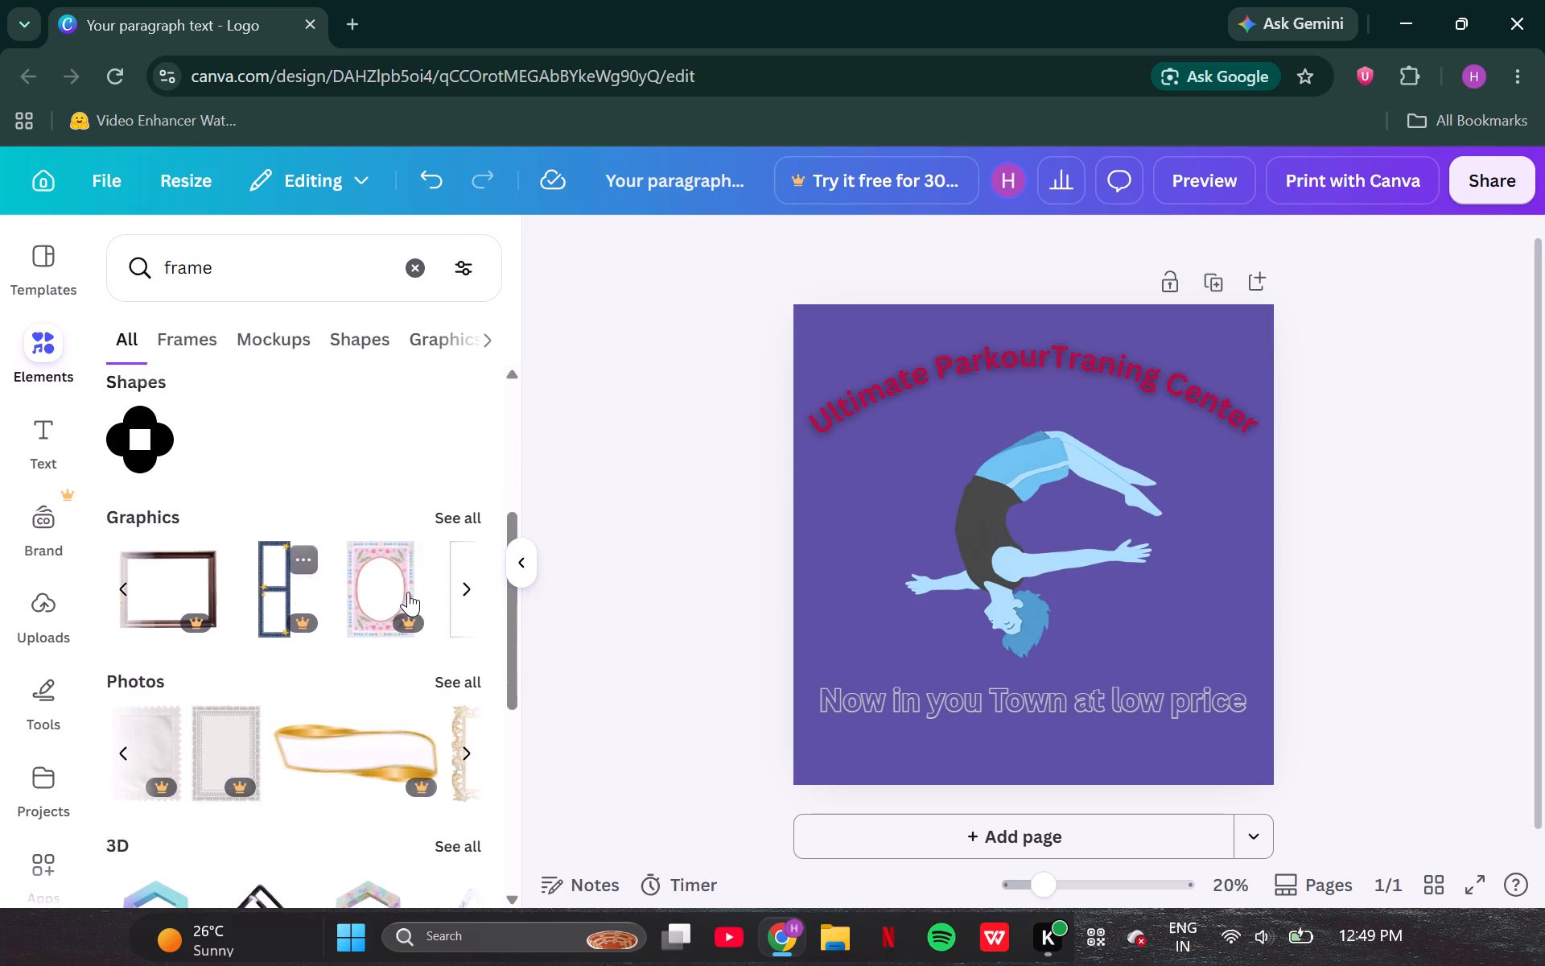
scroll(408, 592, "left", 2)
left_click(323, 603)
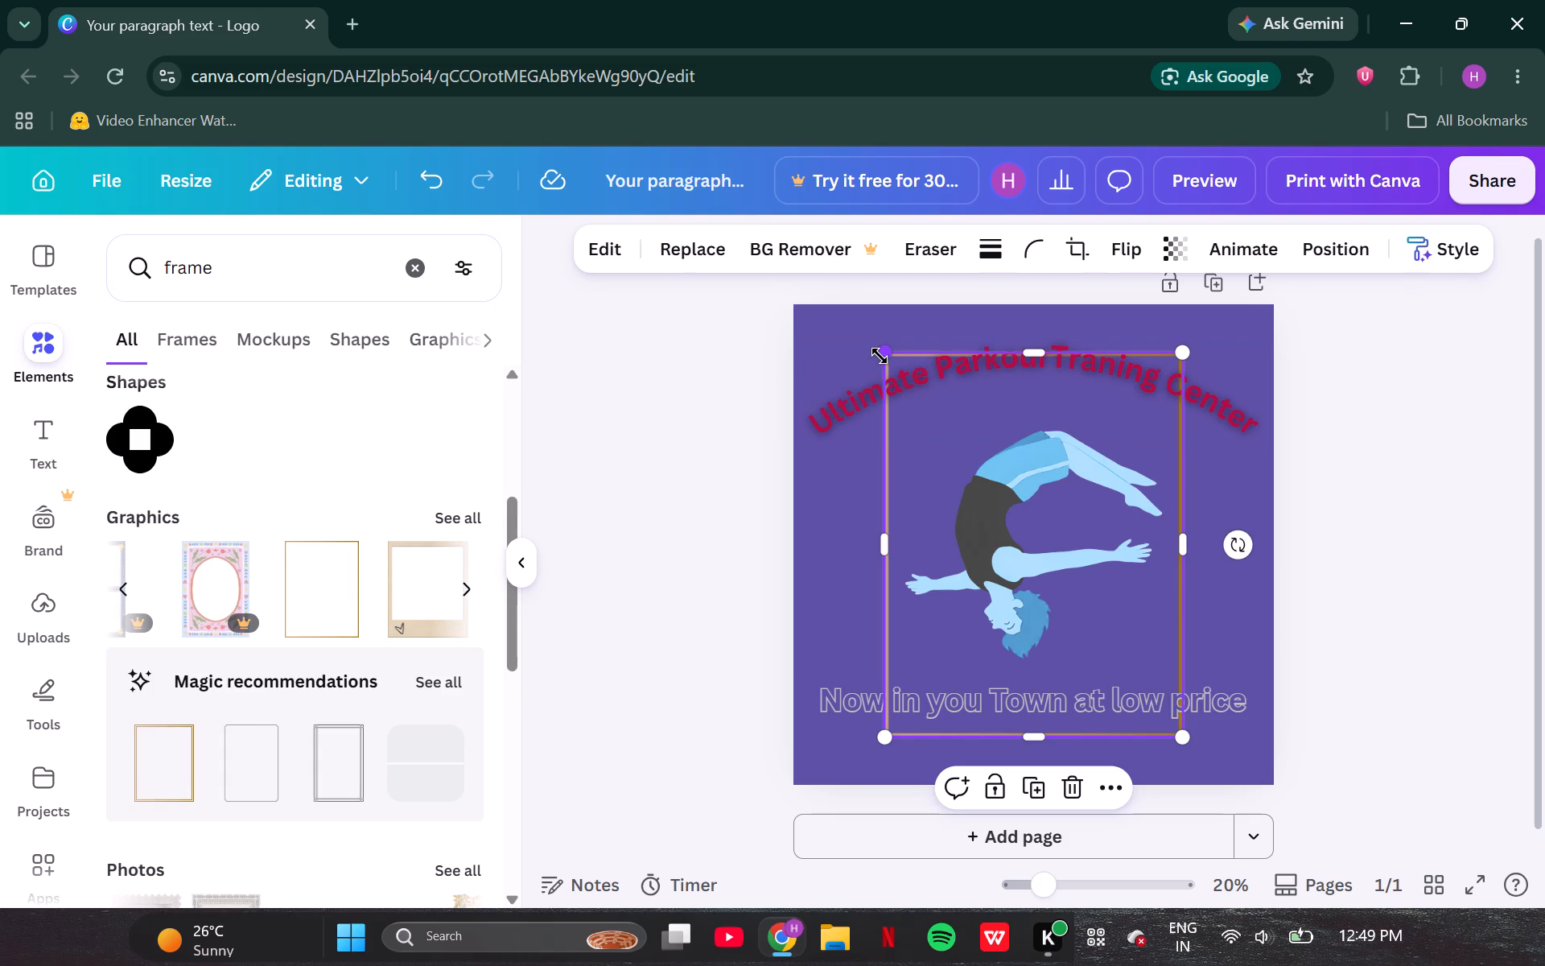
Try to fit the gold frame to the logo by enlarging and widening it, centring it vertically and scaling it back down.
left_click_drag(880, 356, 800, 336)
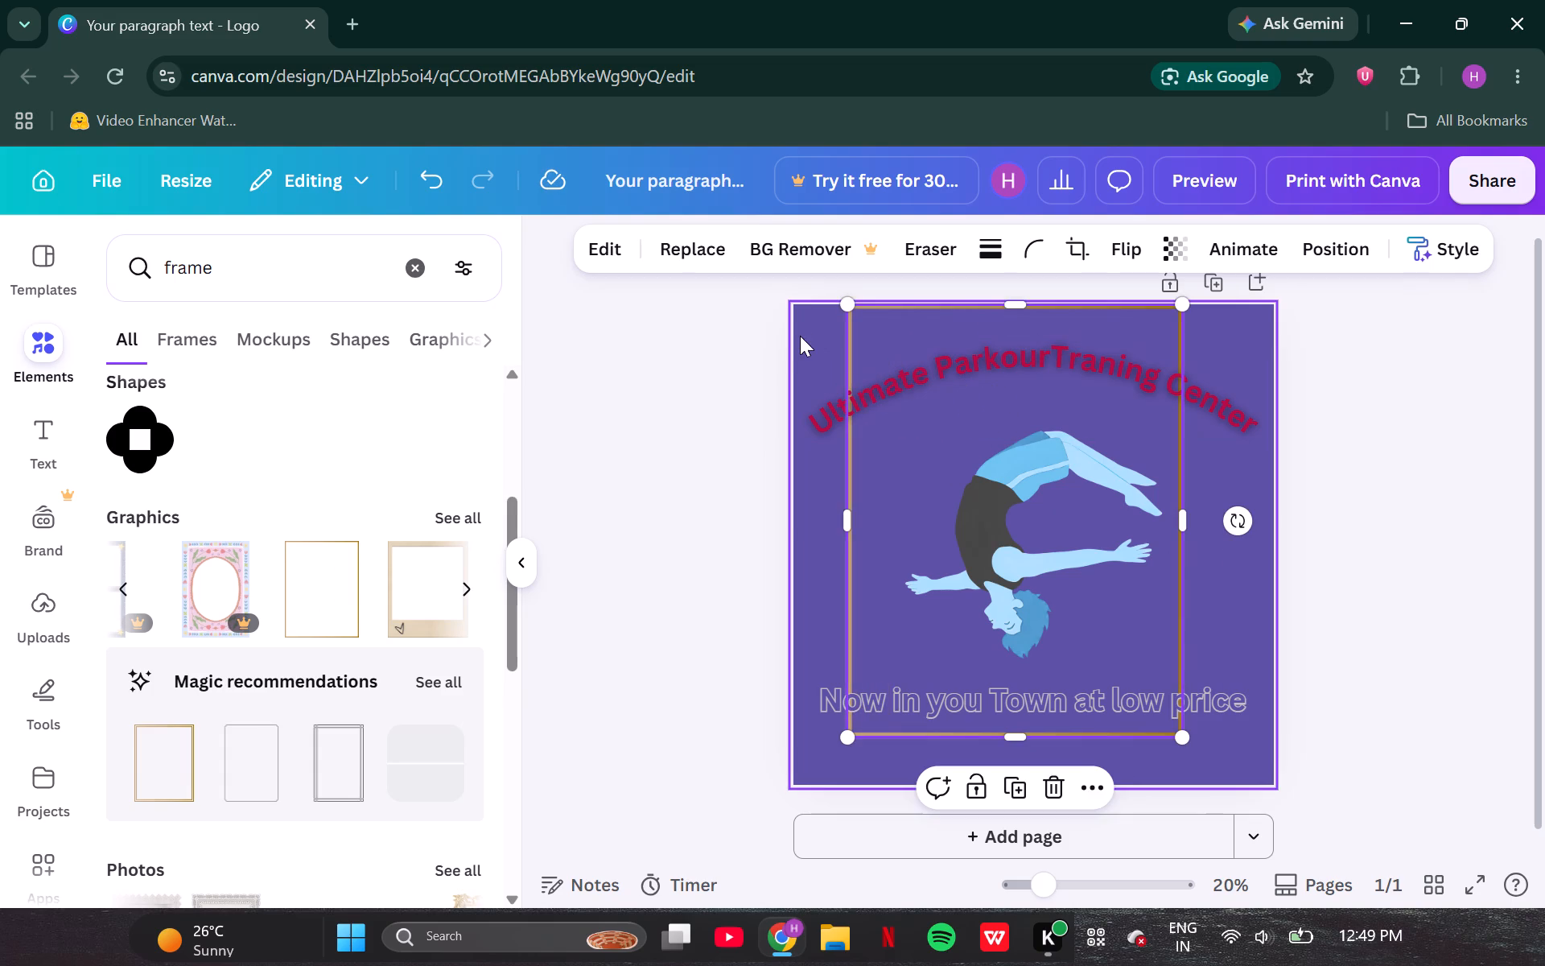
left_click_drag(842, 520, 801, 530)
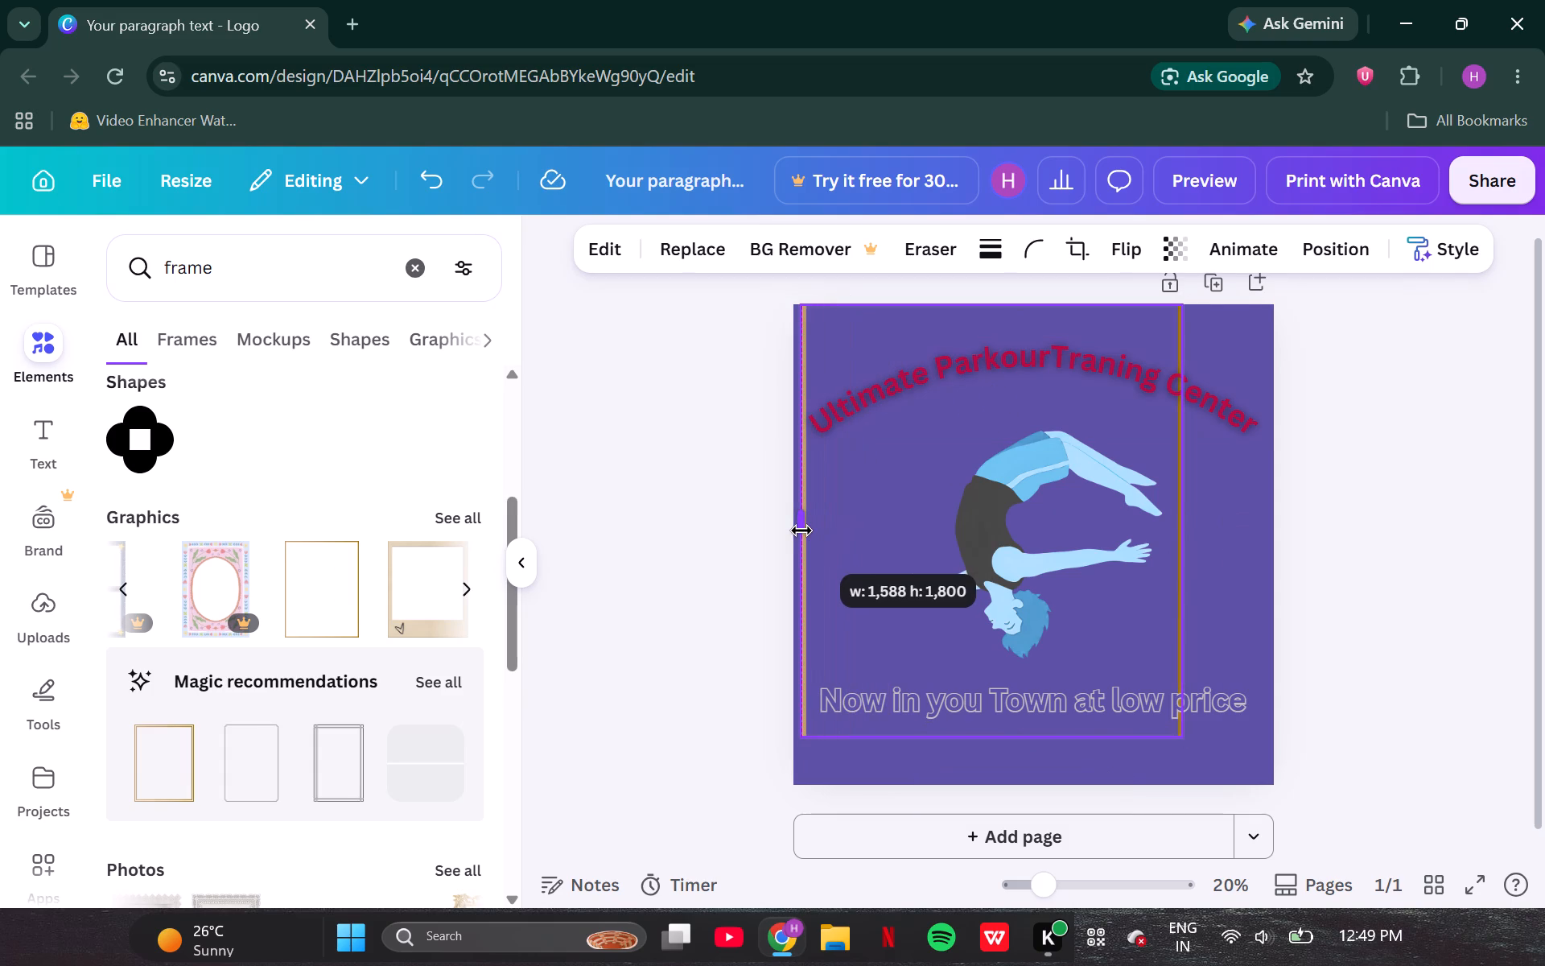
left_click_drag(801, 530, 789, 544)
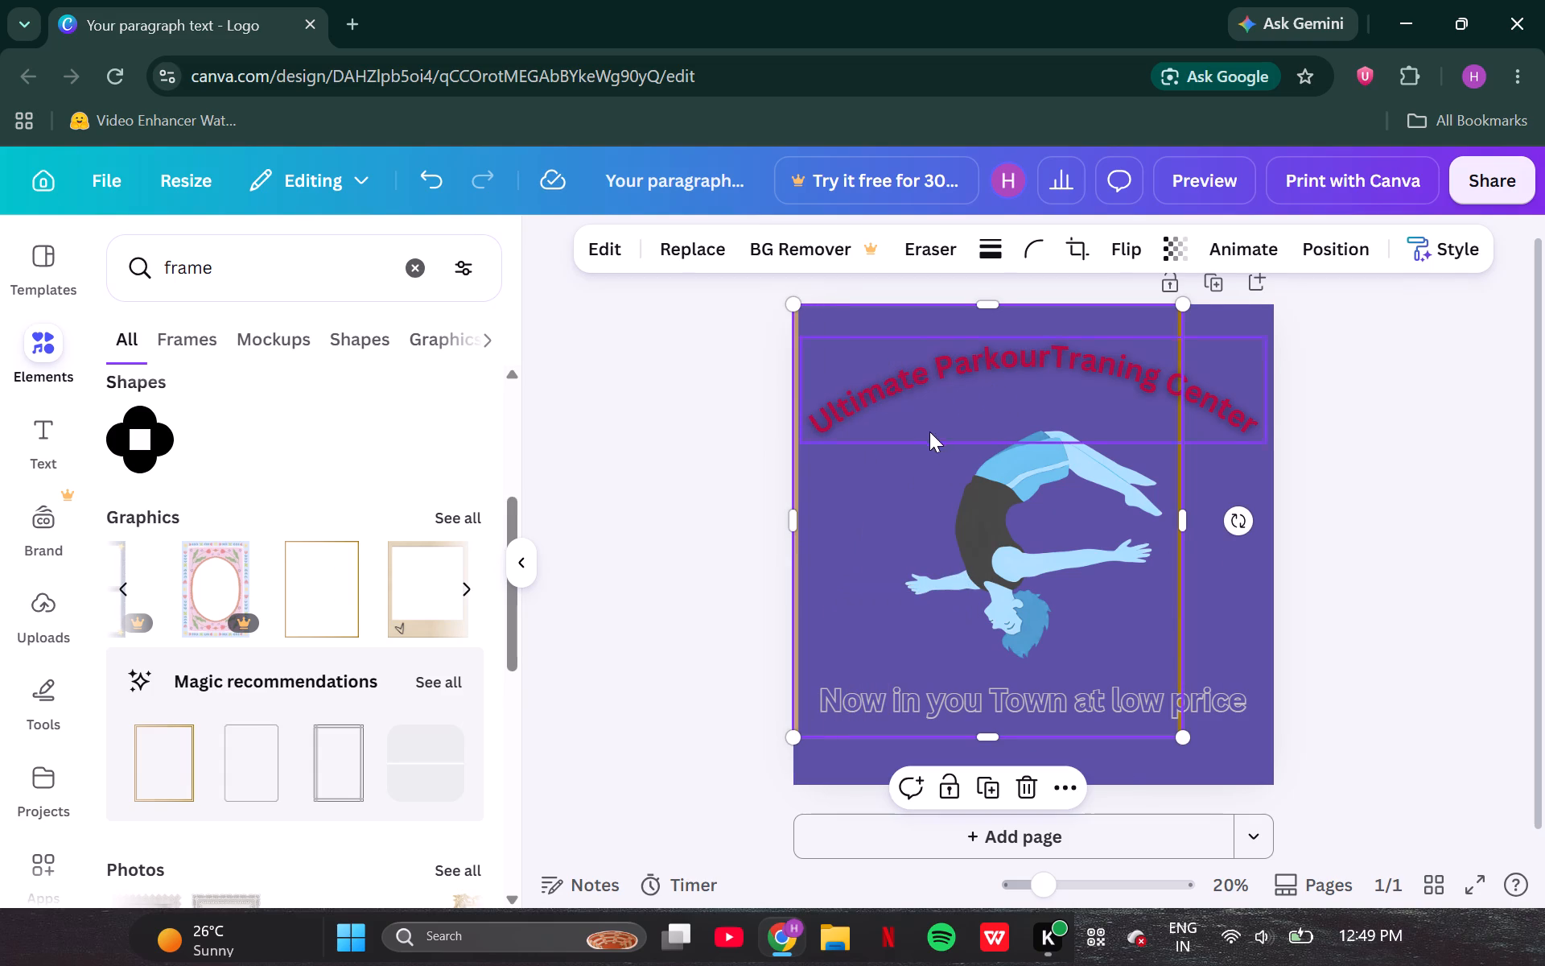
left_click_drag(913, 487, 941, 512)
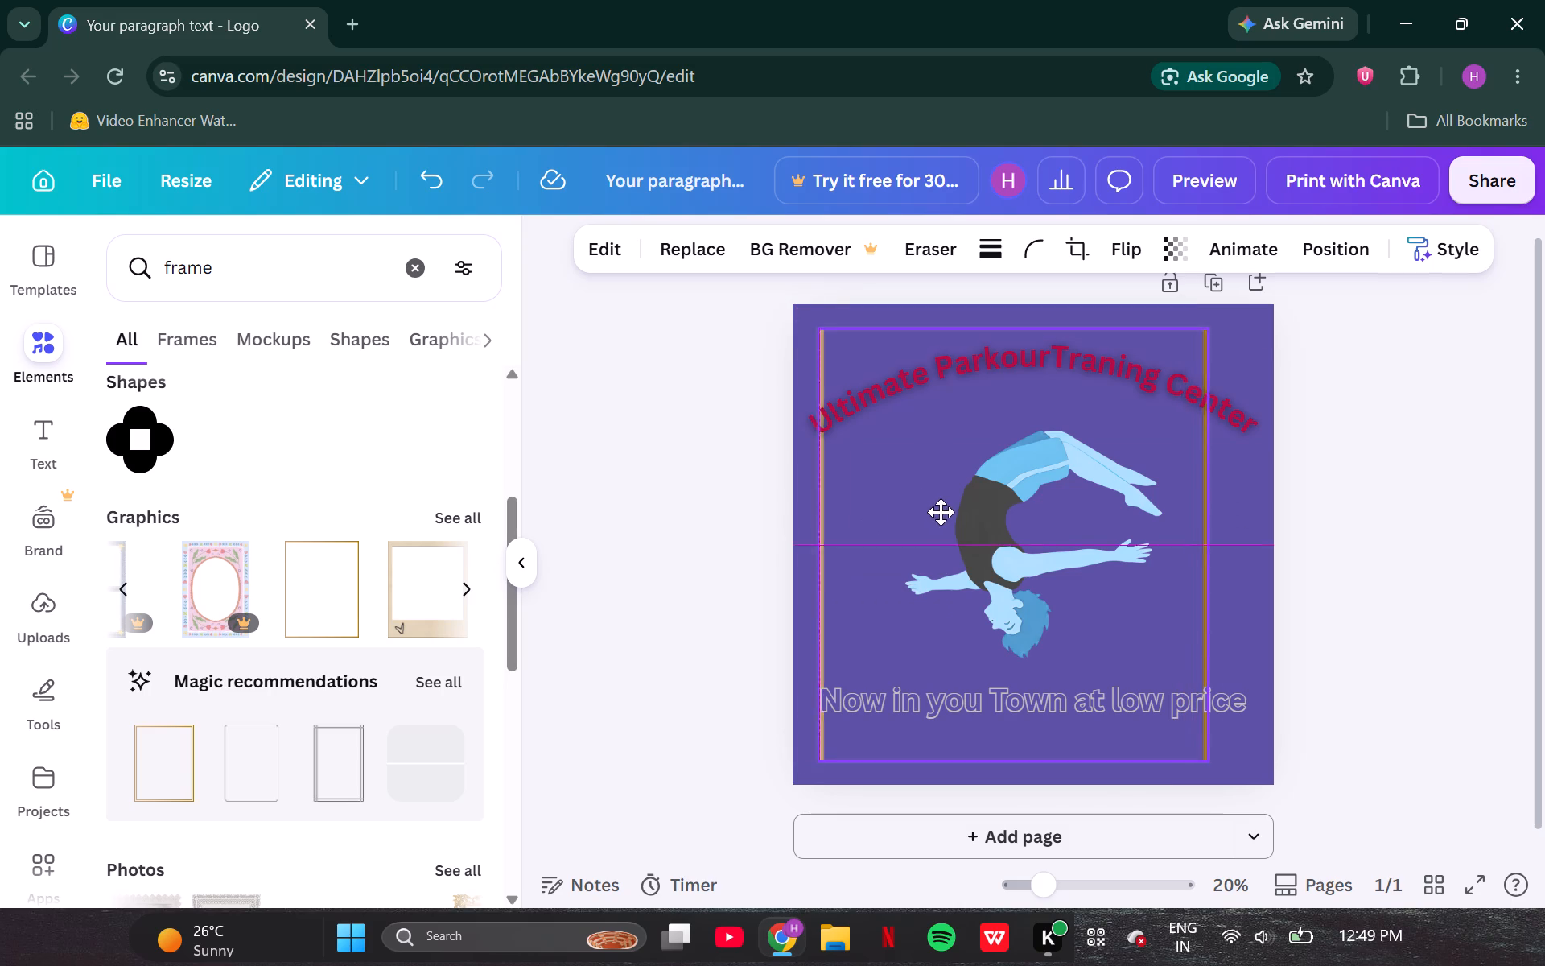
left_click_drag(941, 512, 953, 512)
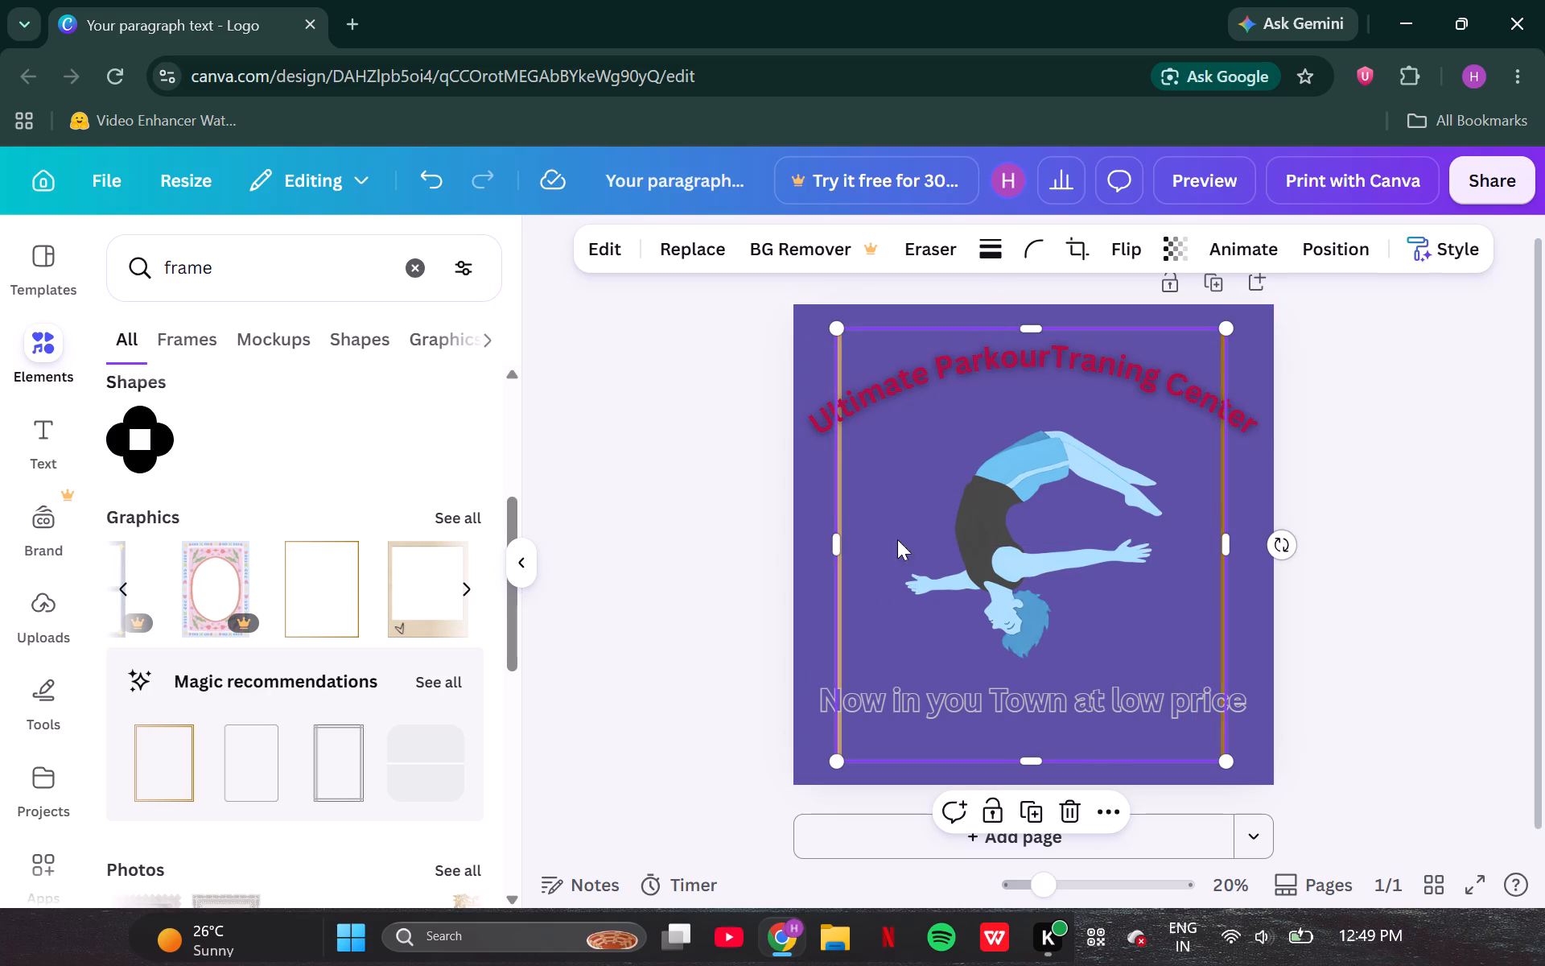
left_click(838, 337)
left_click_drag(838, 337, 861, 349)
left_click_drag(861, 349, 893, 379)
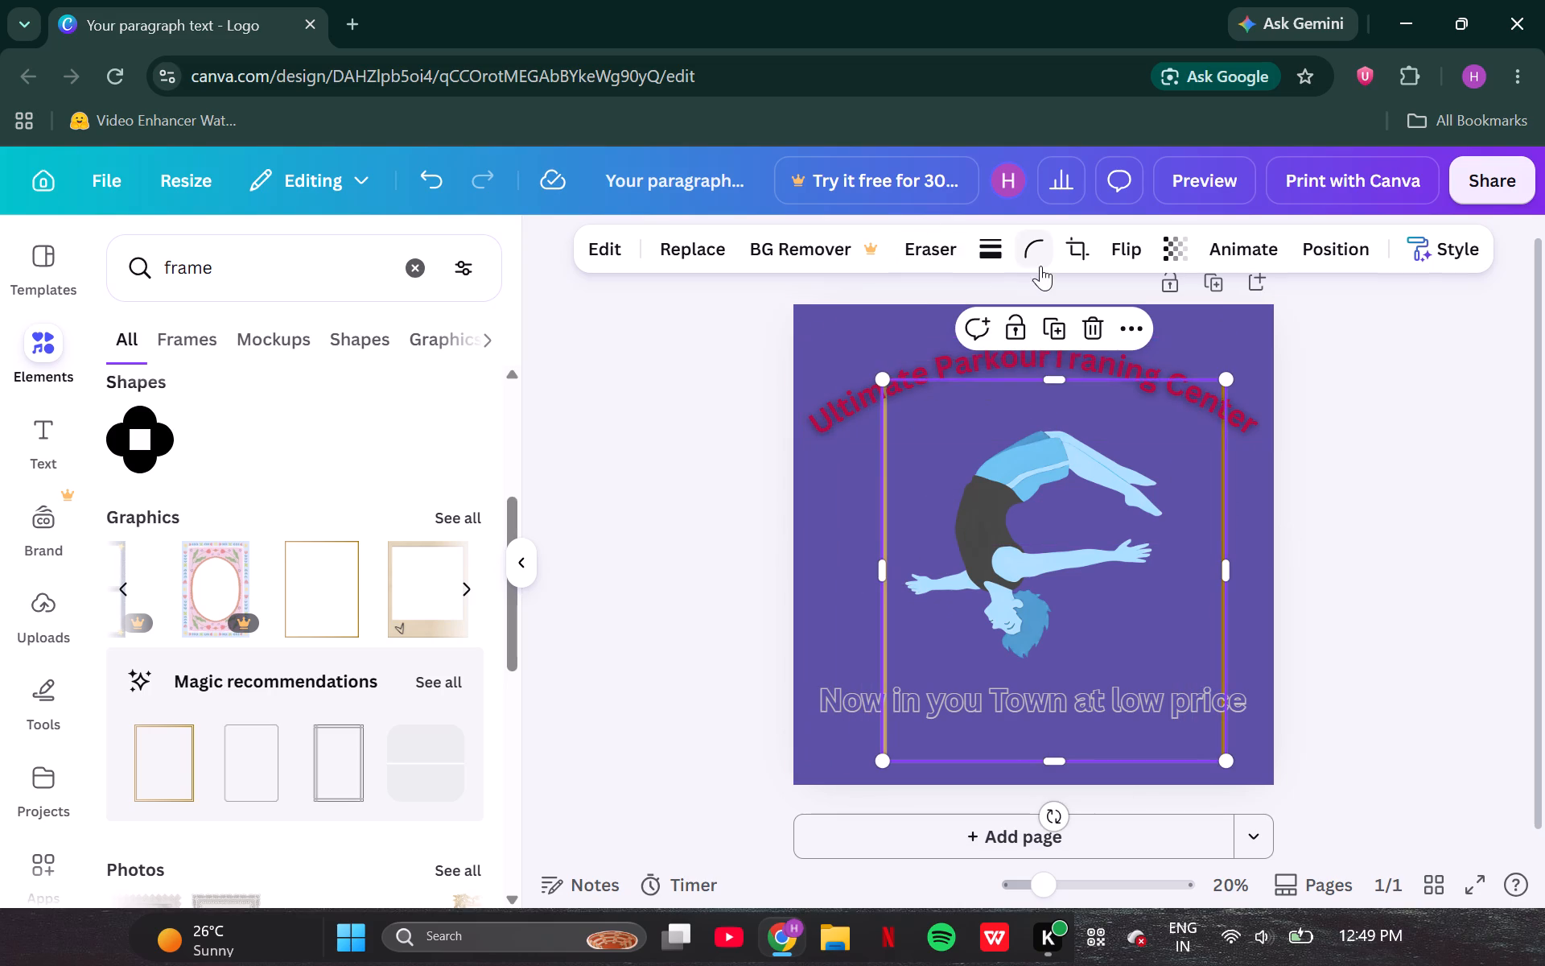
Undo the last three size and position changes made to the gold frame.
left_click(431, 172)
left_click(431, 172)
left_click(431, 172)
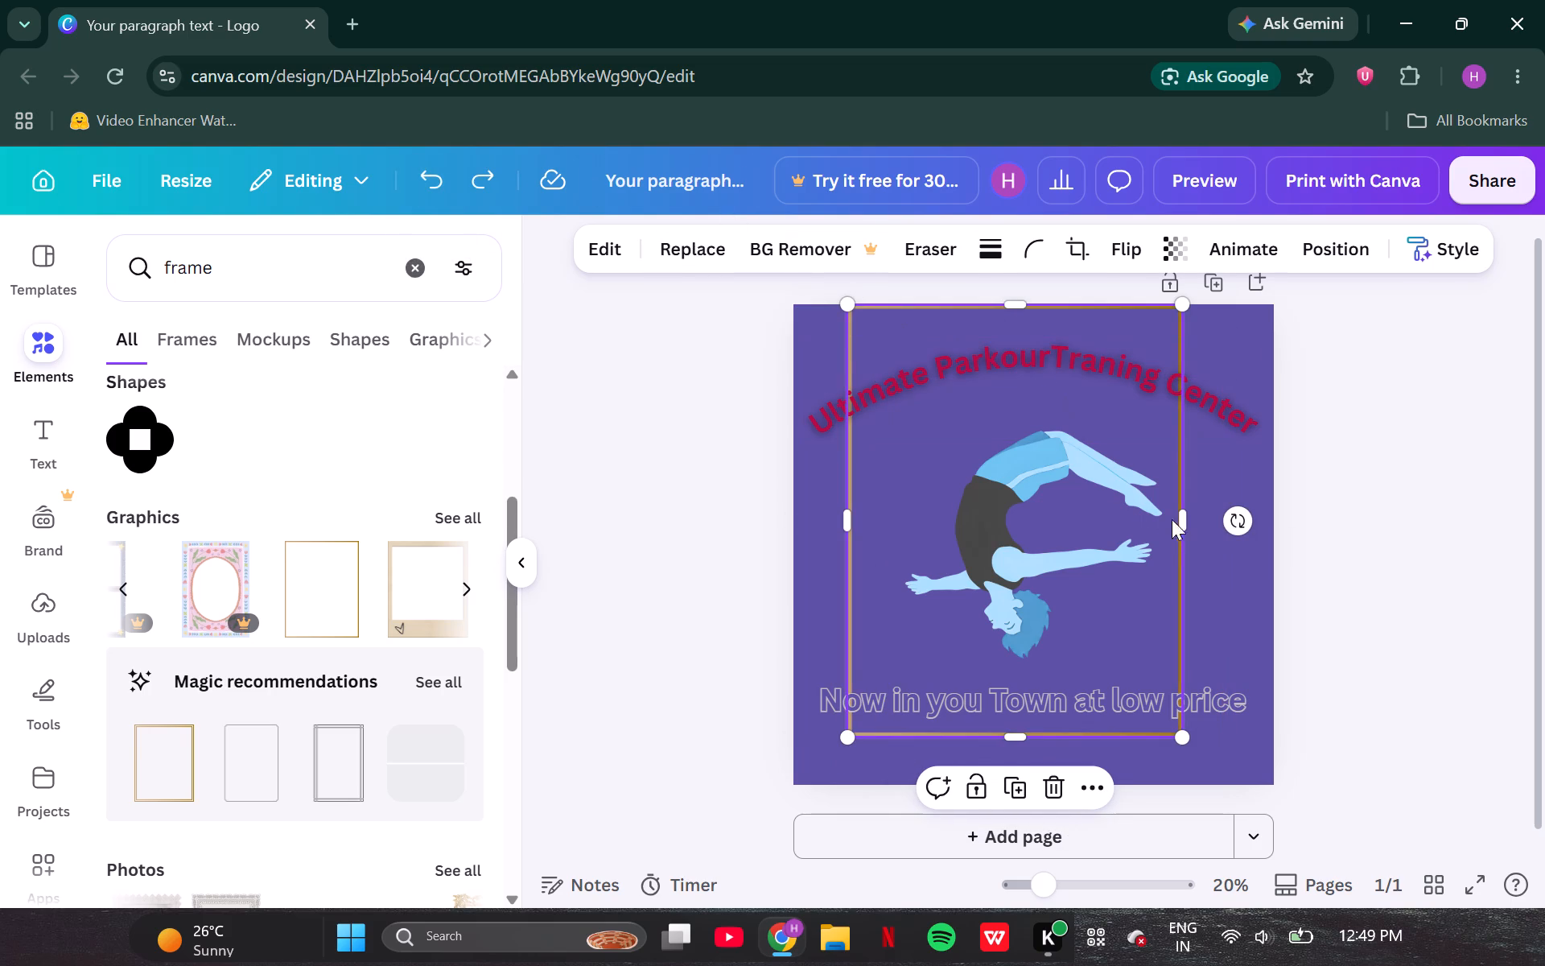
Narrow the gold frame, scale it to about 1,915 high, and centre it vertically against the page's right edge.
left_click_drag(1179, 519, 1153, 542)
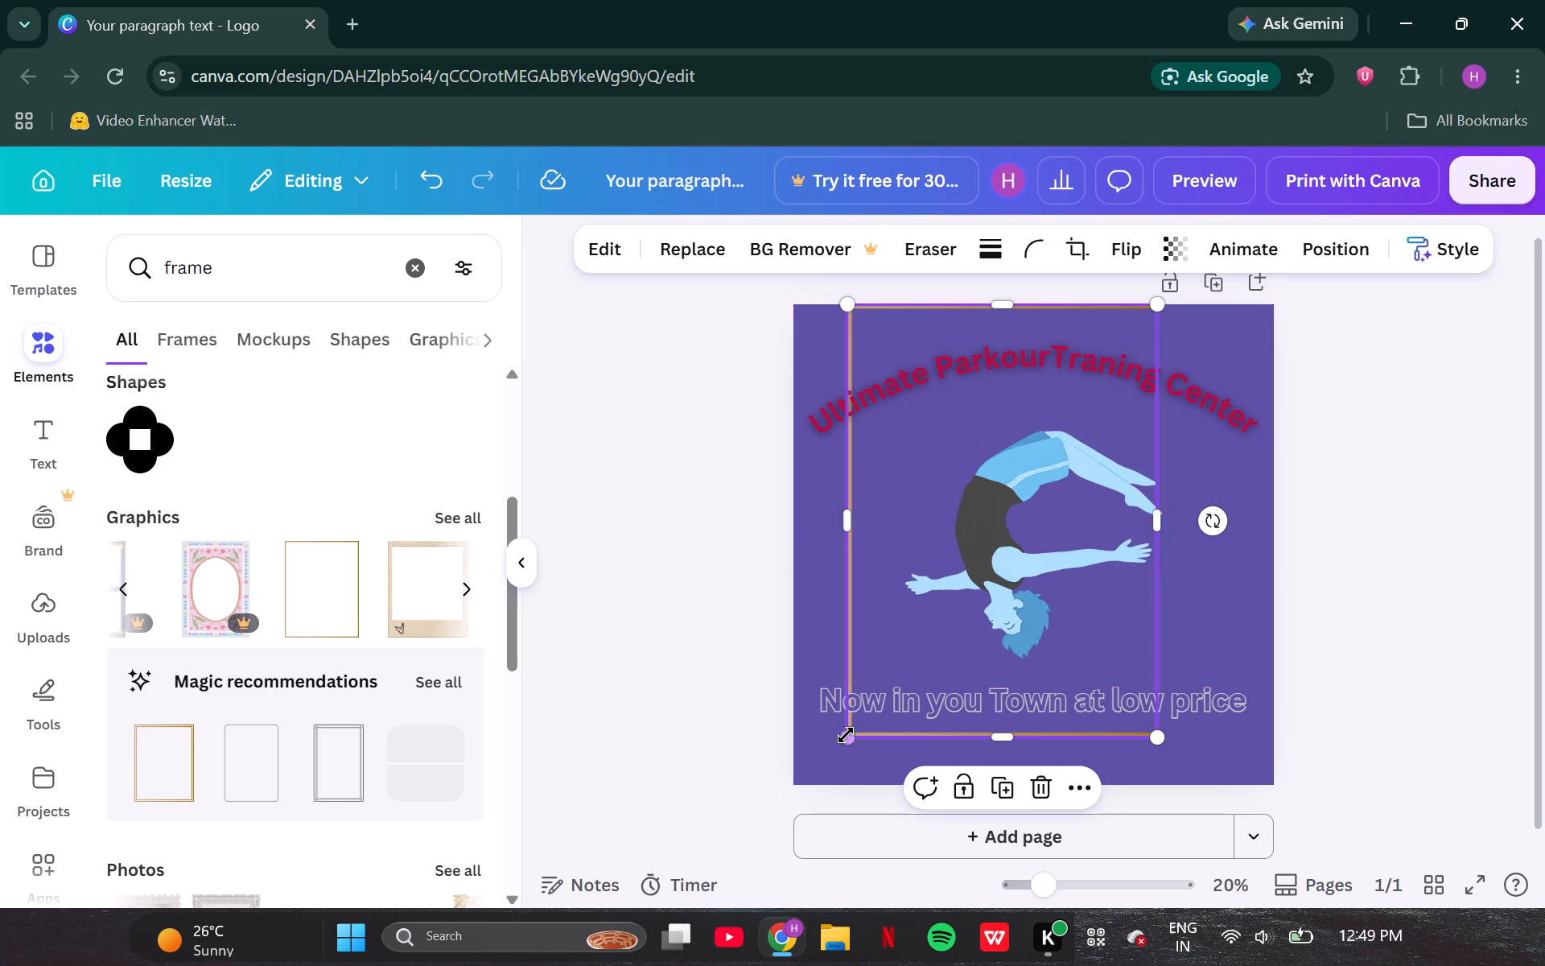
left_click_drag(846, 735, 849, 749)
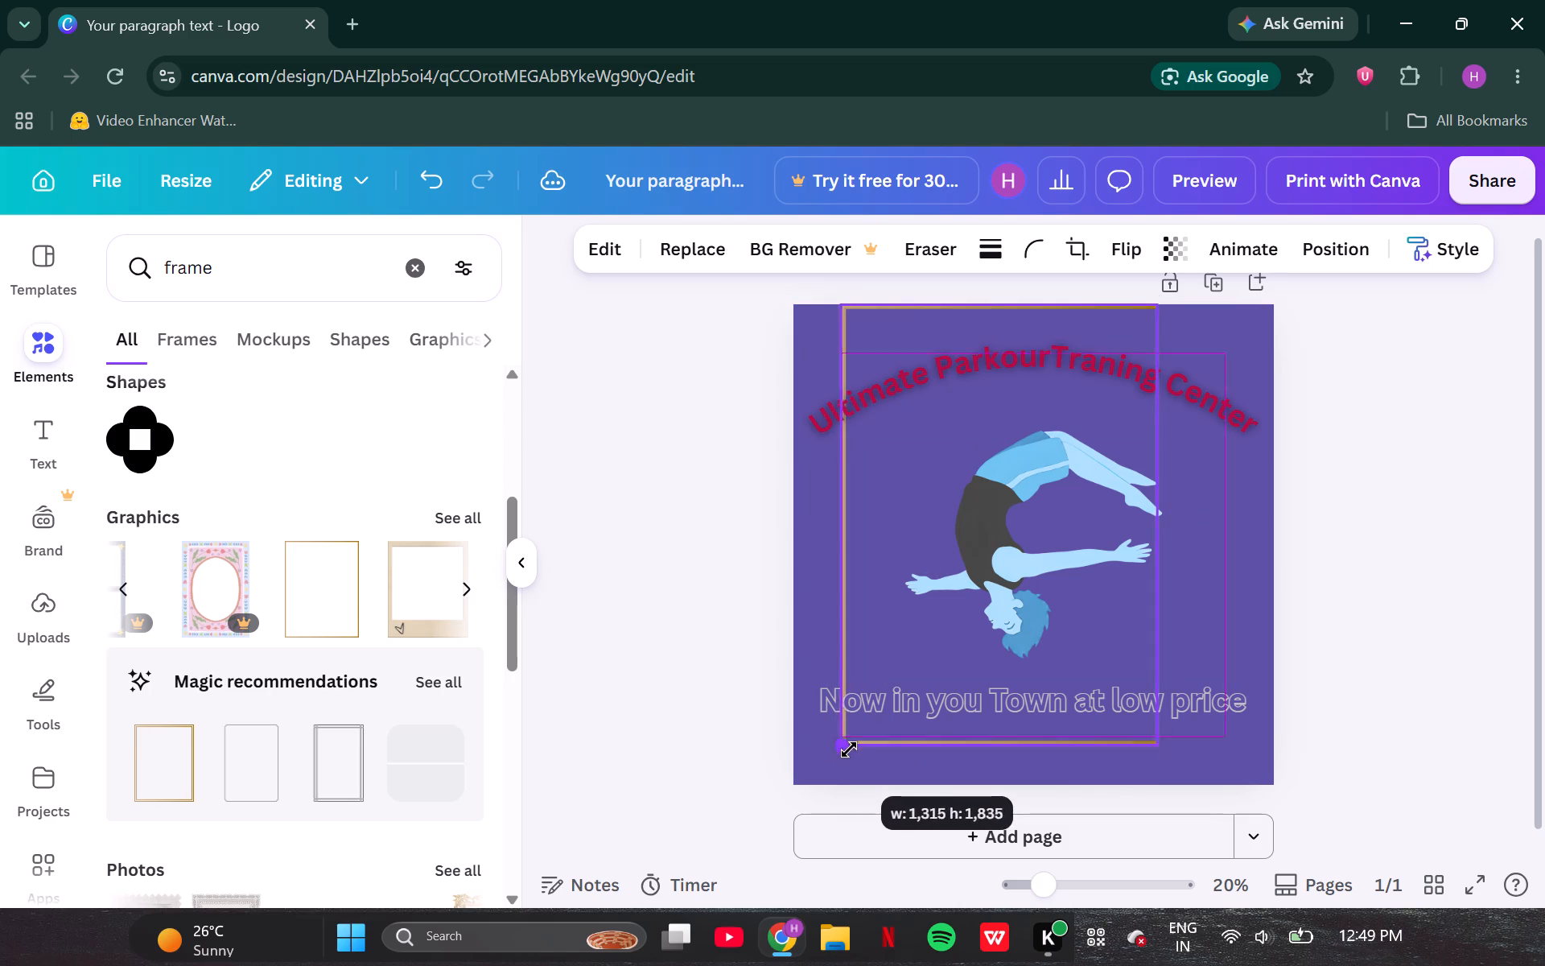
left_click_drag(849, 749, 859, 745)
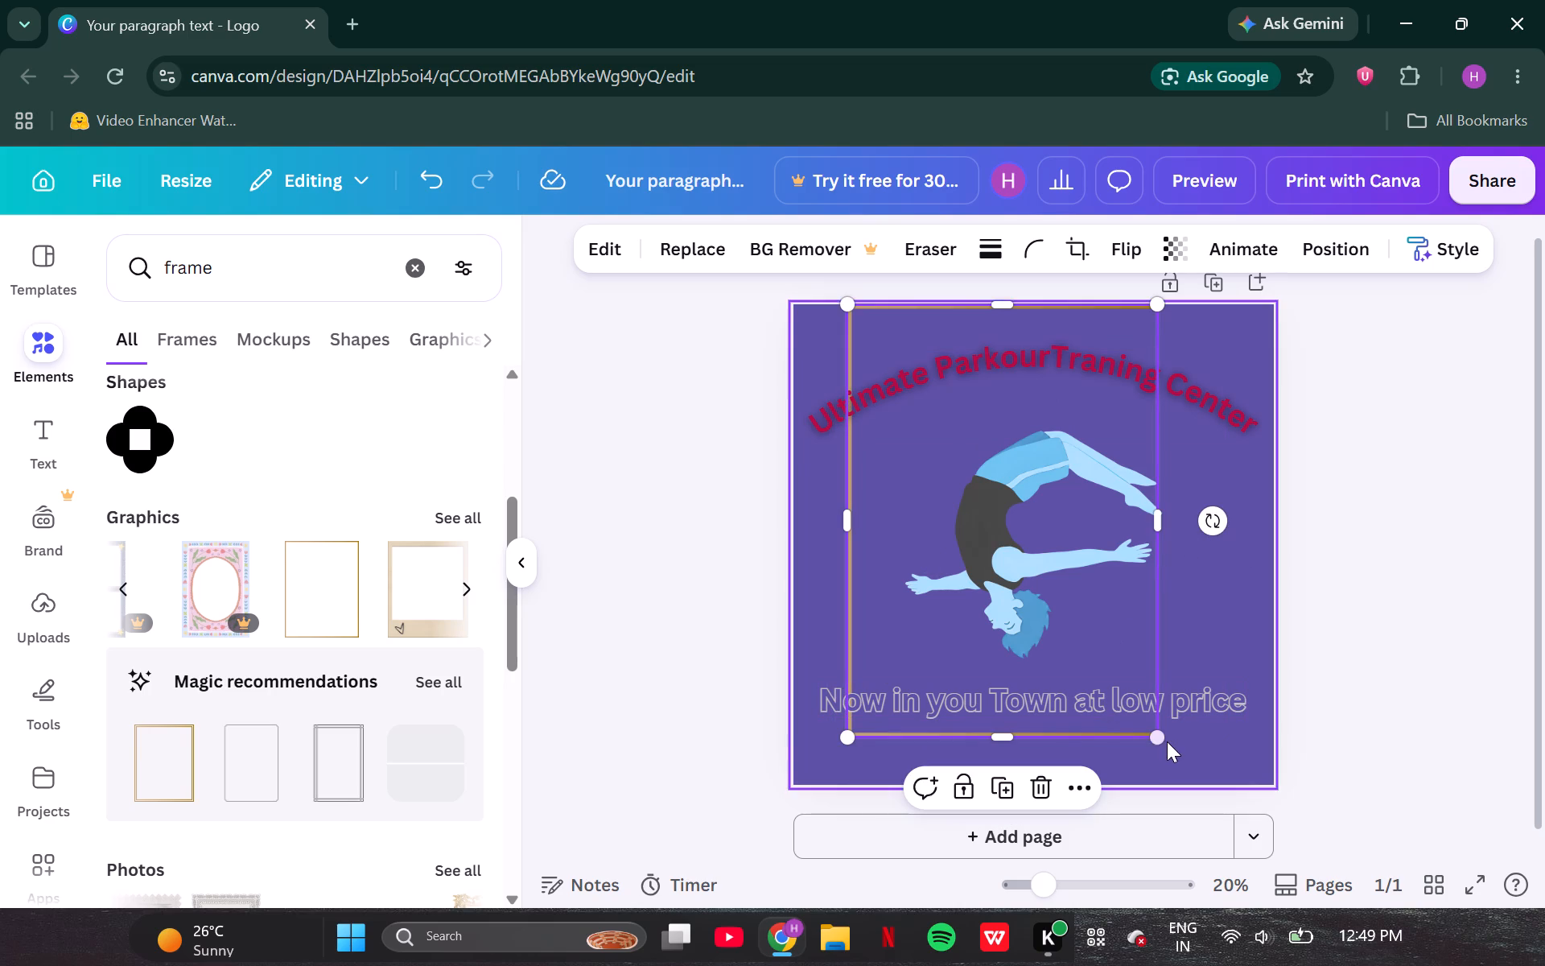
left_click_drag(1157, 728, 1186, 737)
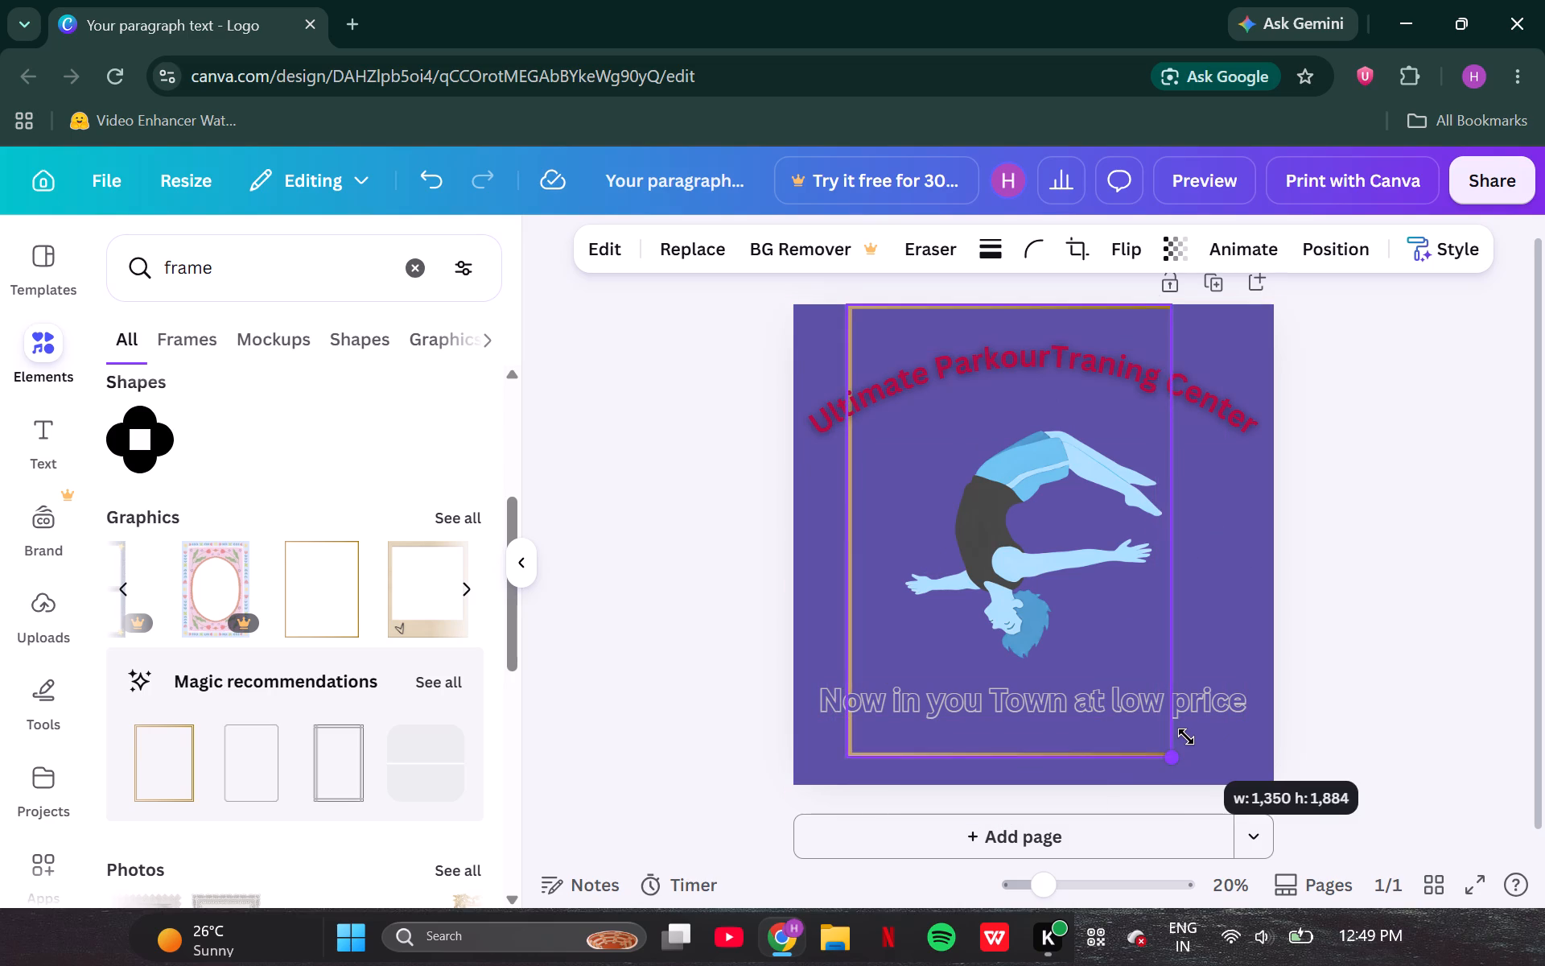
left_click_drag(1186, 737, 1205, 734)
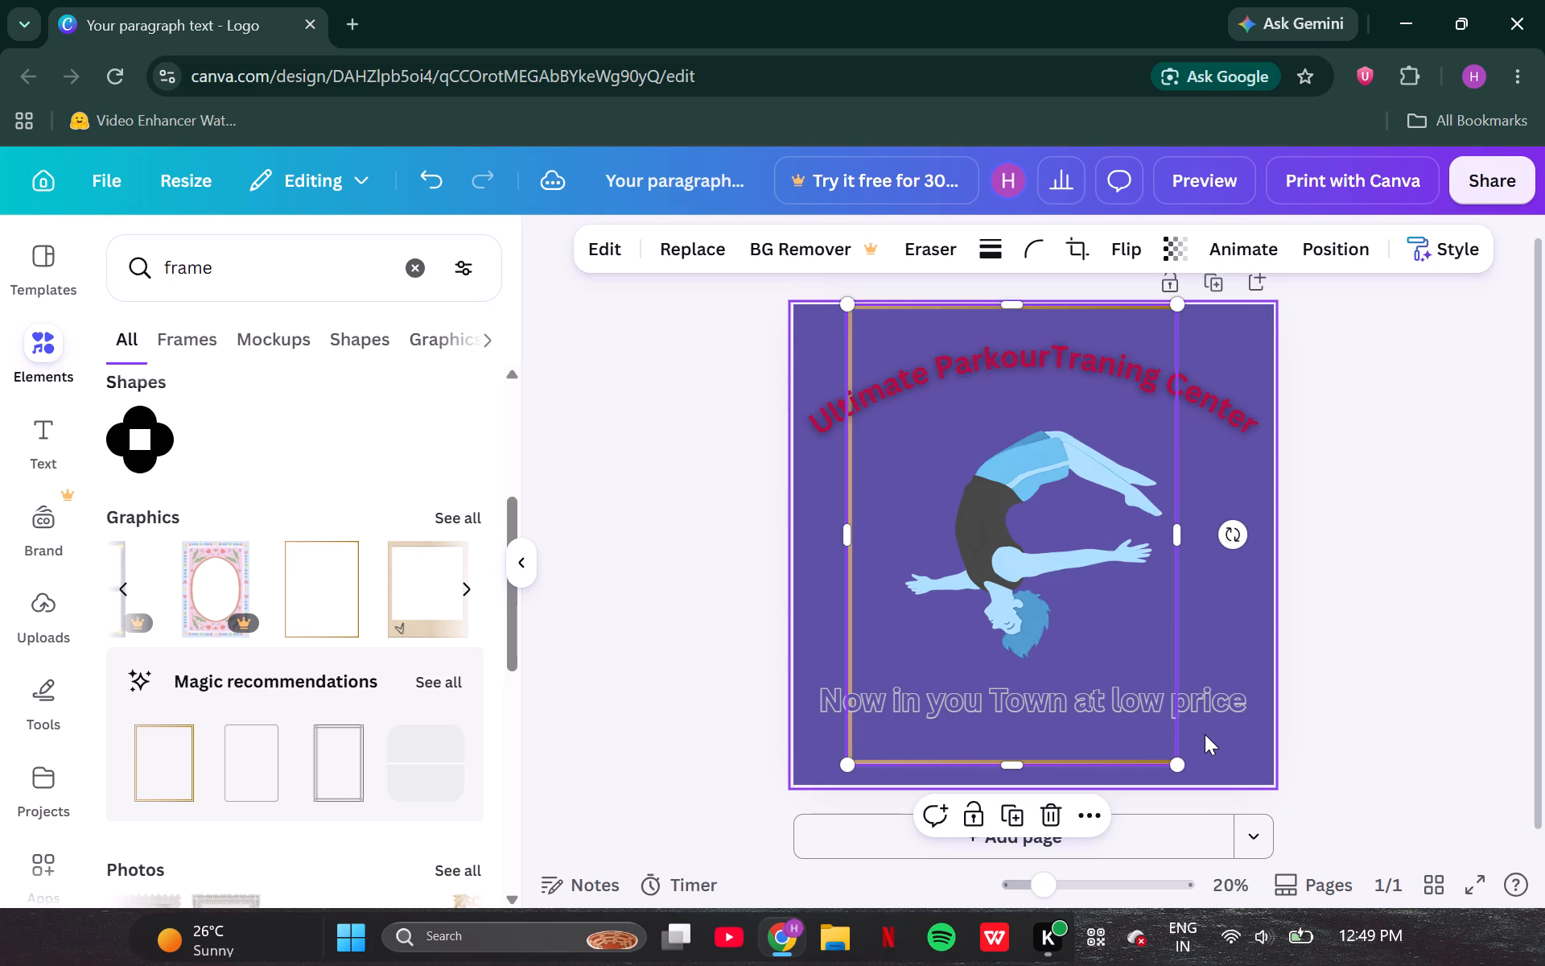
left_click_drag(922, 487, 923, 510)
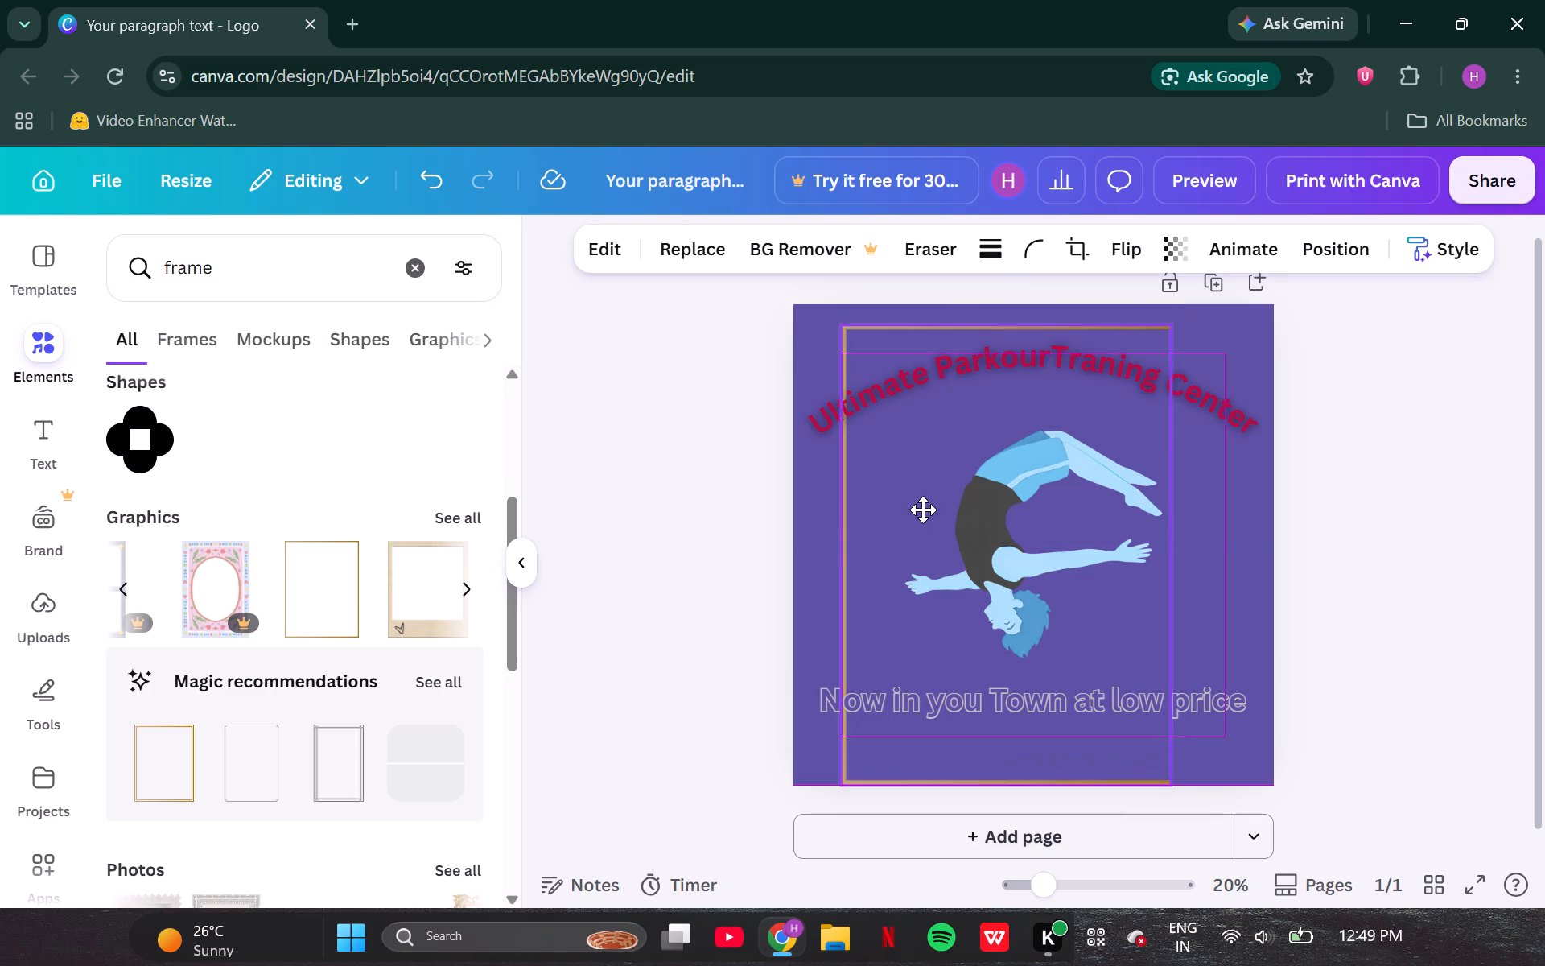
left_click_drag(923, 510, 1018, 500)
Stretch the gold frame to 2,000 × 2,000 to match the page, and extend its left edge slightly beyond the page.
left_click_drag(946, 538, 906, 554)
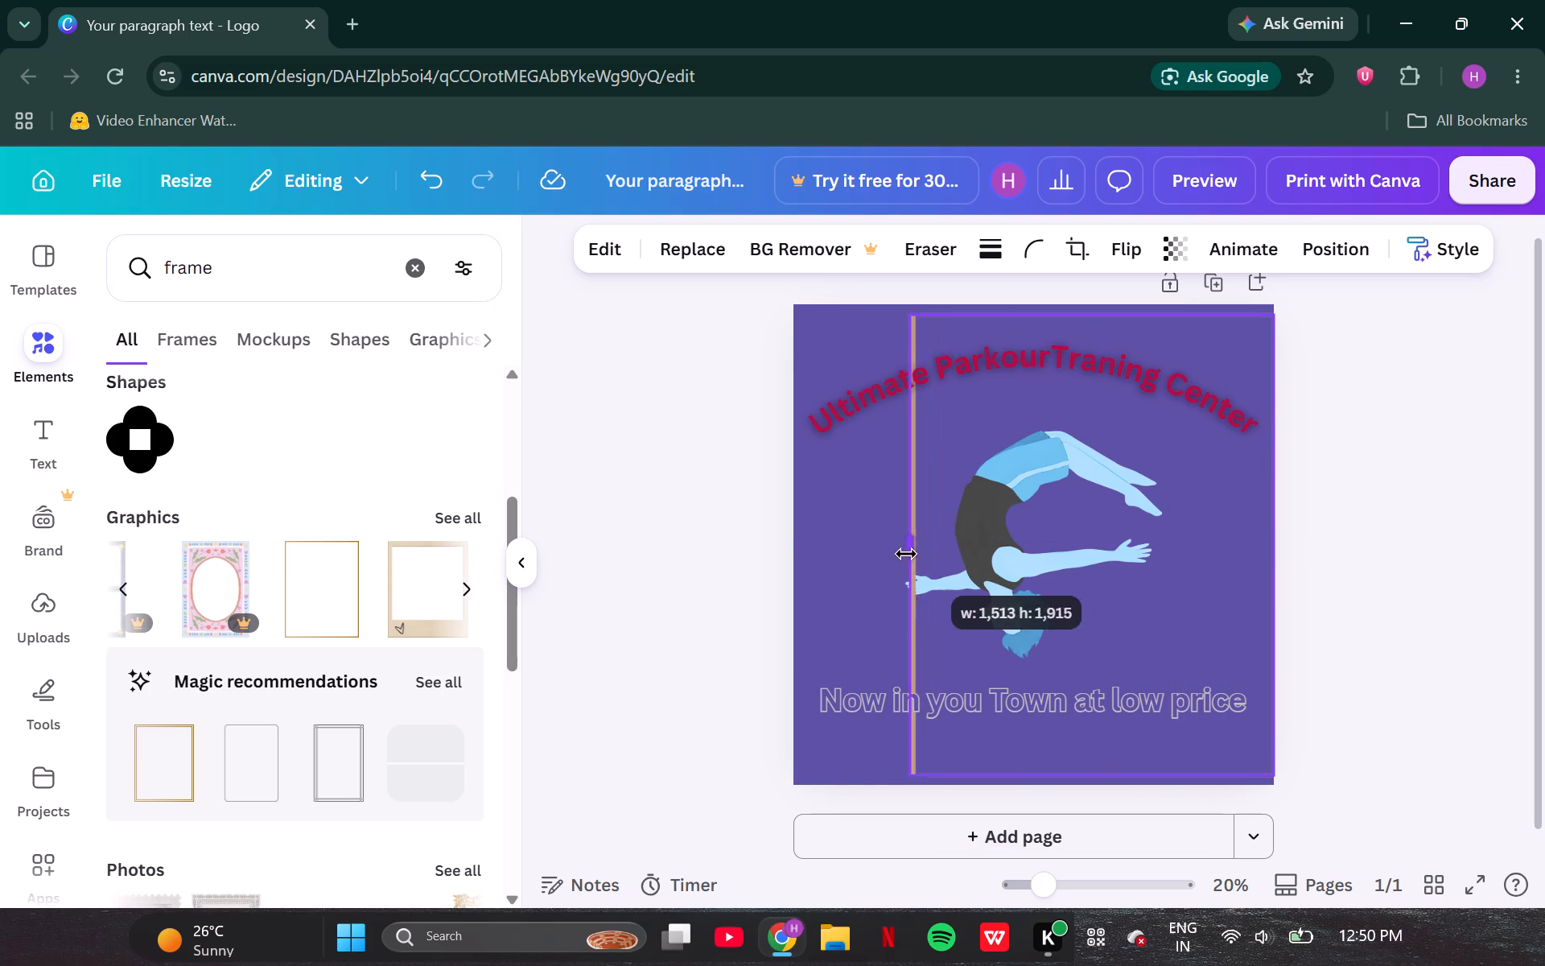
left_click_drag(906, 554, 805, 560)
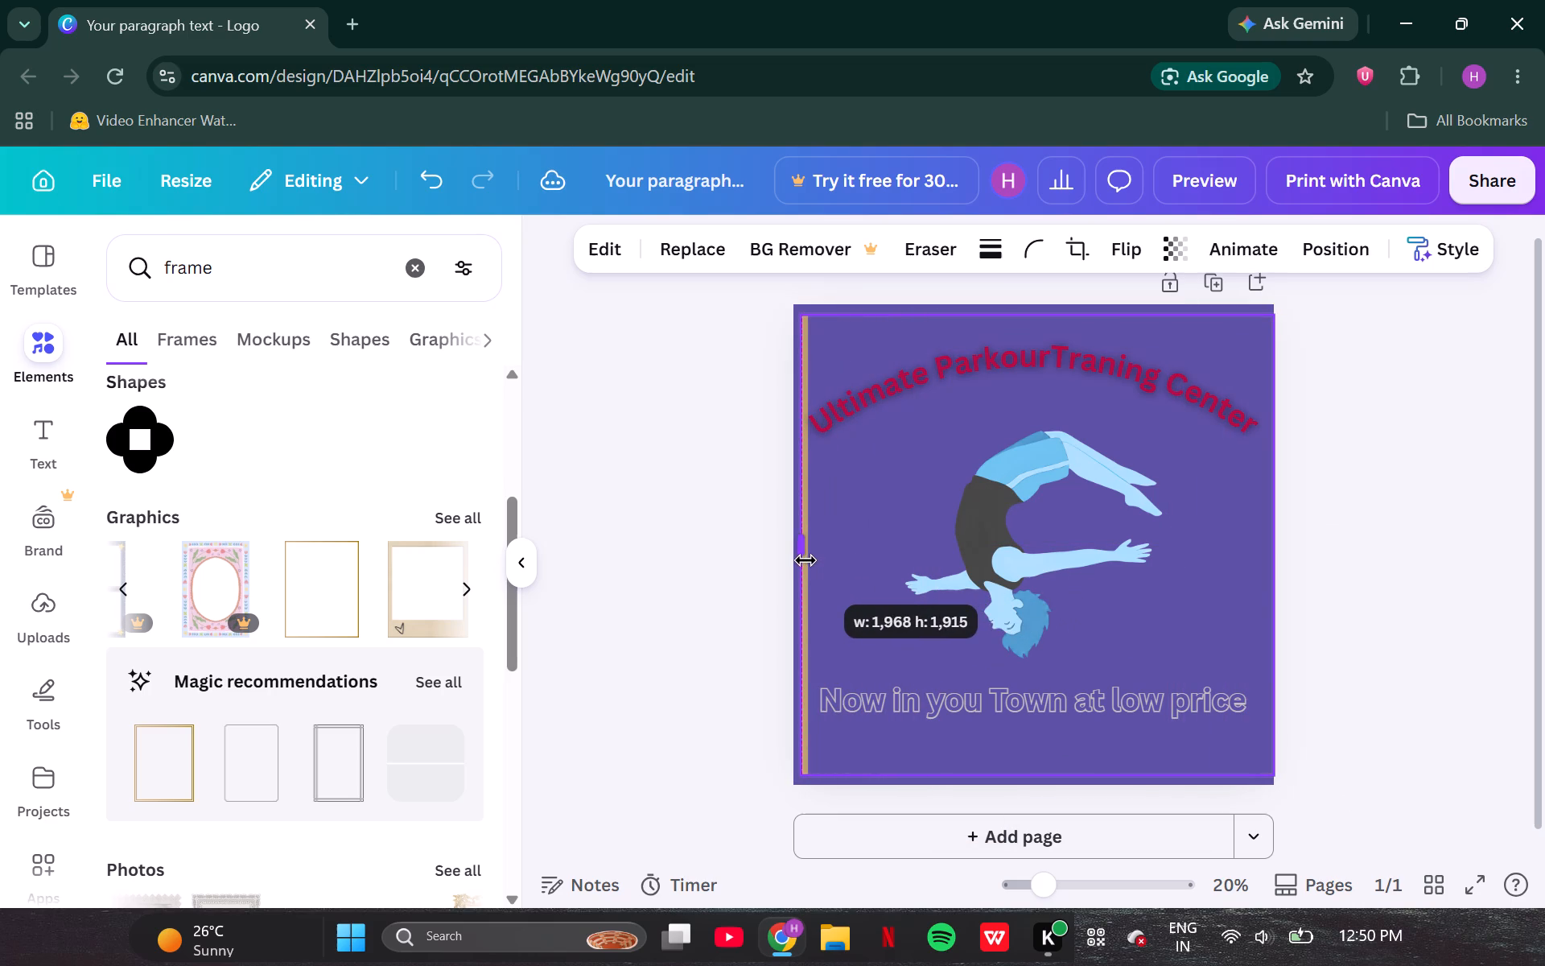
left_click_drag(805, 560, 792, 569)
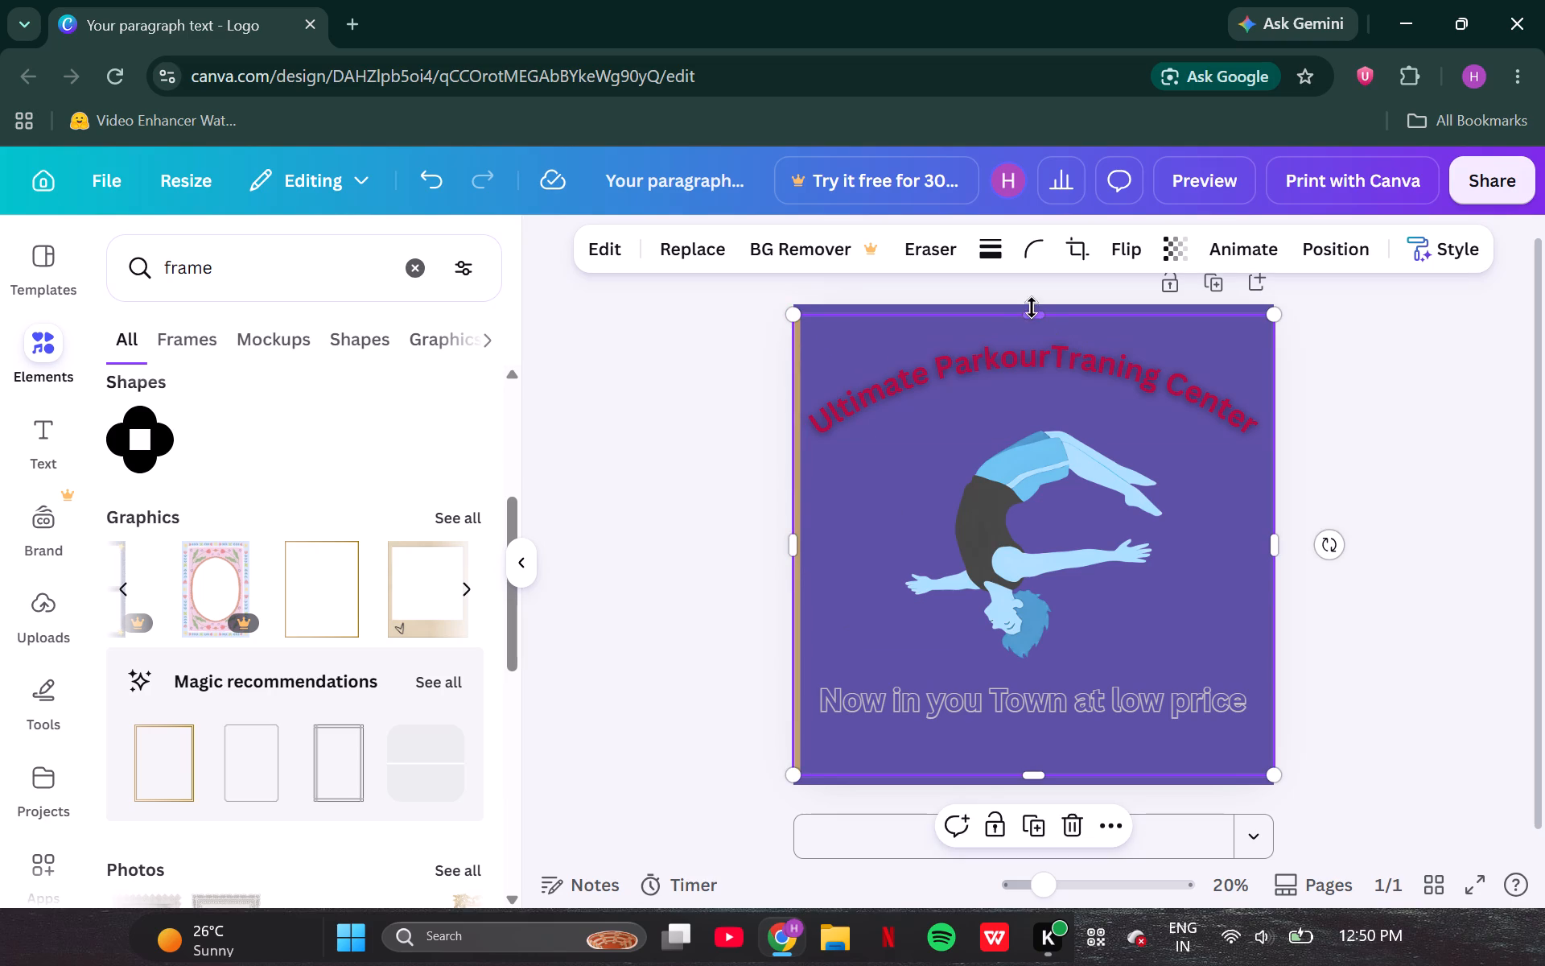
left_click_drag(1036, 313, 1031, 394)
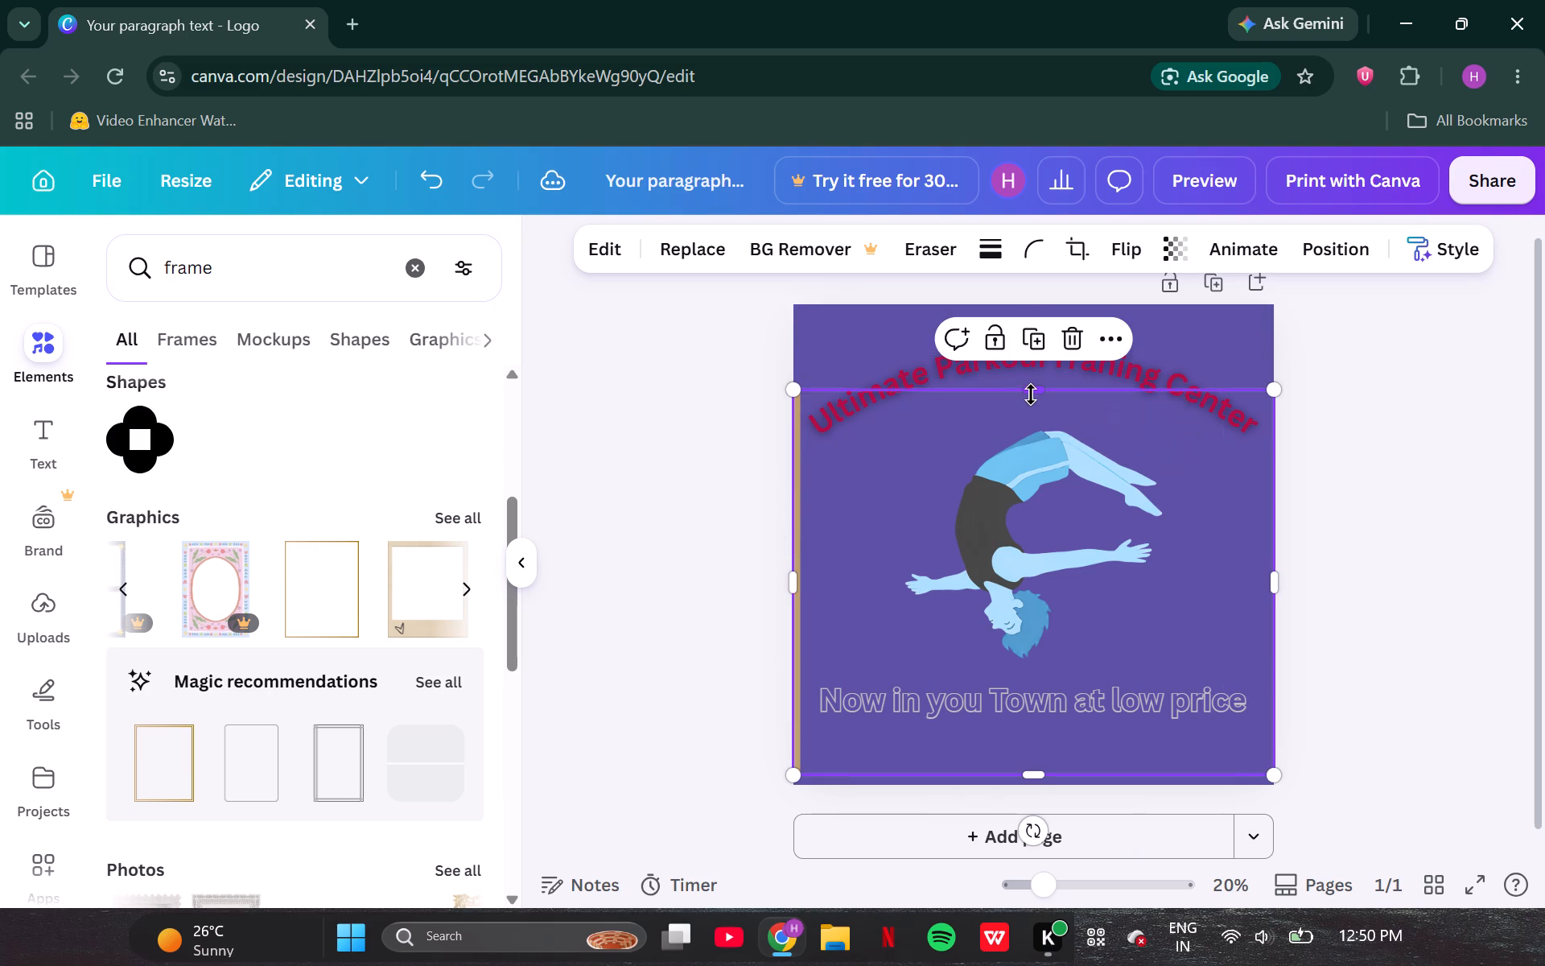
left_click_drag(1031, 394, 1028, 308)
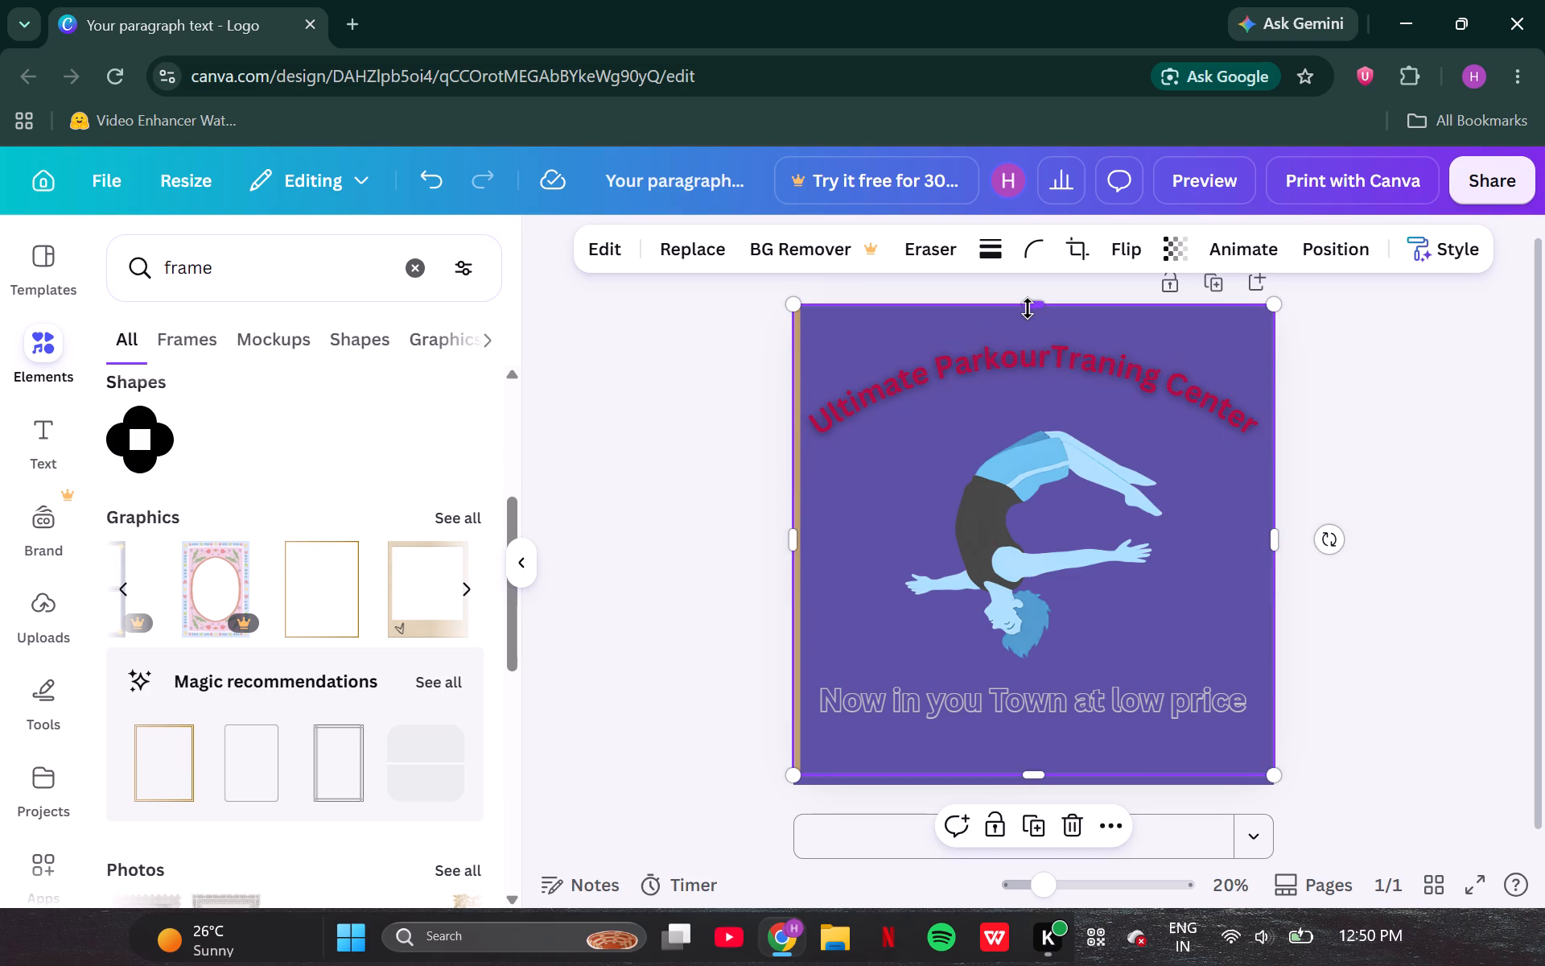
left_click_drag(1032, 771, 1030, 786)
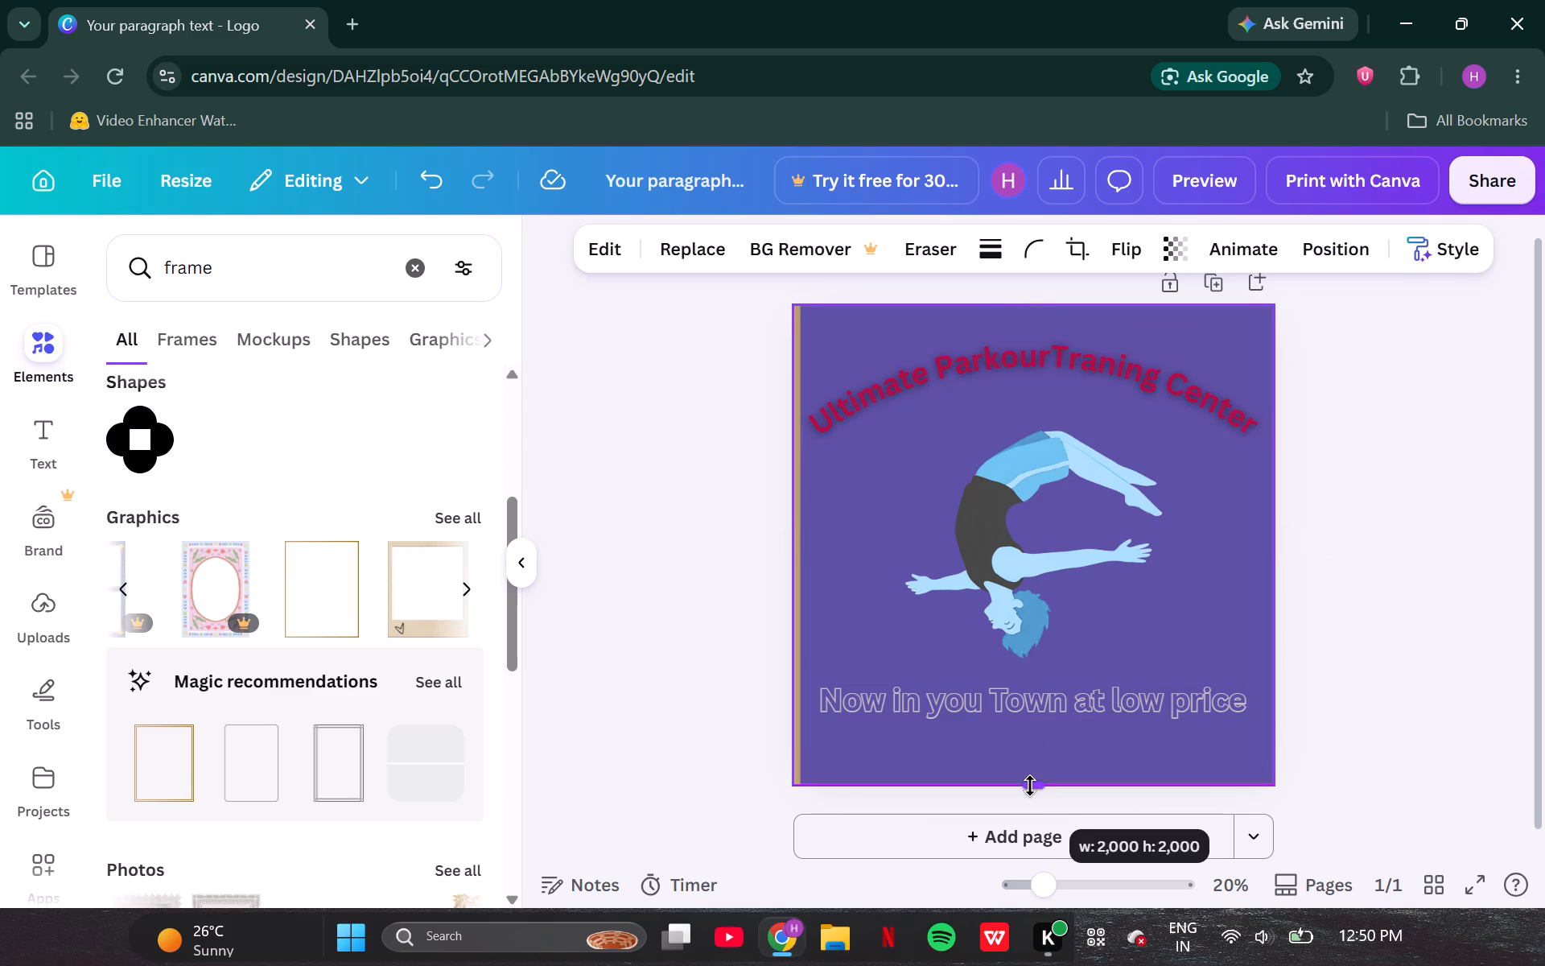
left_click_drag(791, 550, 781, 554)
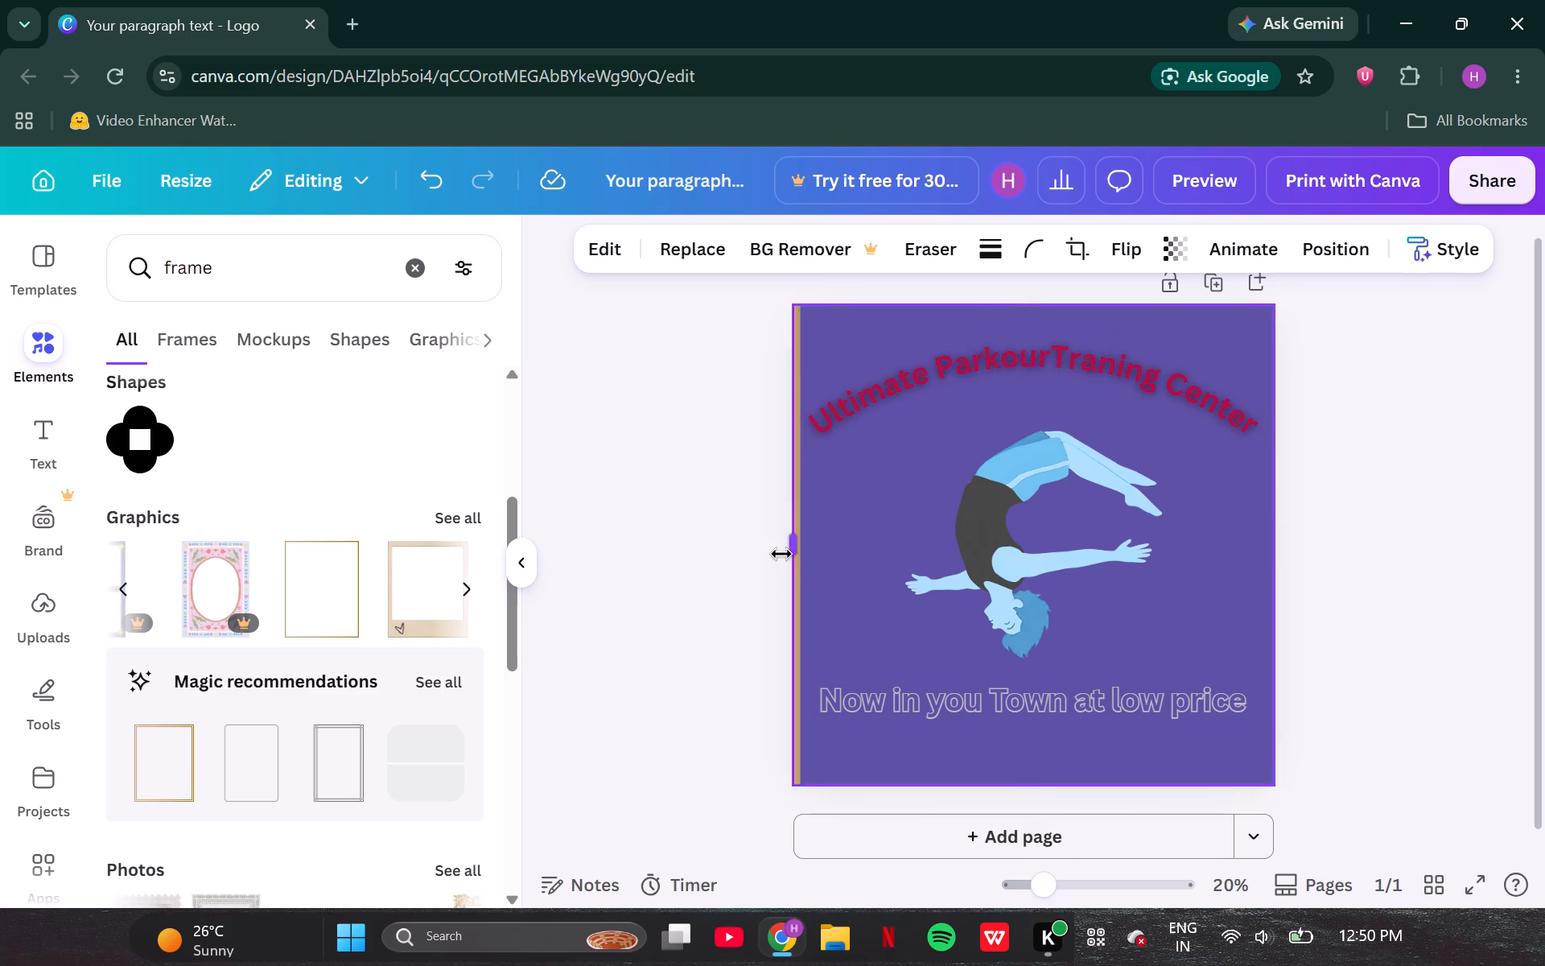
left_click_drag(781, 554, 781, 554)
left_click(673, 562)
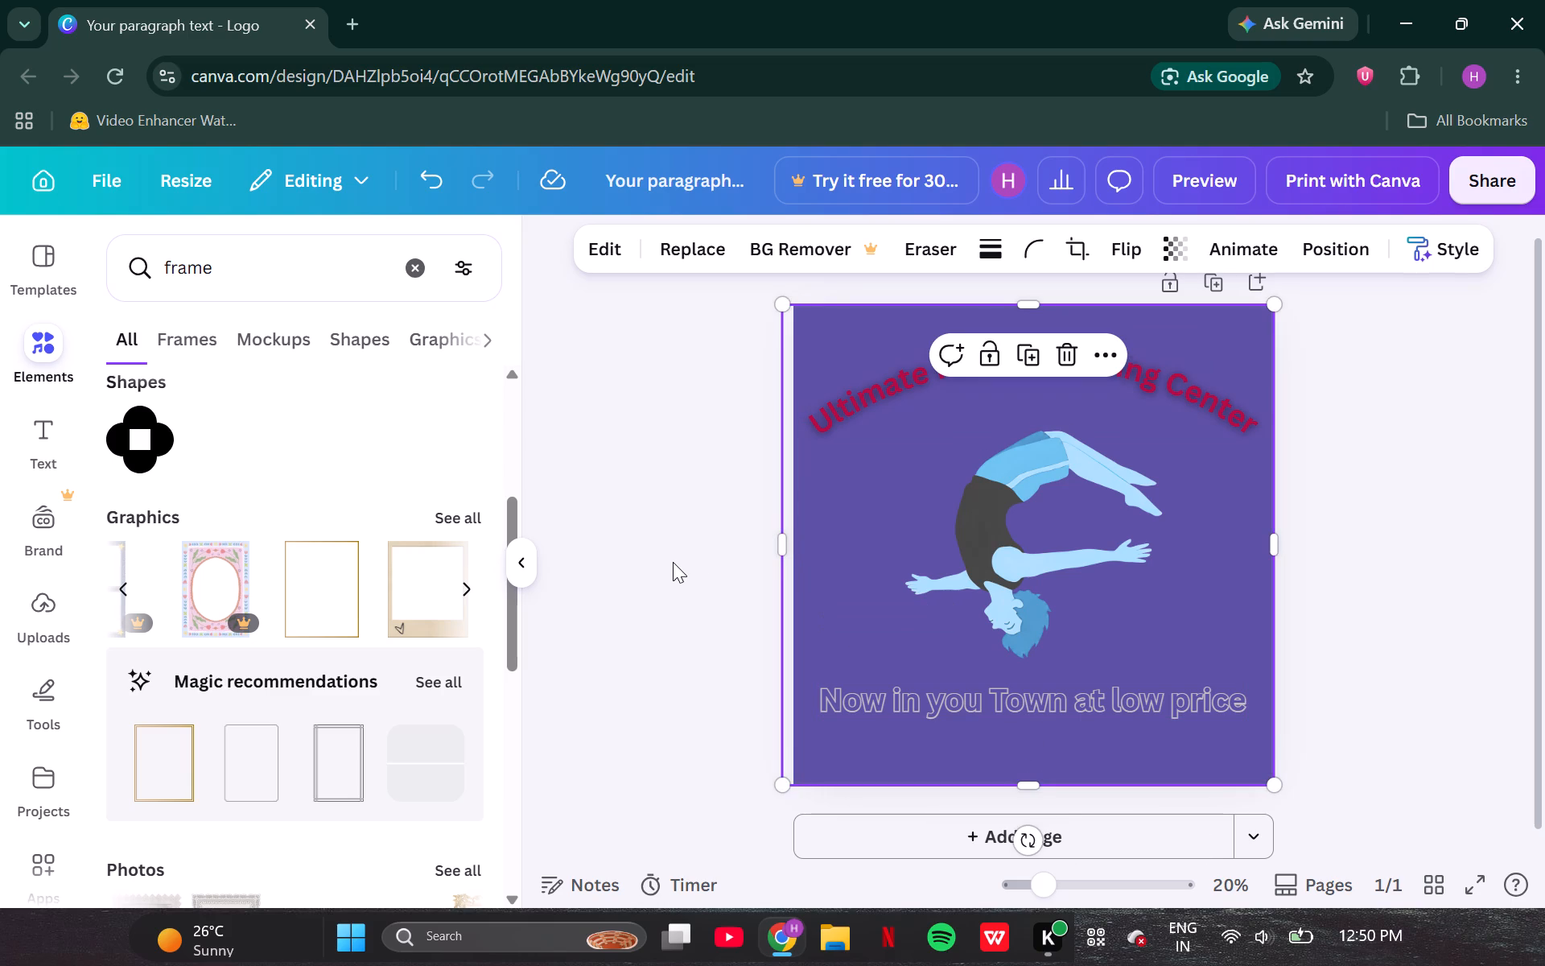
Browse further through the Graphics frame results and insert a thin dark frame with decorative notched corners onto the logo.
scroll(295, 608, "left", 2)
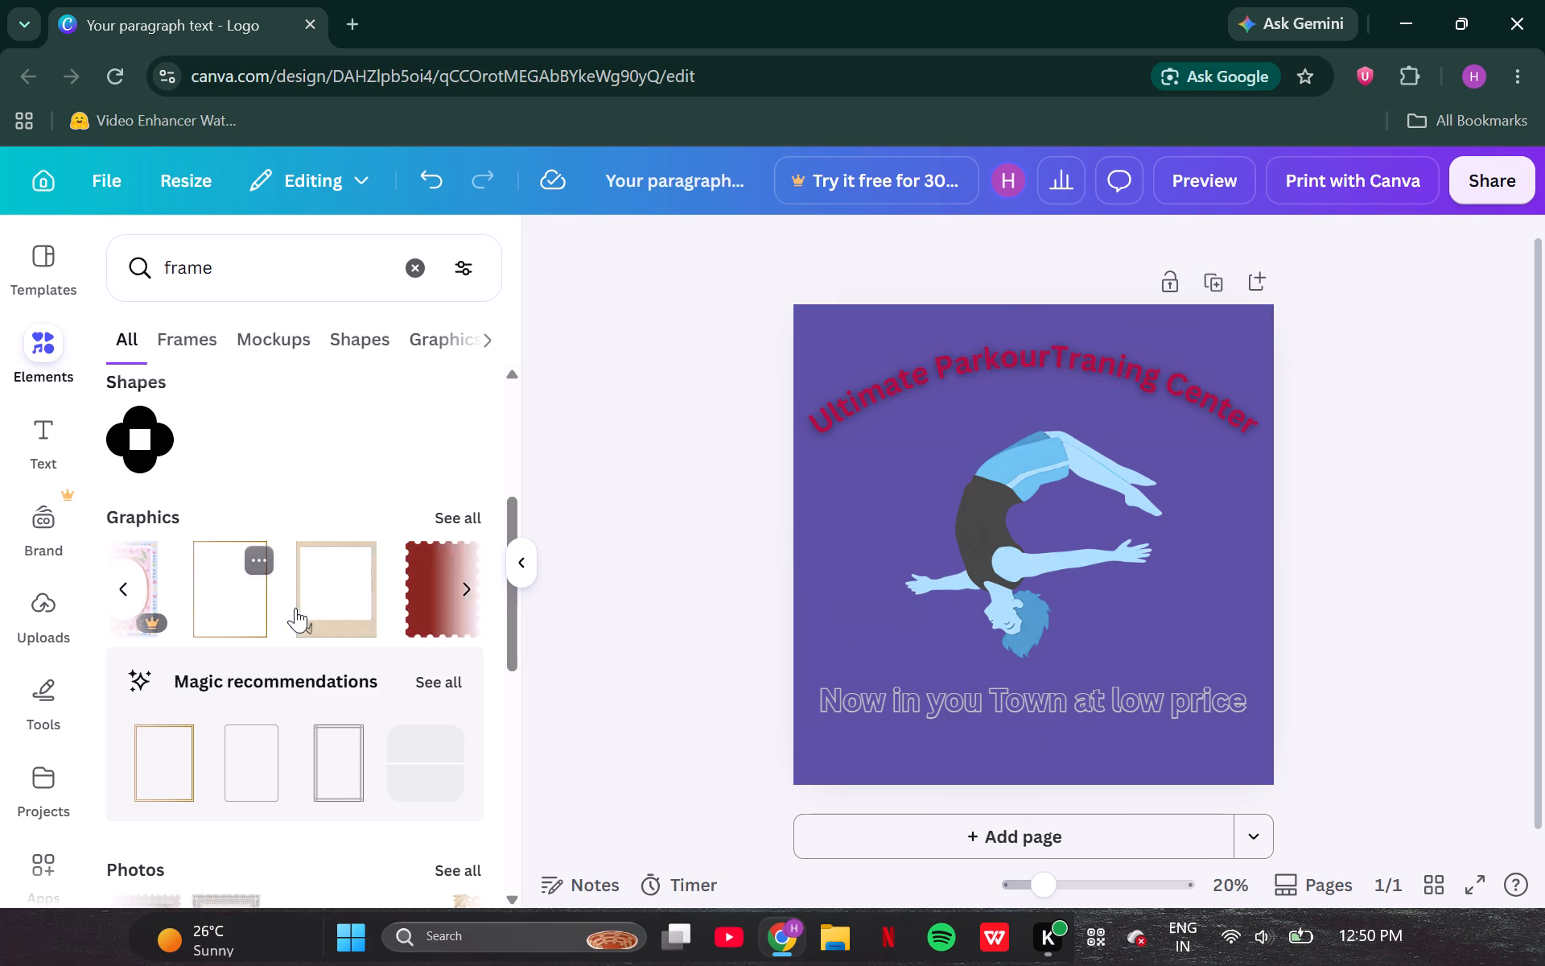
scroll(295, 608, "left", 3)
left_click(322, 602)
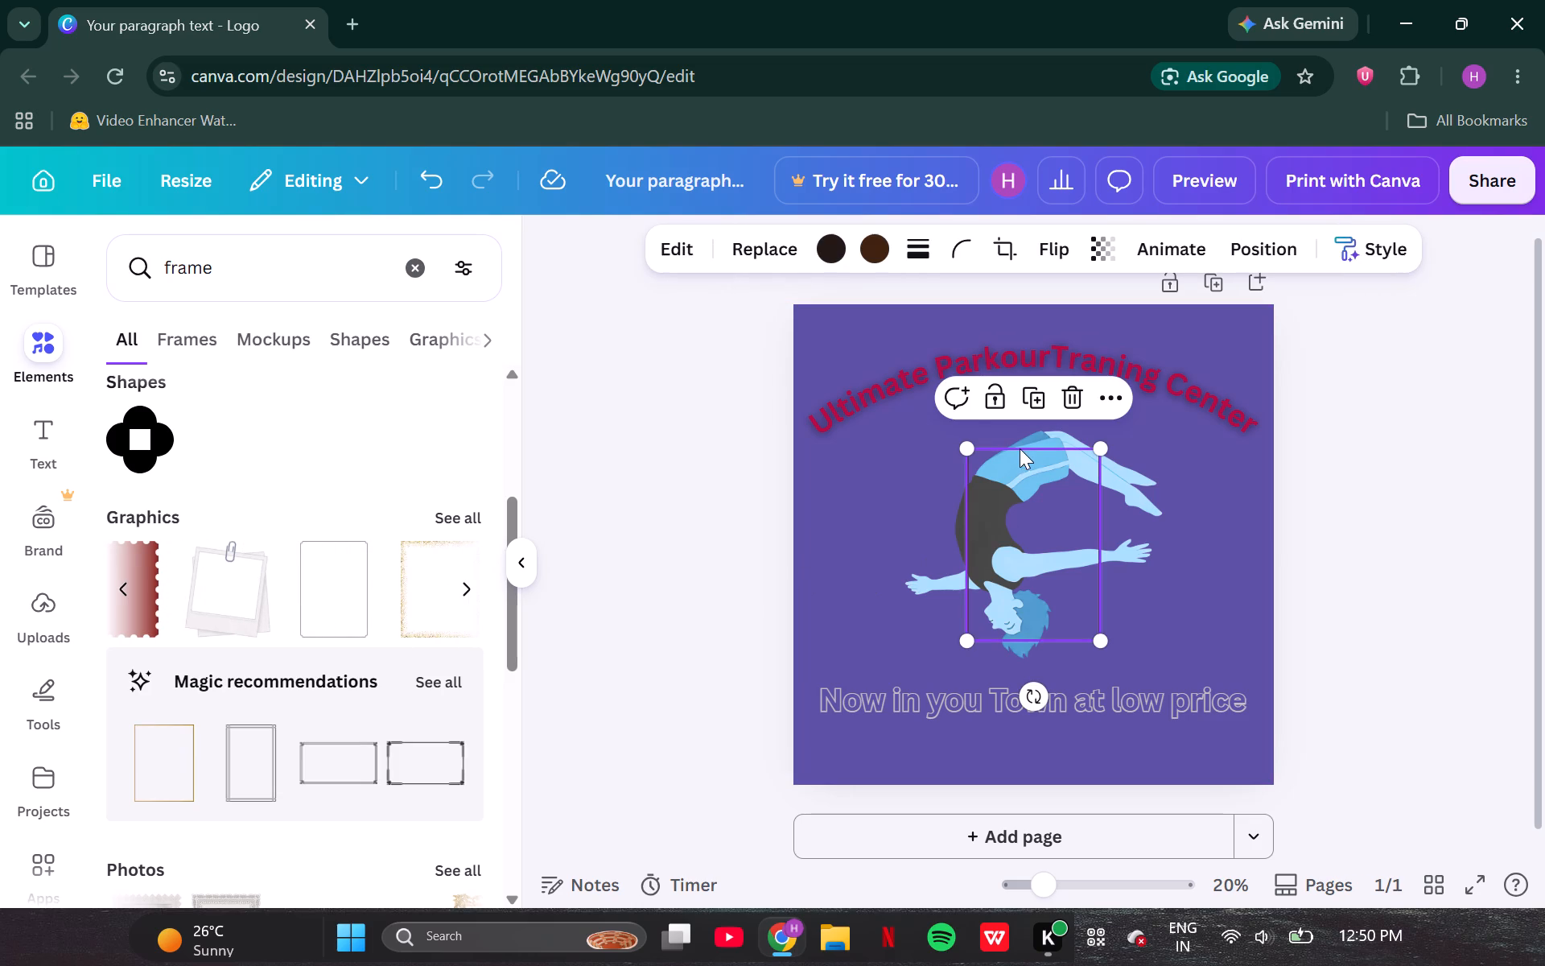
Recolour the notched frame's near-black colour with the design's crimson #B50B43, brightened to a vivid pinkish red.
left_click(843, 249)
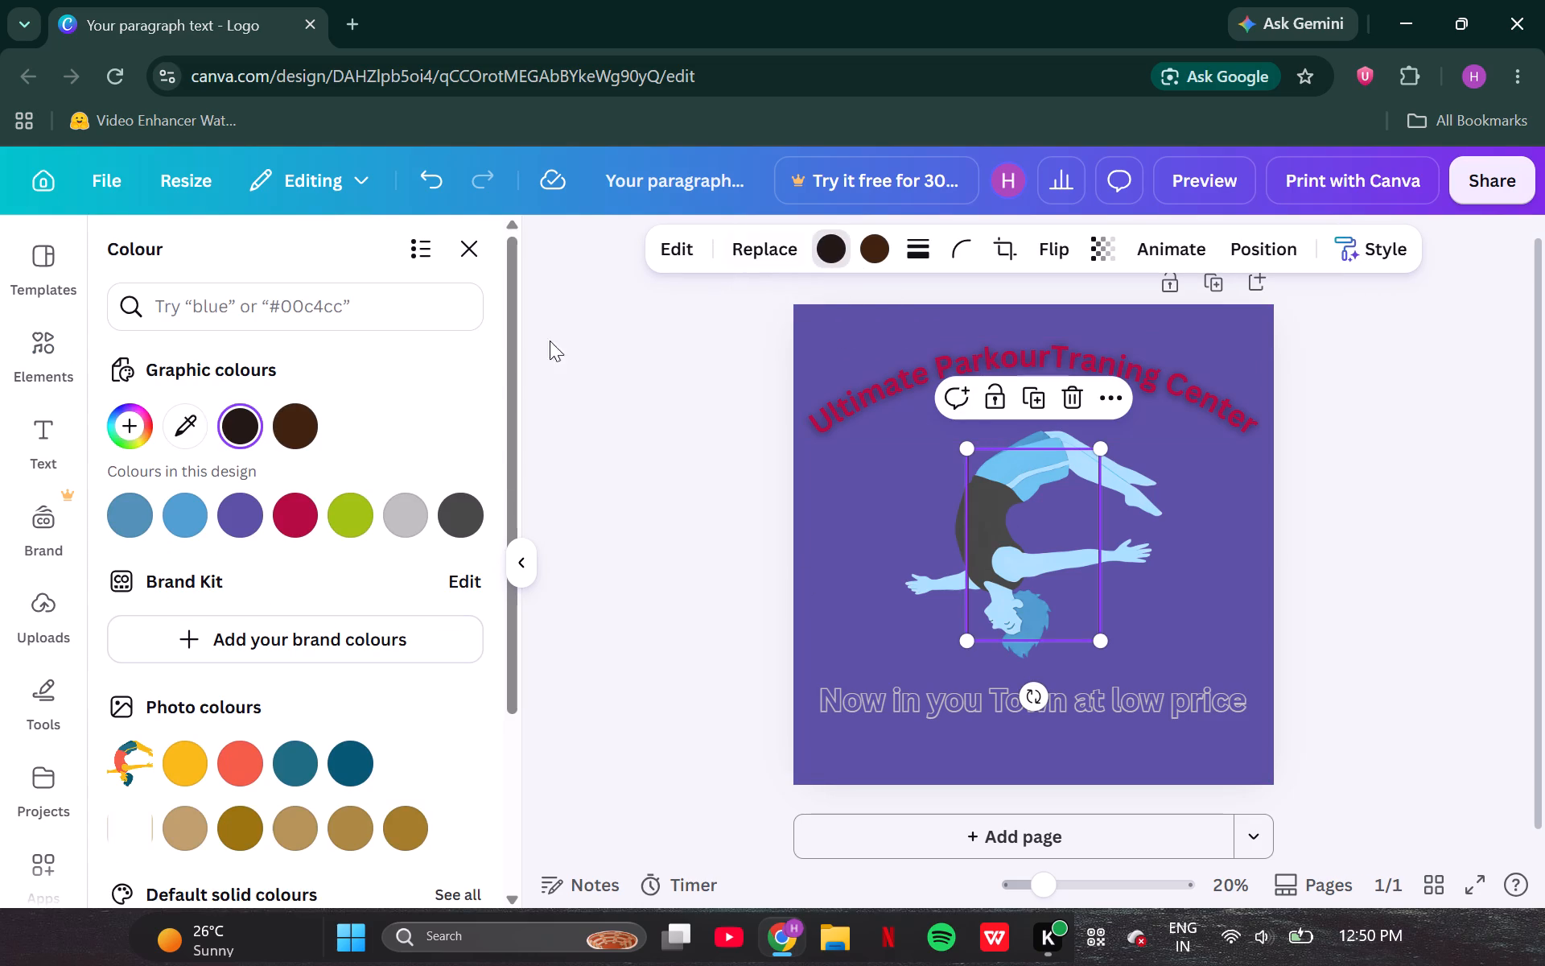
left_click(289, 522)
left_click(289, 522)
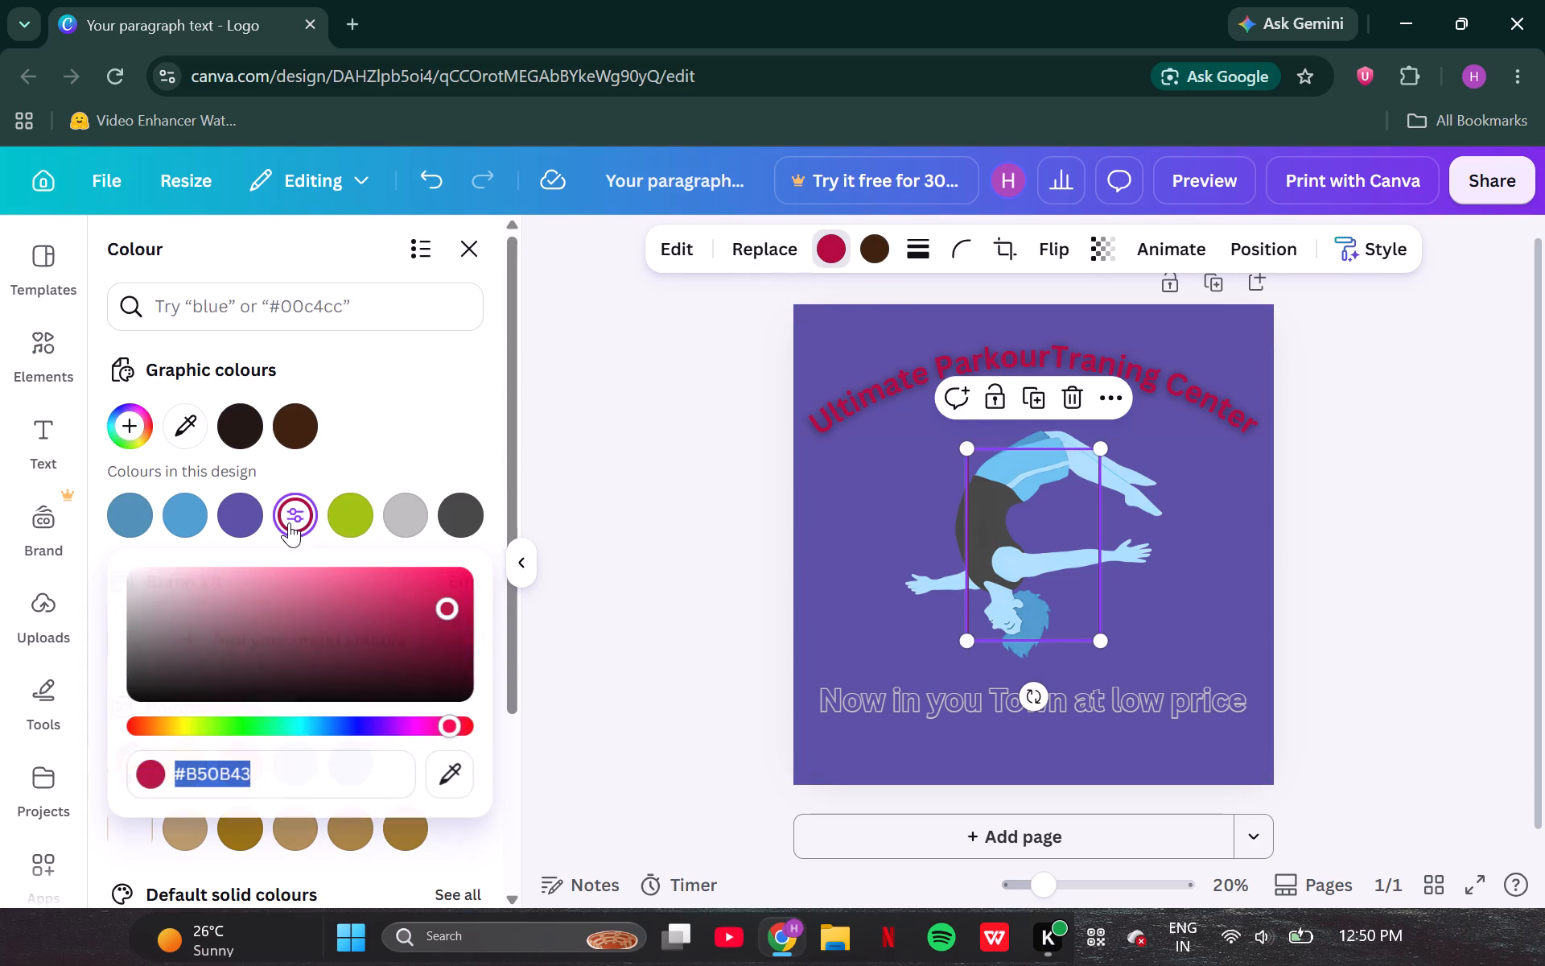
left_click_drag(455, 606, 496, 530)
Enlarge the pinkish-red frame to the page's full height and move it flush against the page's left edge.
left_click_drag(975, 447, 880, 420)
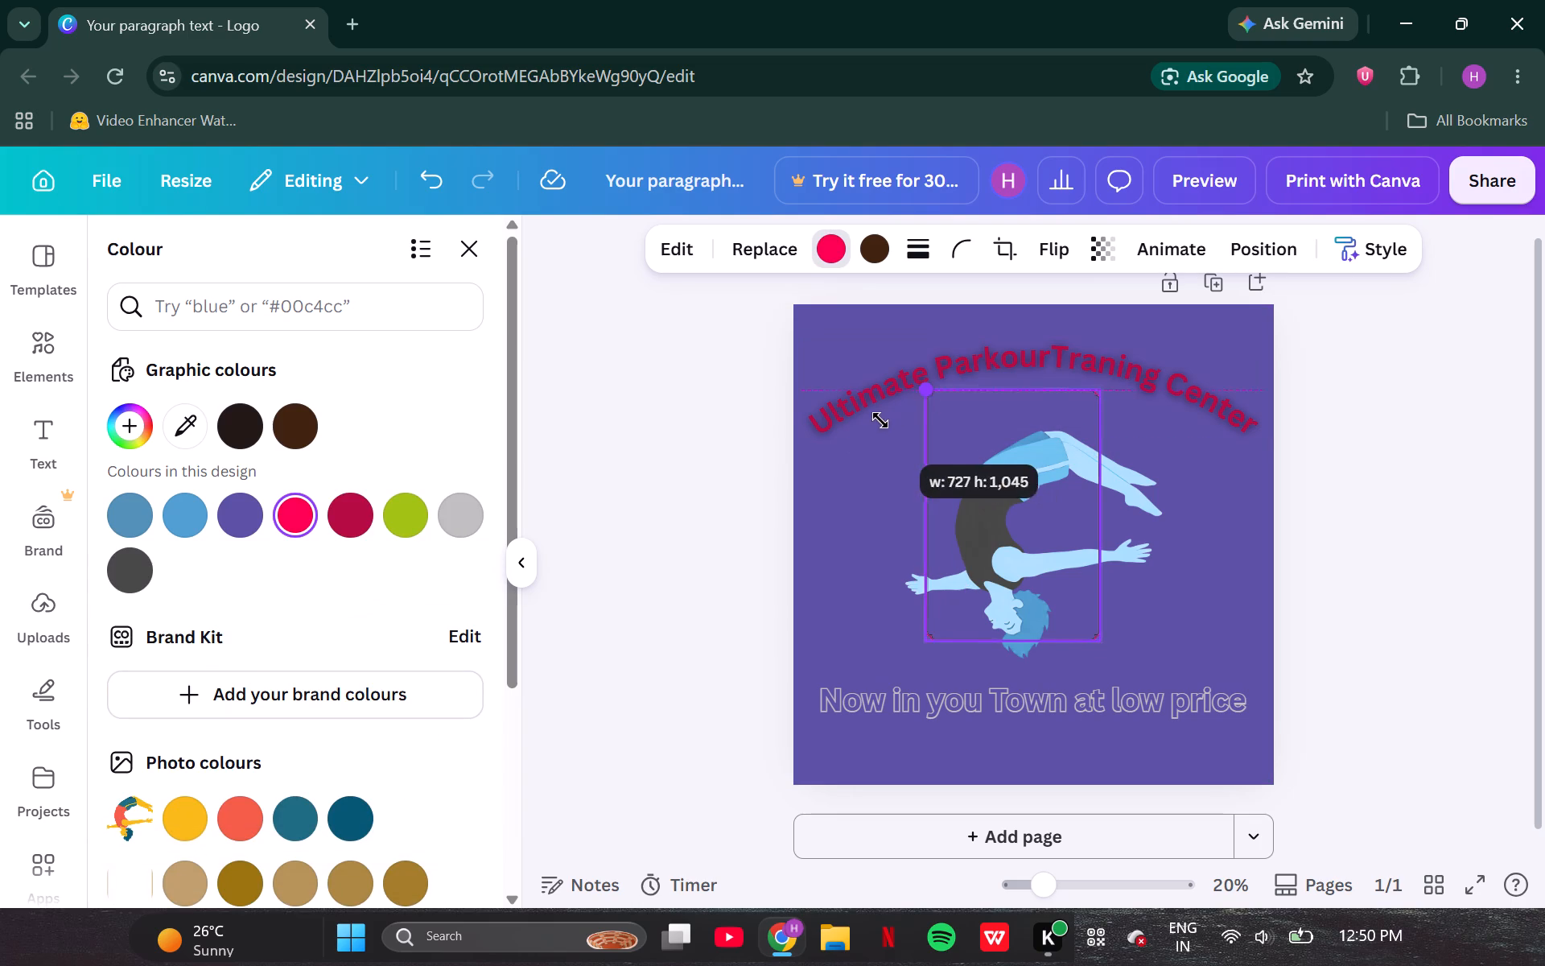
left_click_drag(880, 420, 785, 390)
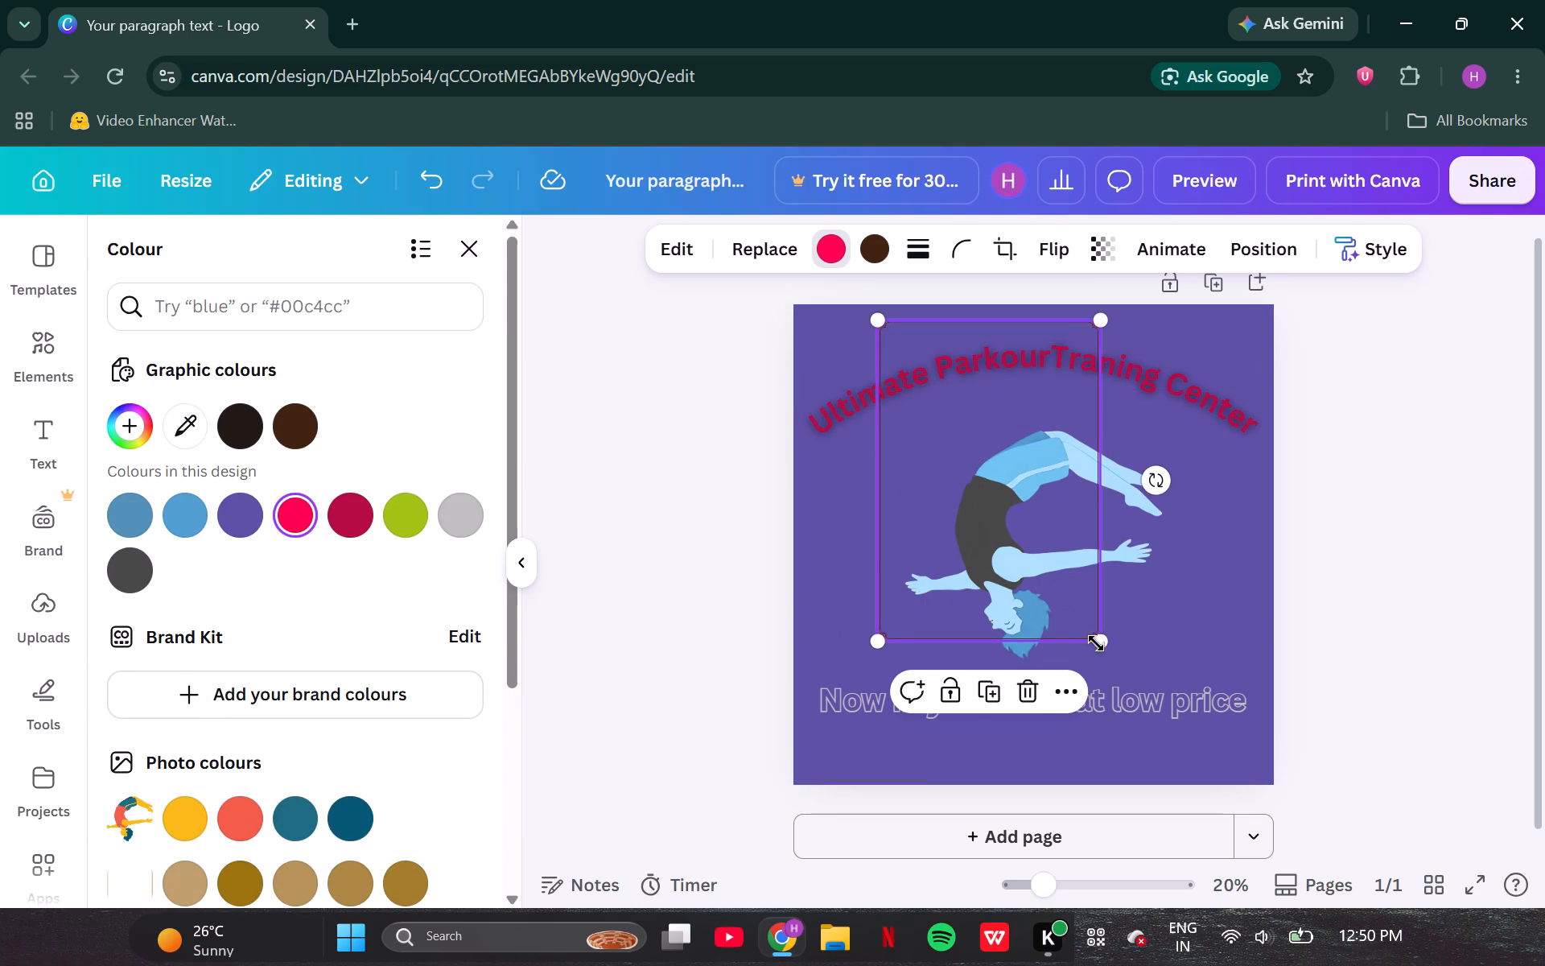
left_click_drag(1094, 634, 1210, 733)
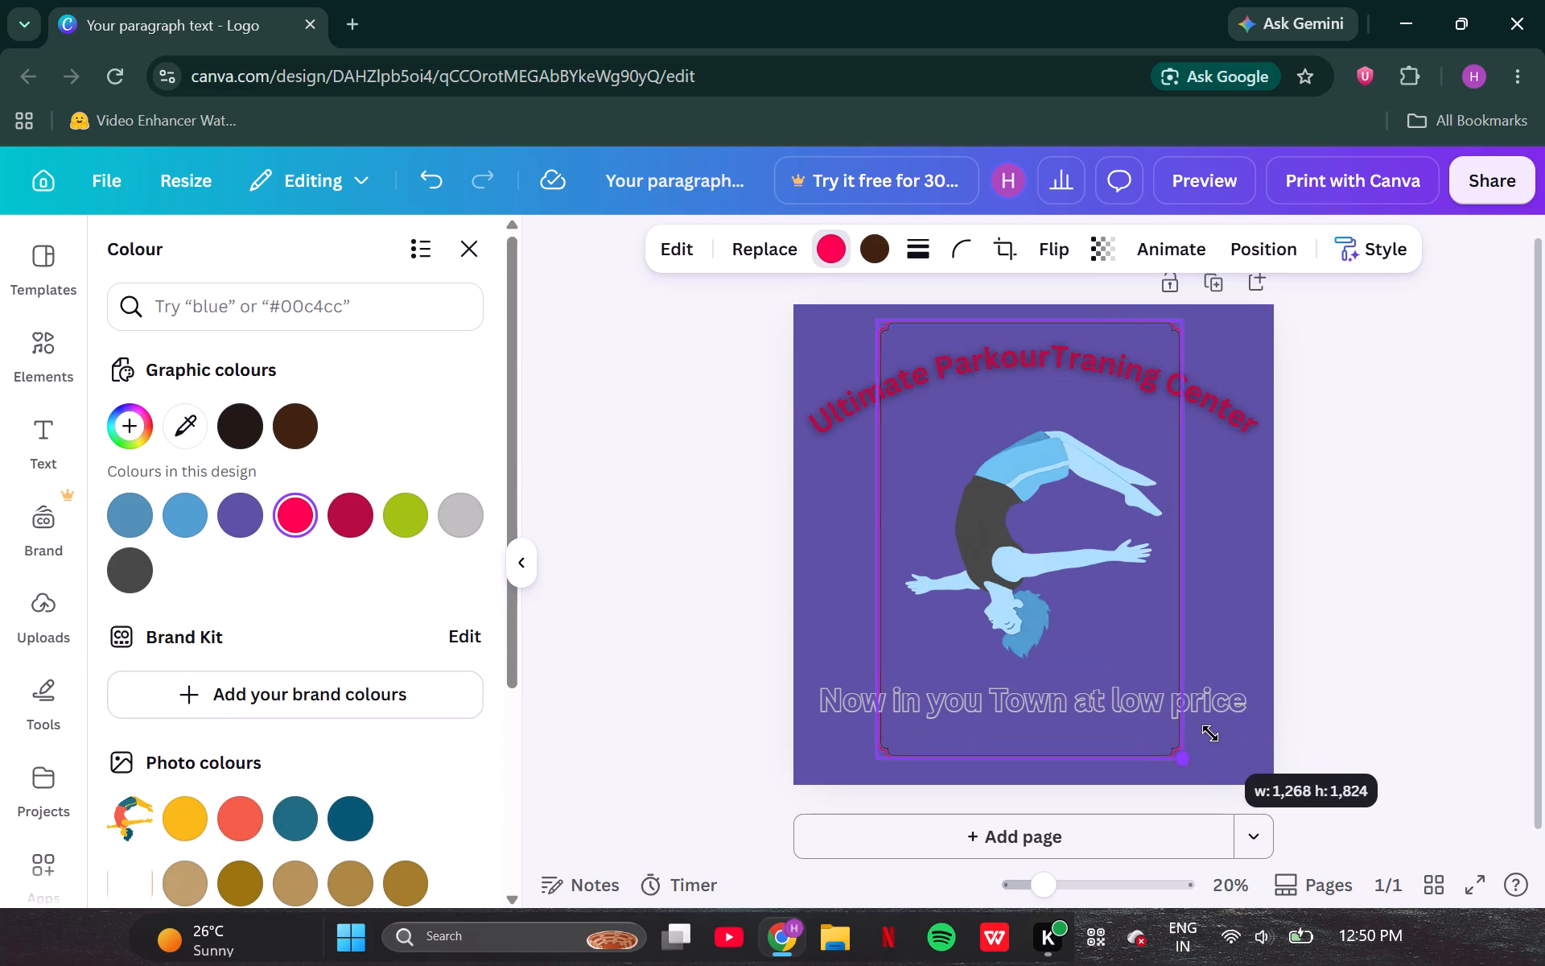
left_click_drag(1210, 733, 1227, 753)
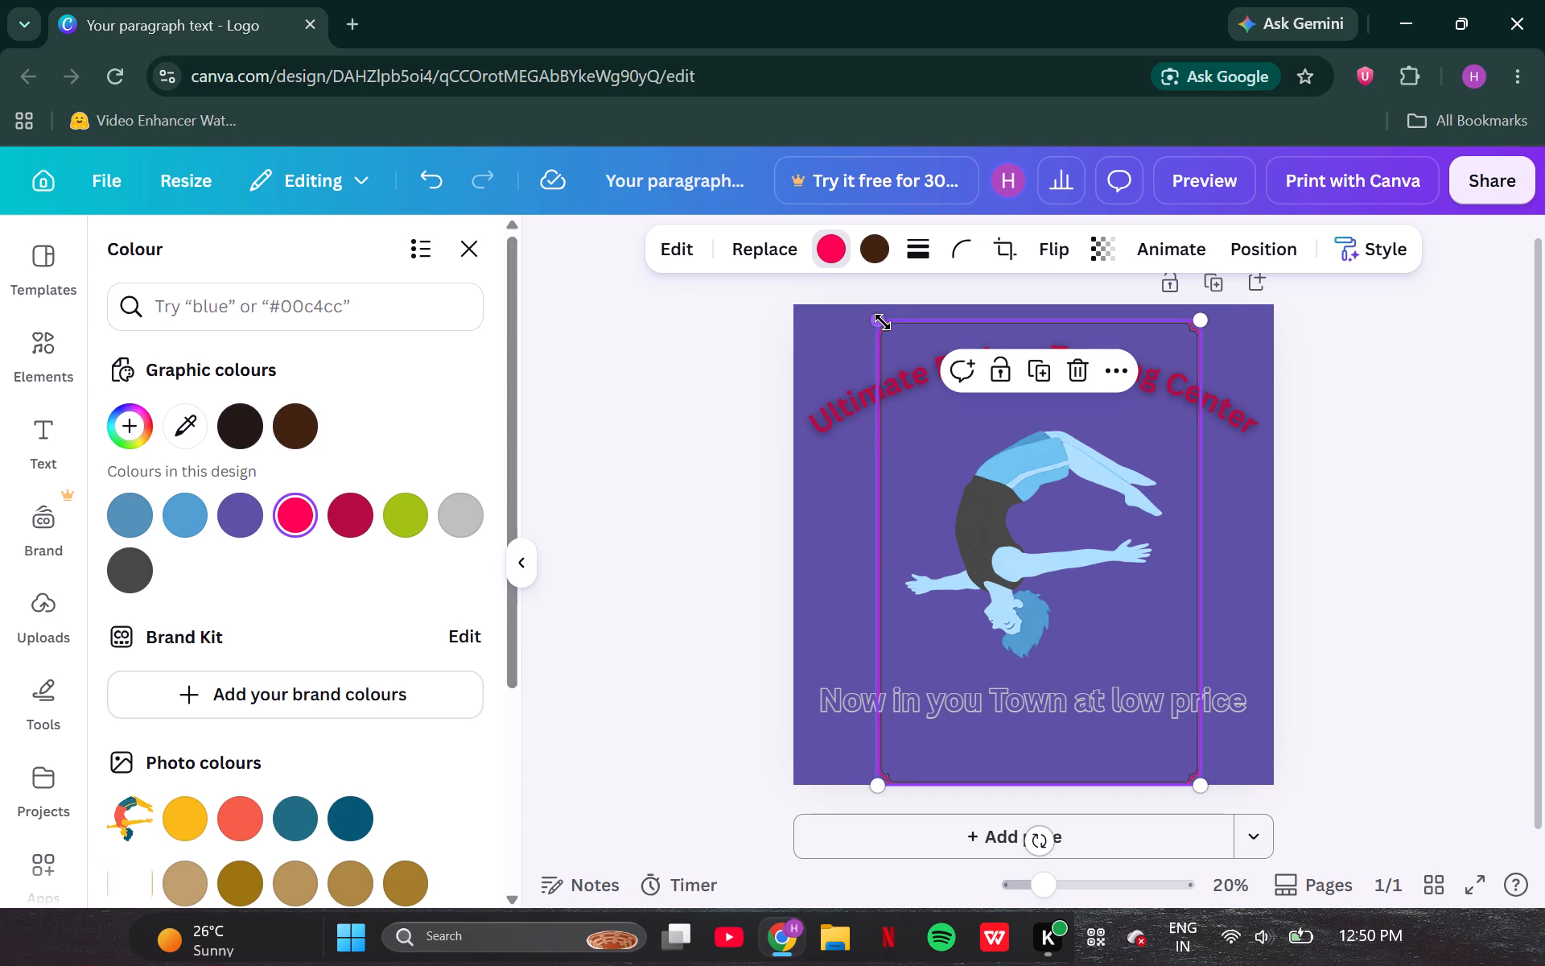
left_click_drag(883, 321, 852, 320)
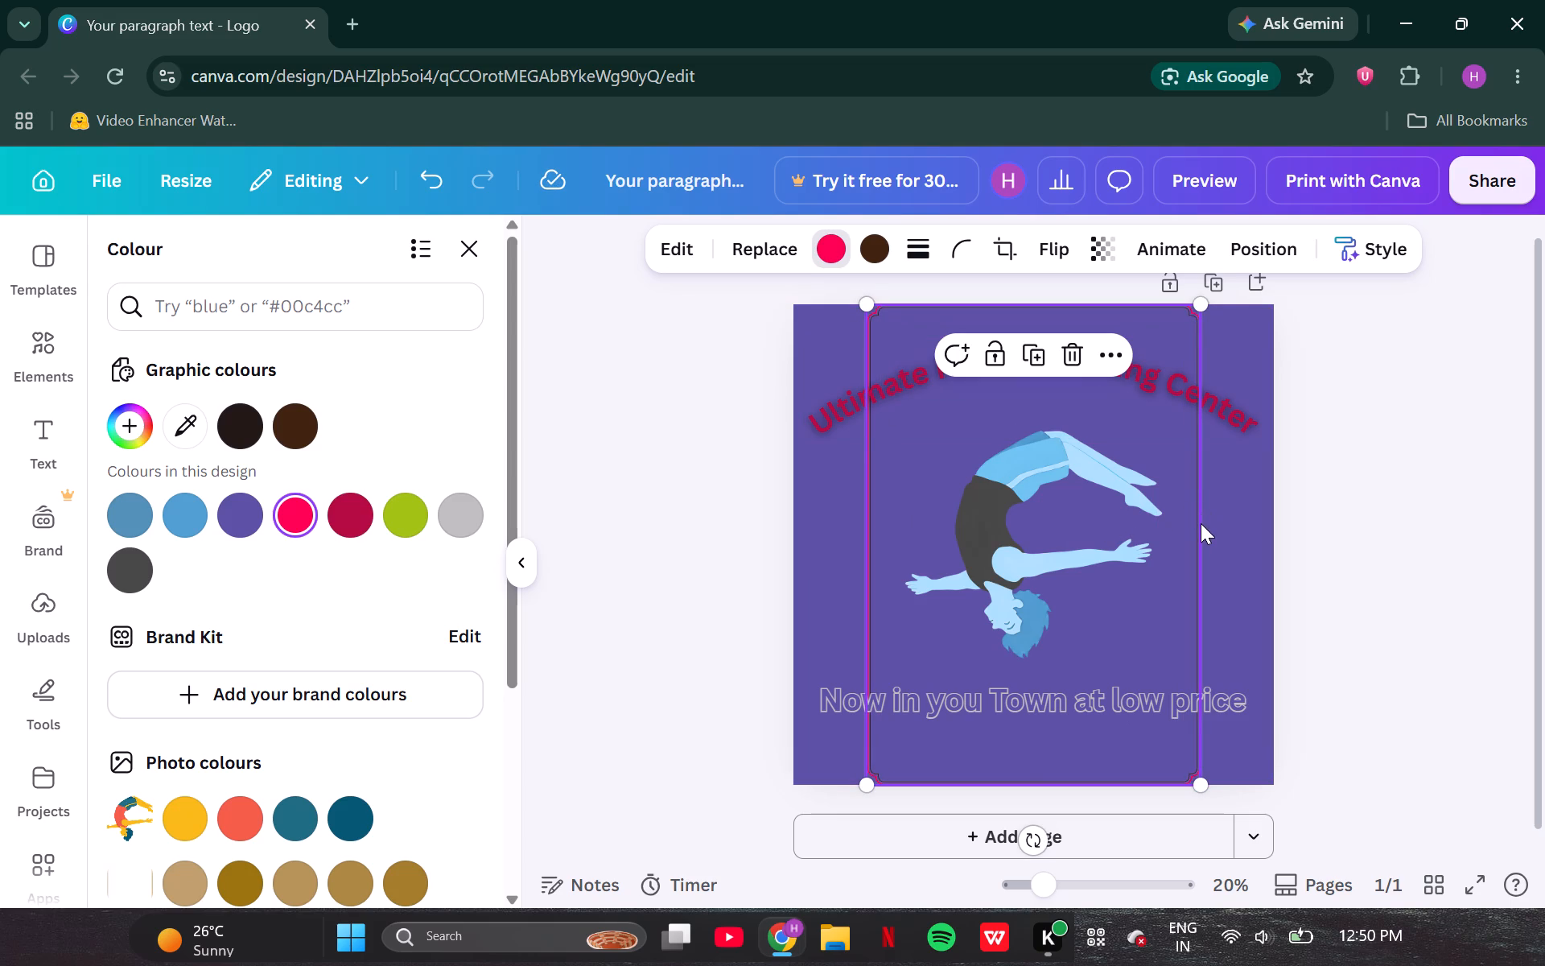
left_click_drag(1201, 523, 1122, 524)
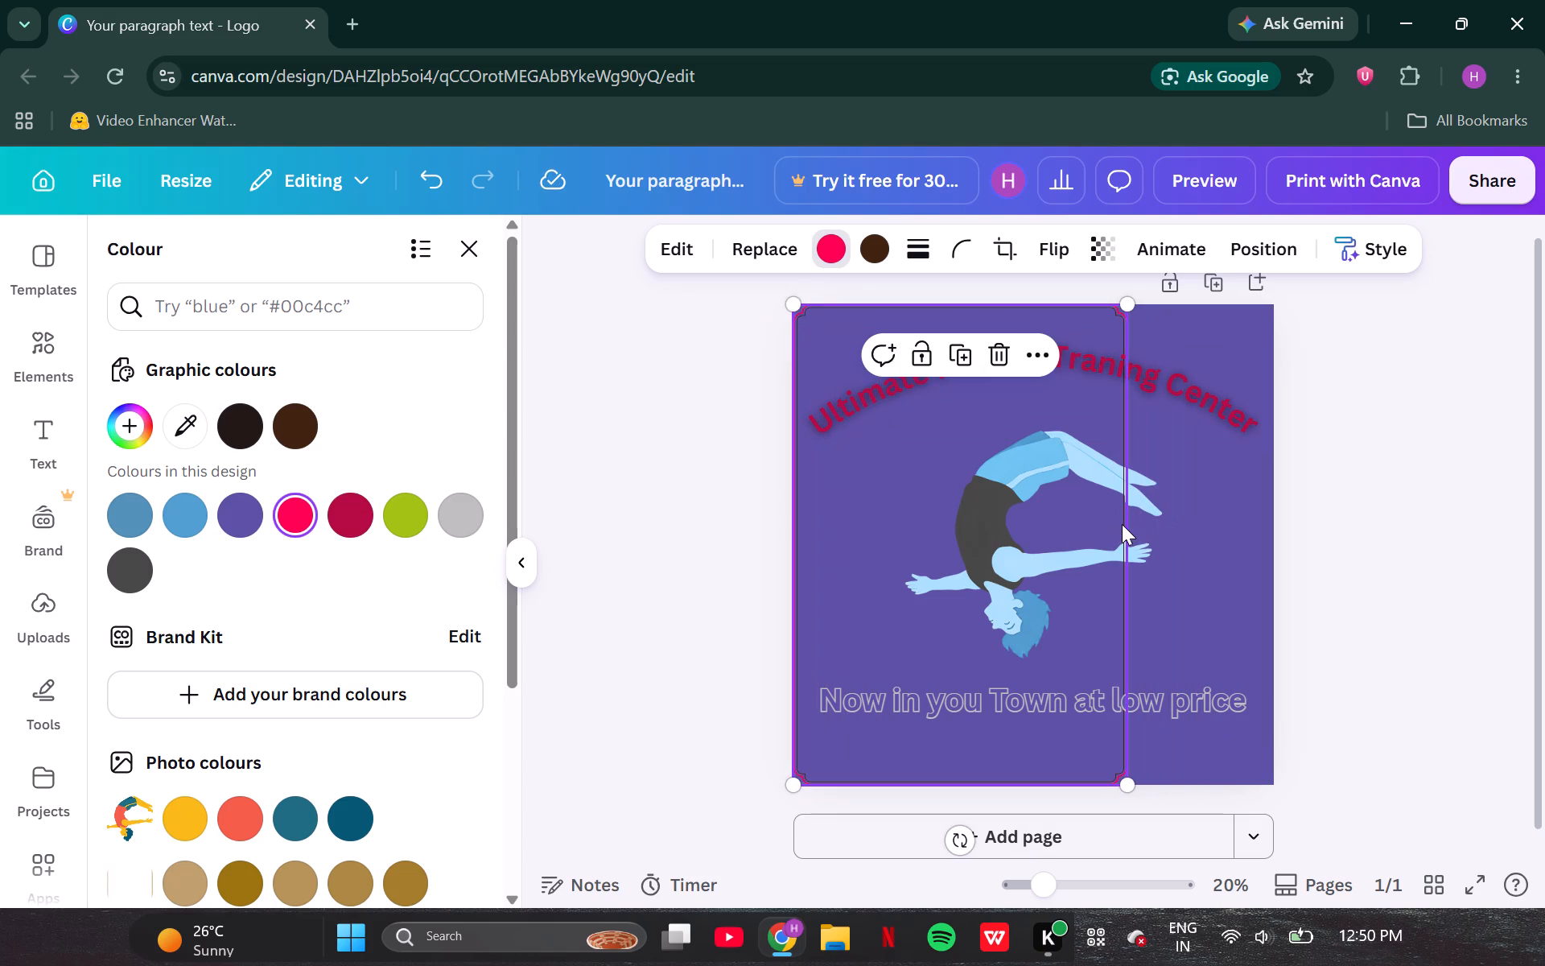
Scale the pinkish-red frame proportionally to about 2,000 × 2,878 so it spans the page's full width, and deselect it.
left_click_drag(1123, 776, 1205, 785)
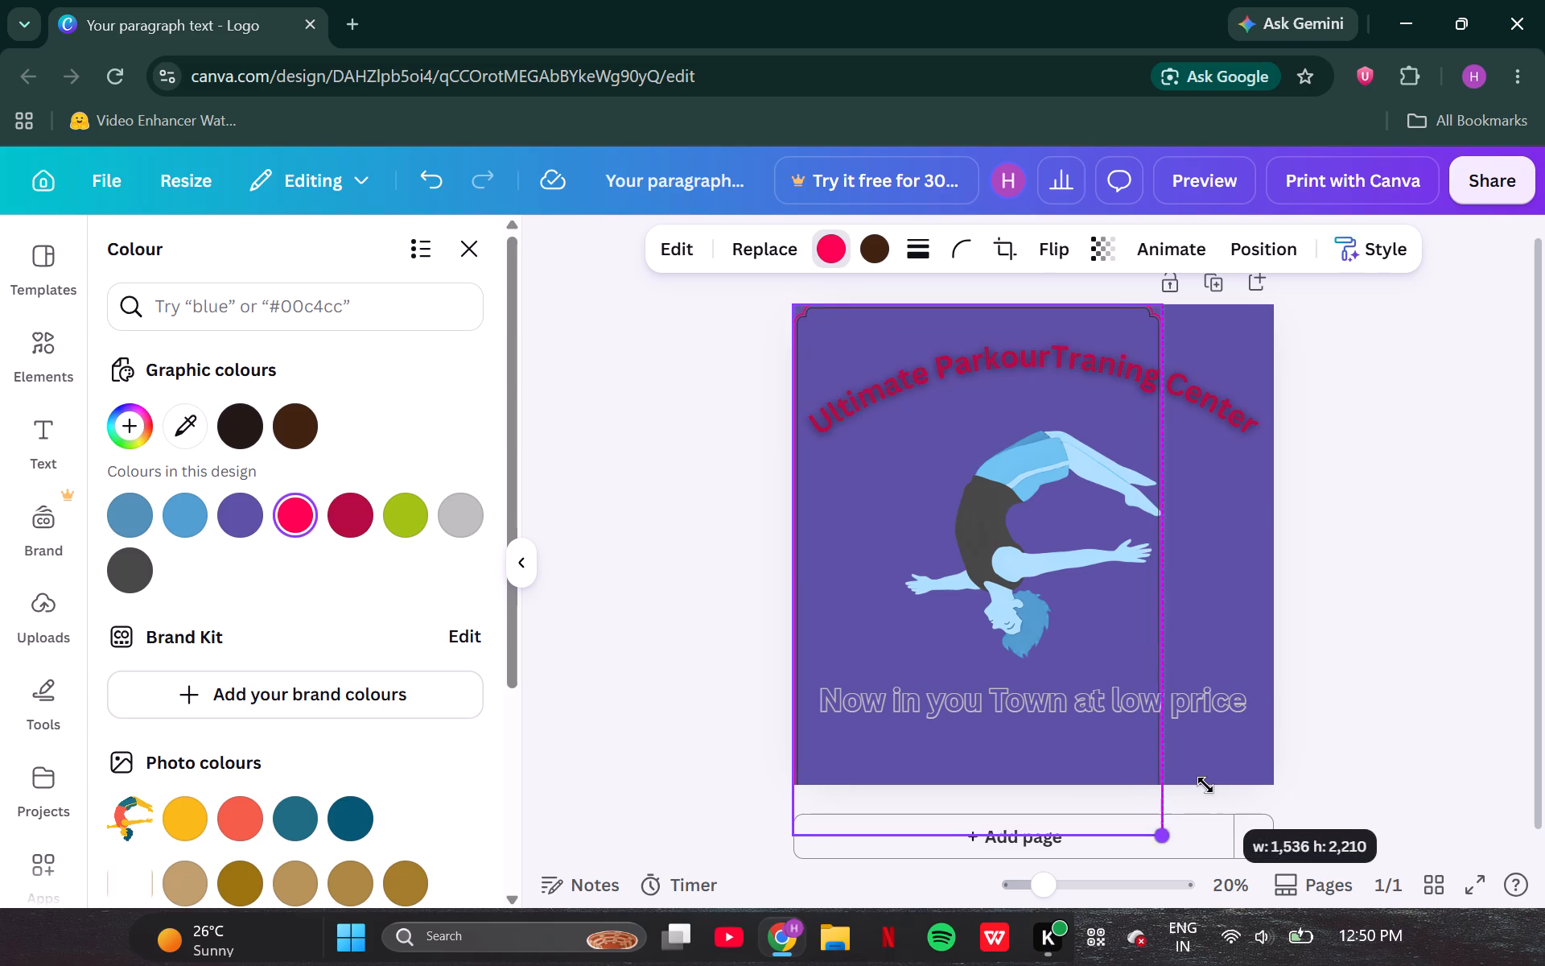
left_click_drag(1205, 785, 1378, 898)
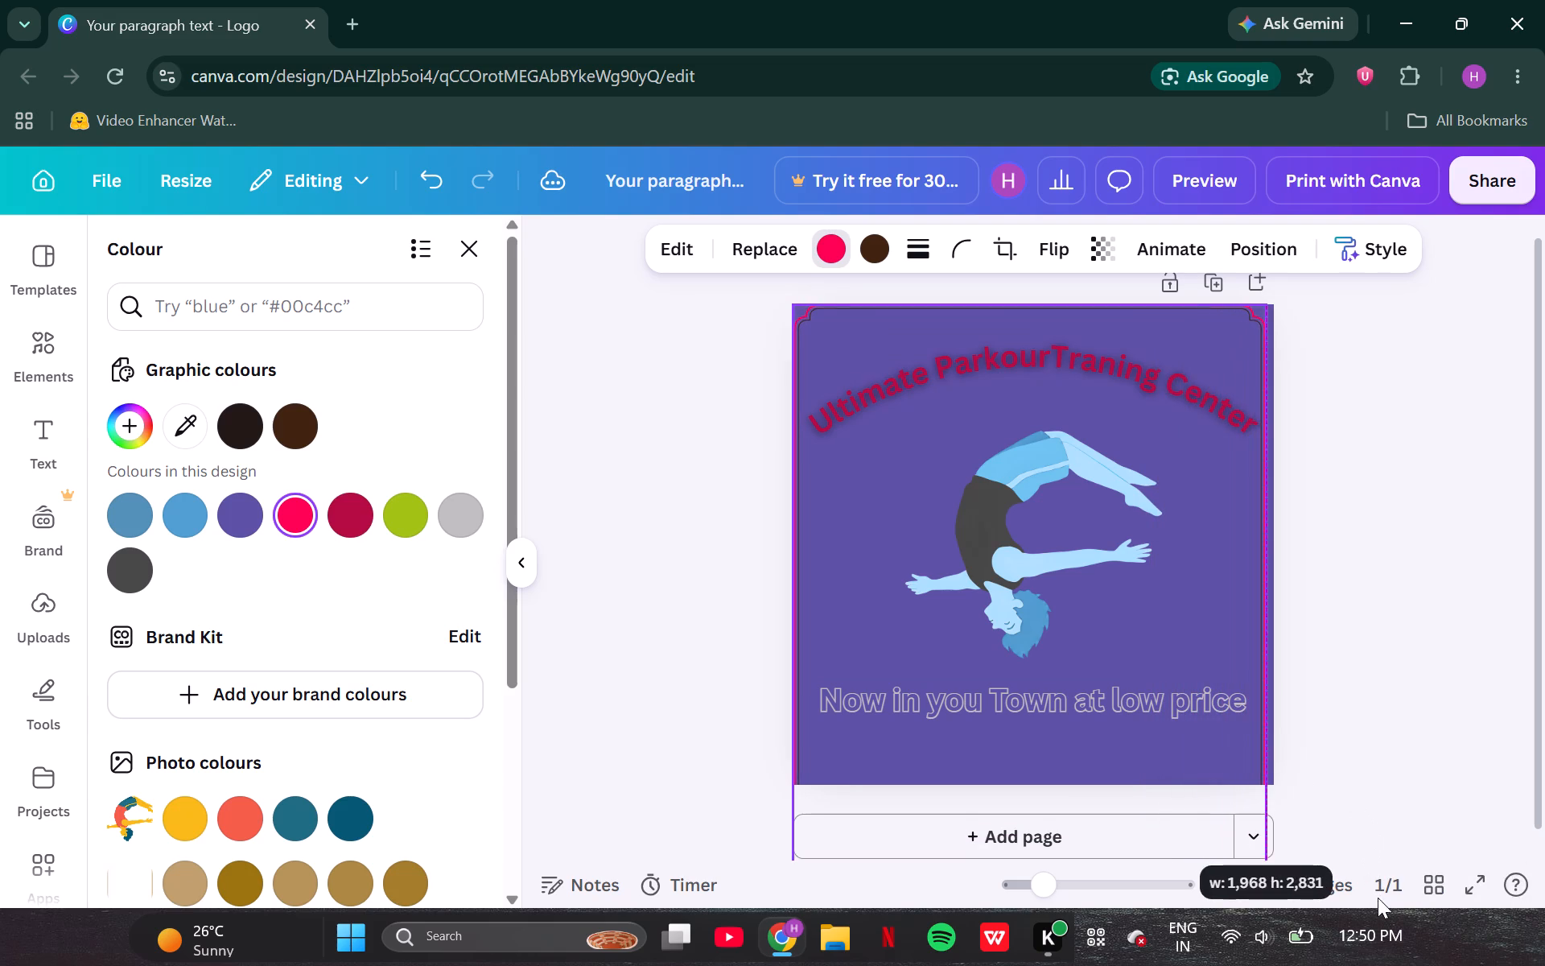
left_click_drag(1378, 898, 1384, 901)
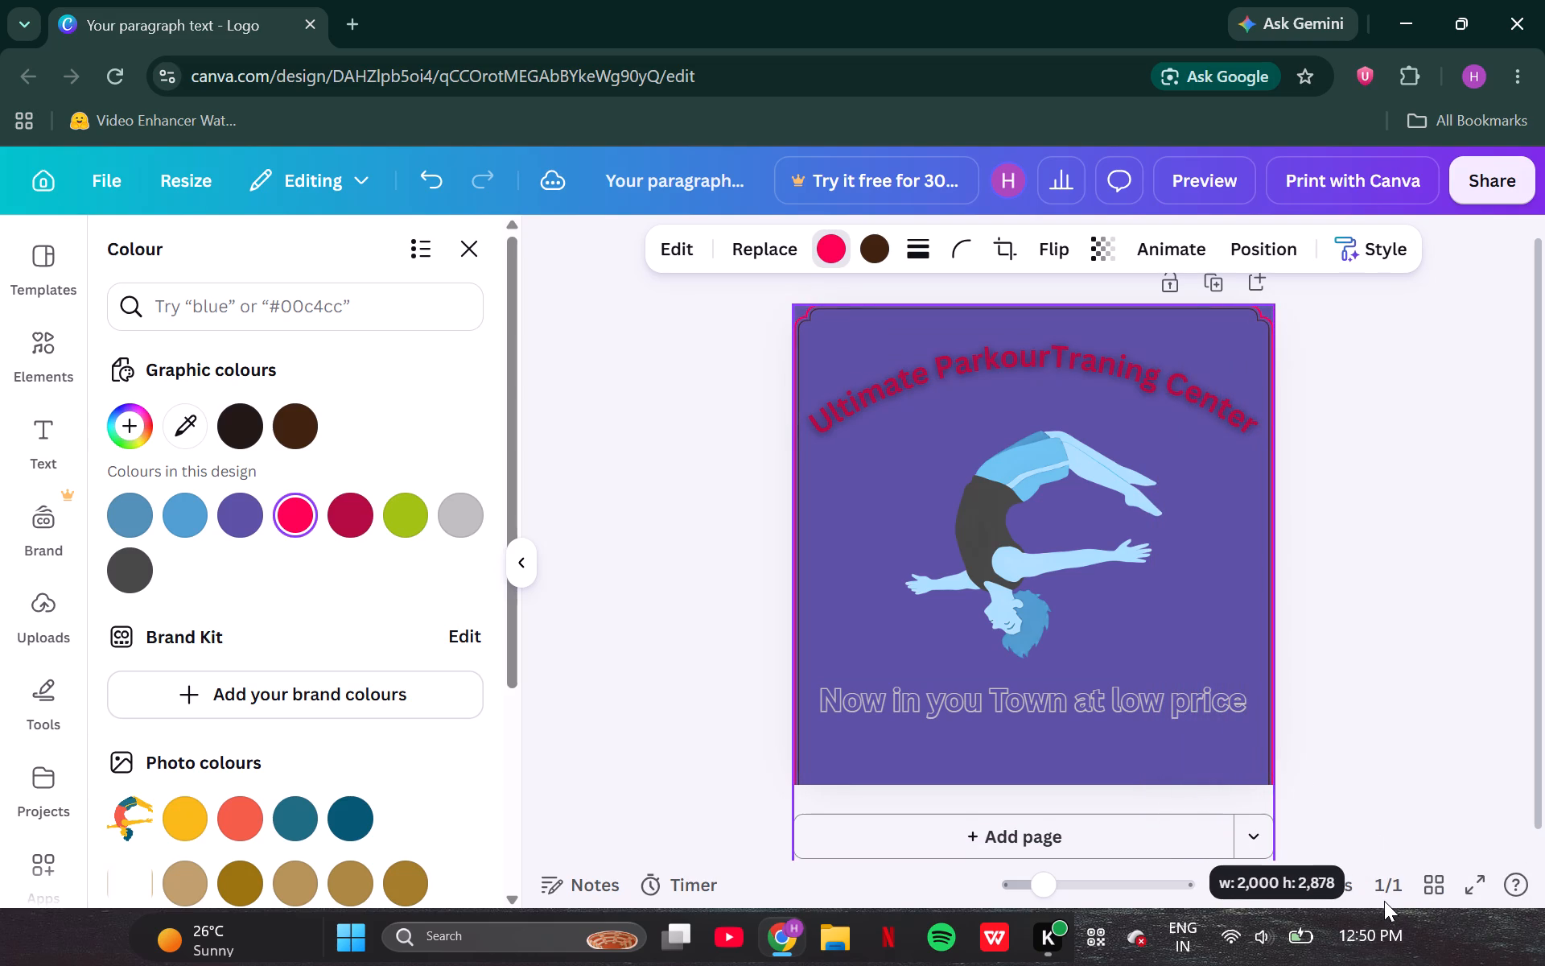
left_click_drag(1384, 901, 1386, 904)
left_click(1374, 758)
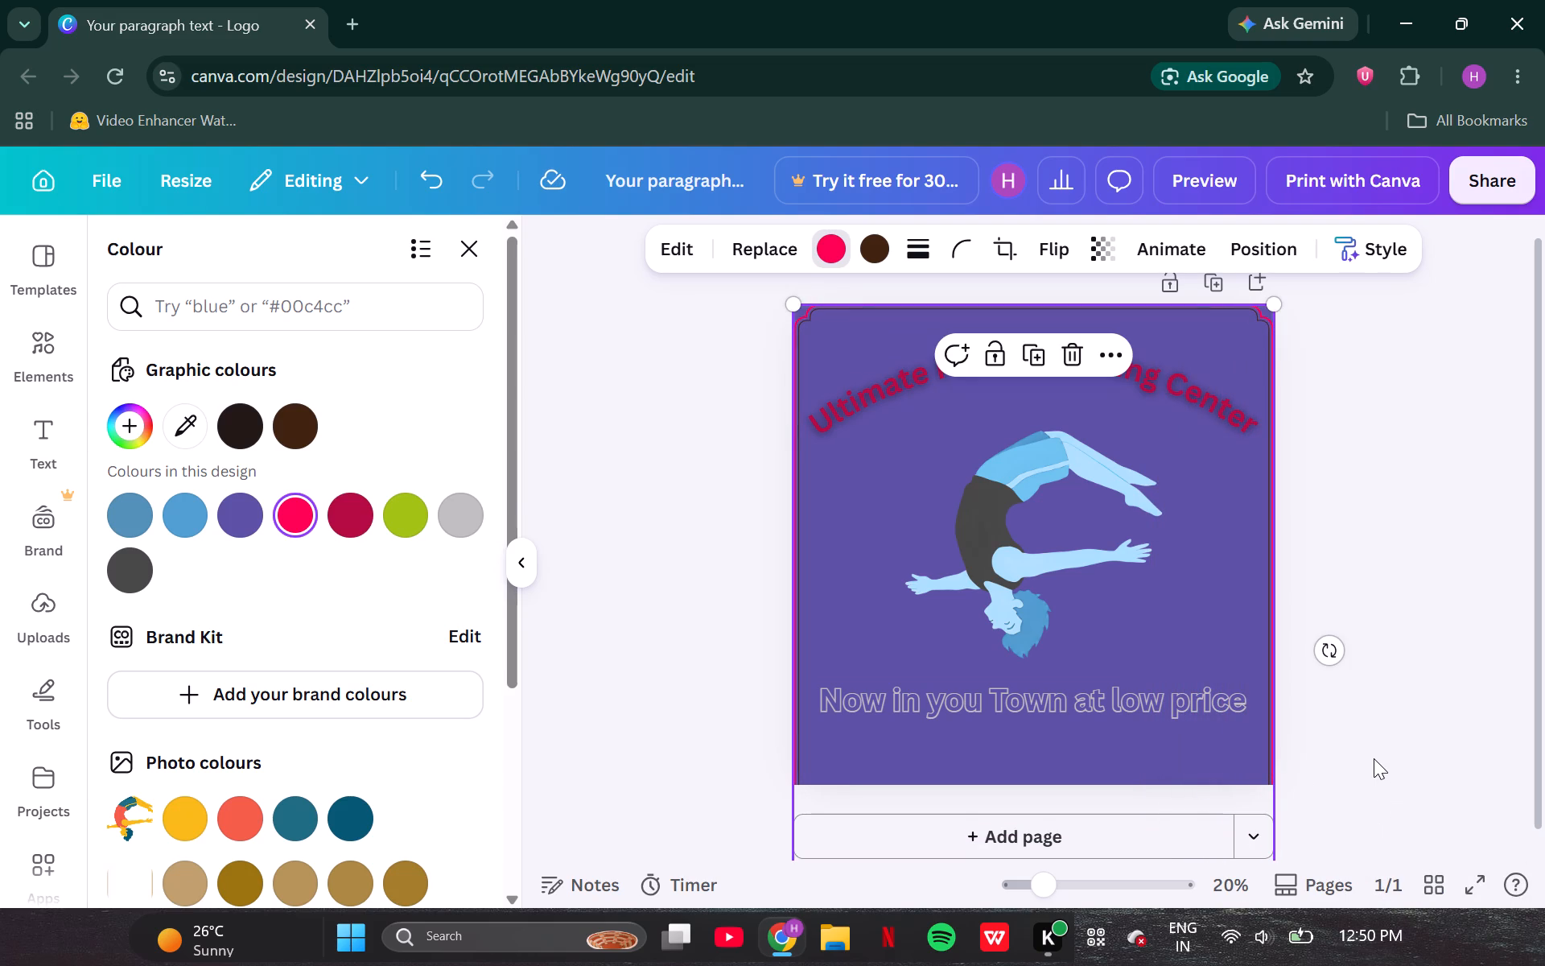
left_click(1356, 591)
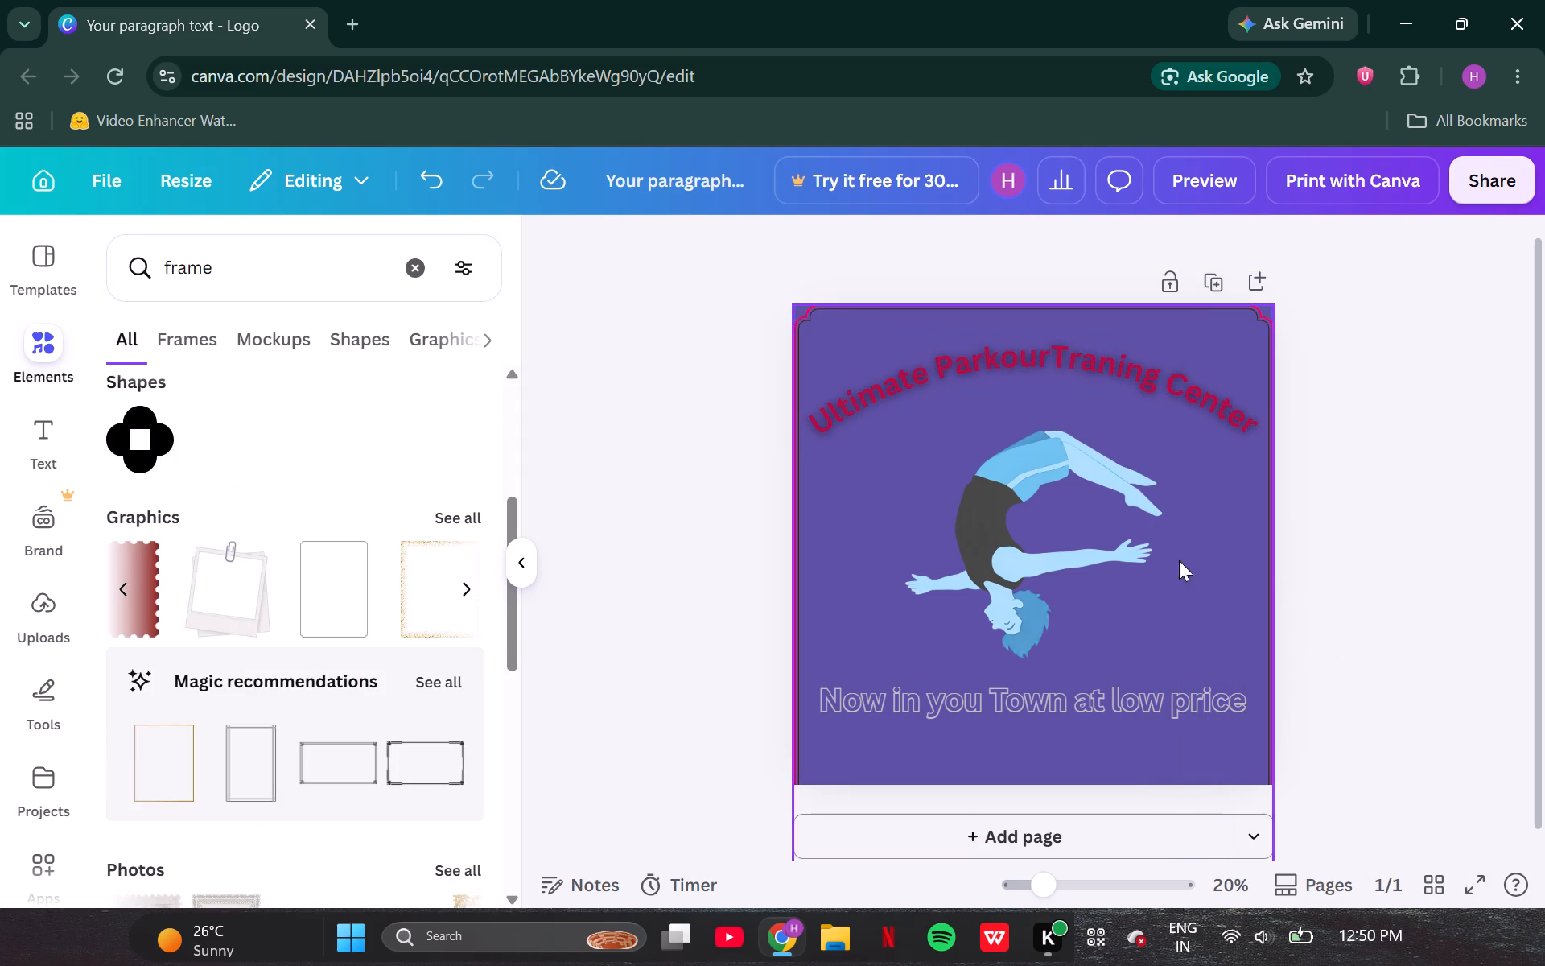
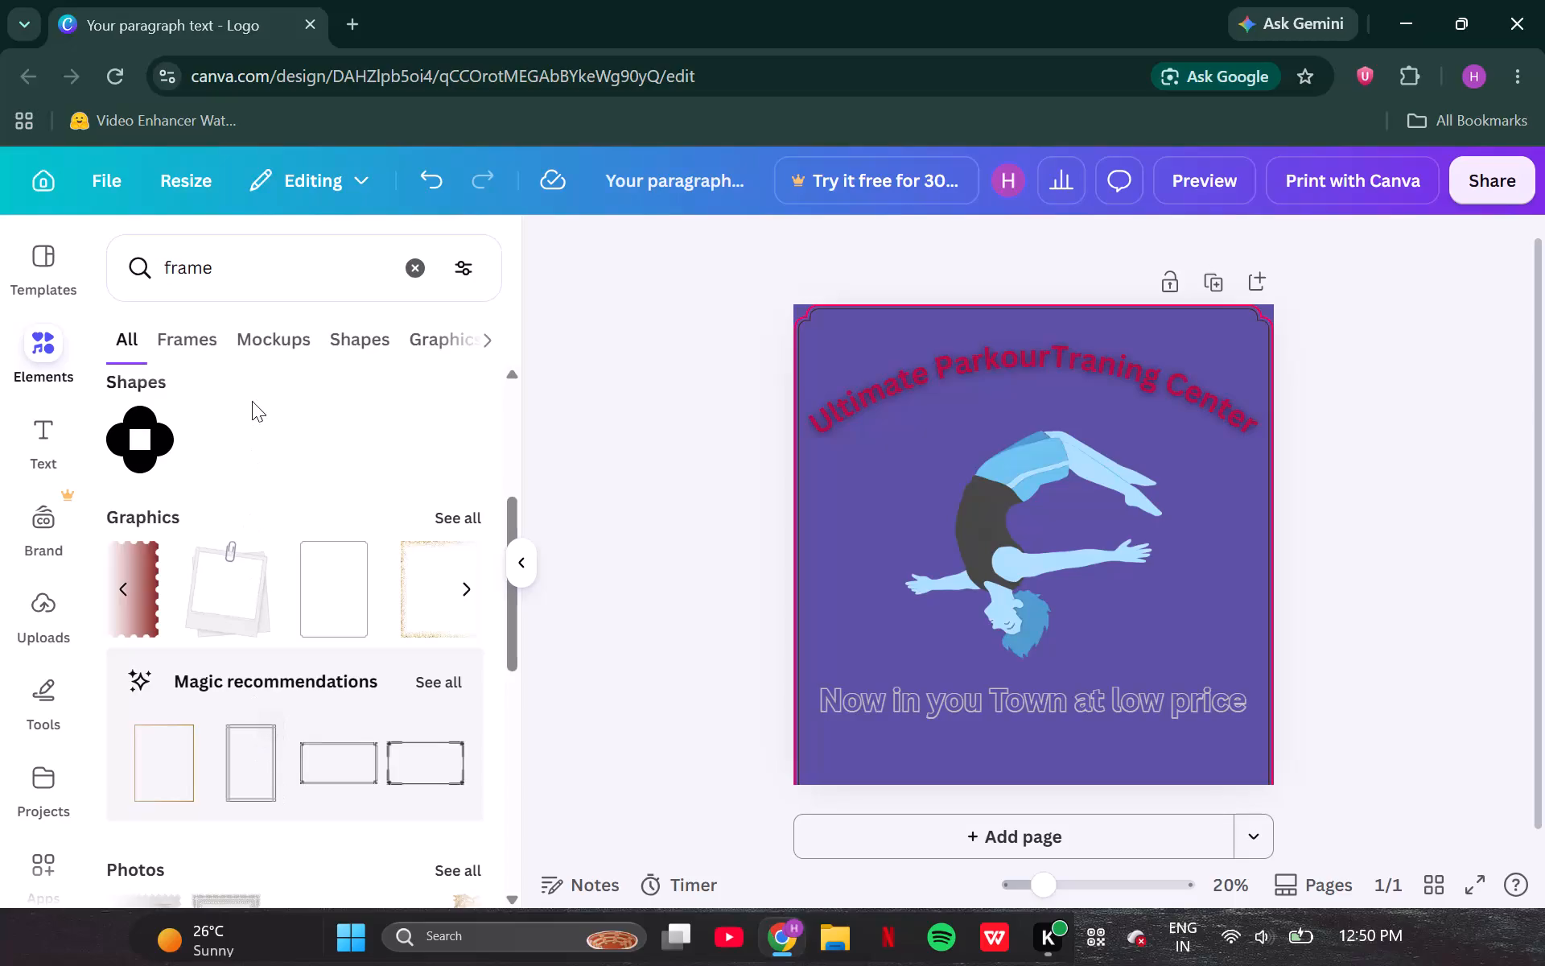
Check the Frames and Mockups results for frame, and search the elements library for "flower fame".
left_click(207, 344)
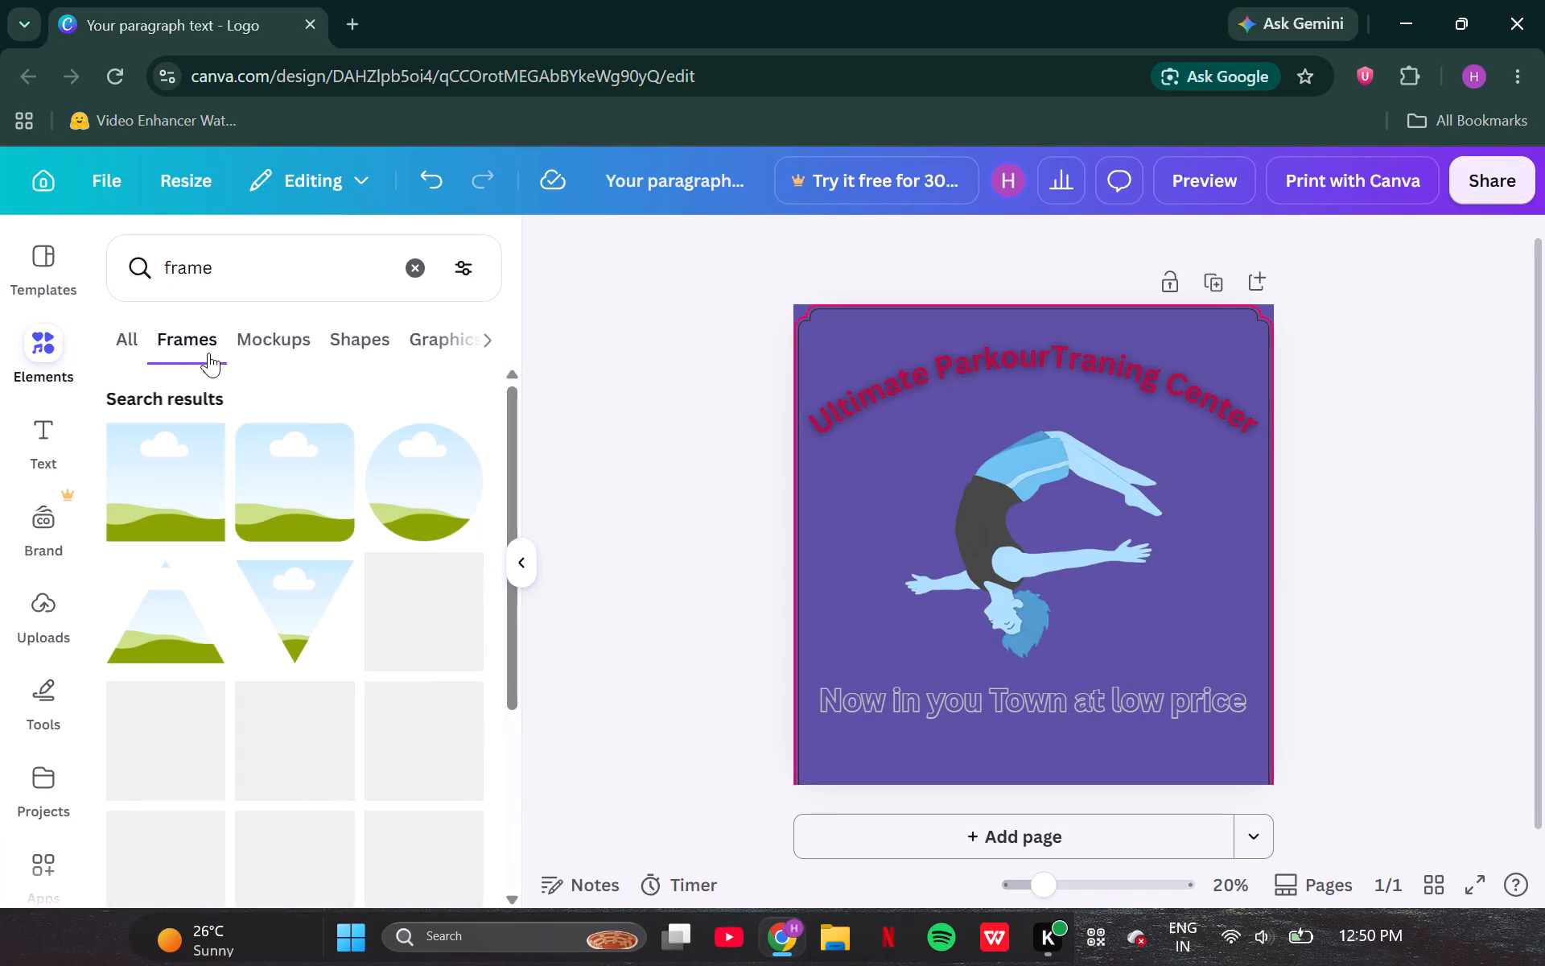
left_click(268, 359)
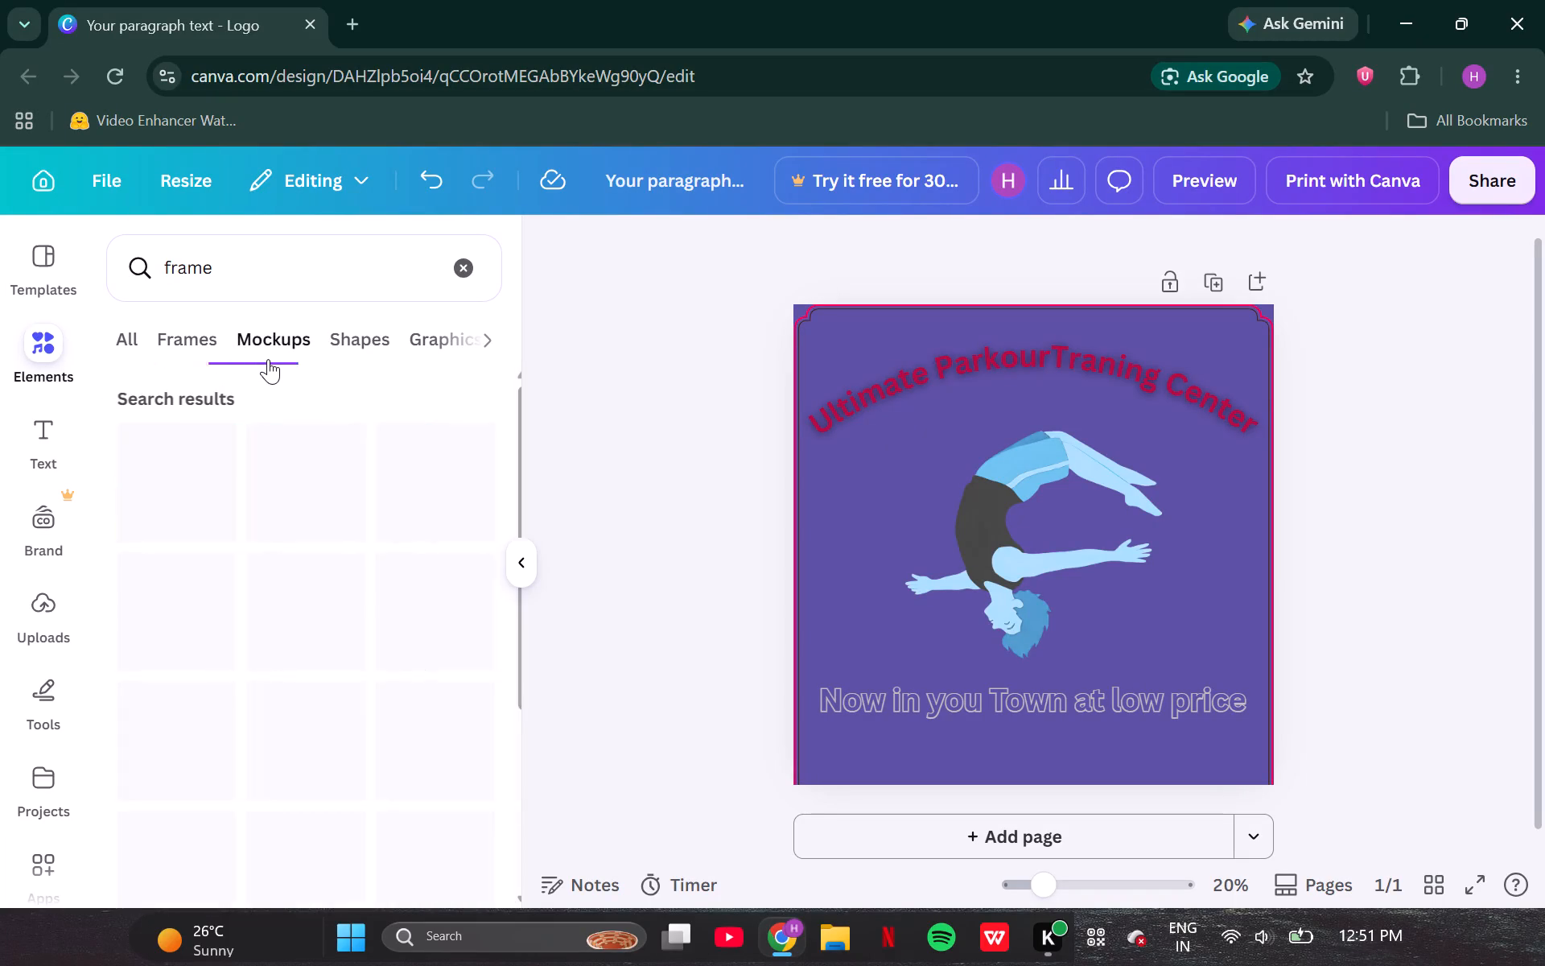
left_click(461, 283)
type("flower")
key("space")
type("fame")
key("Return")
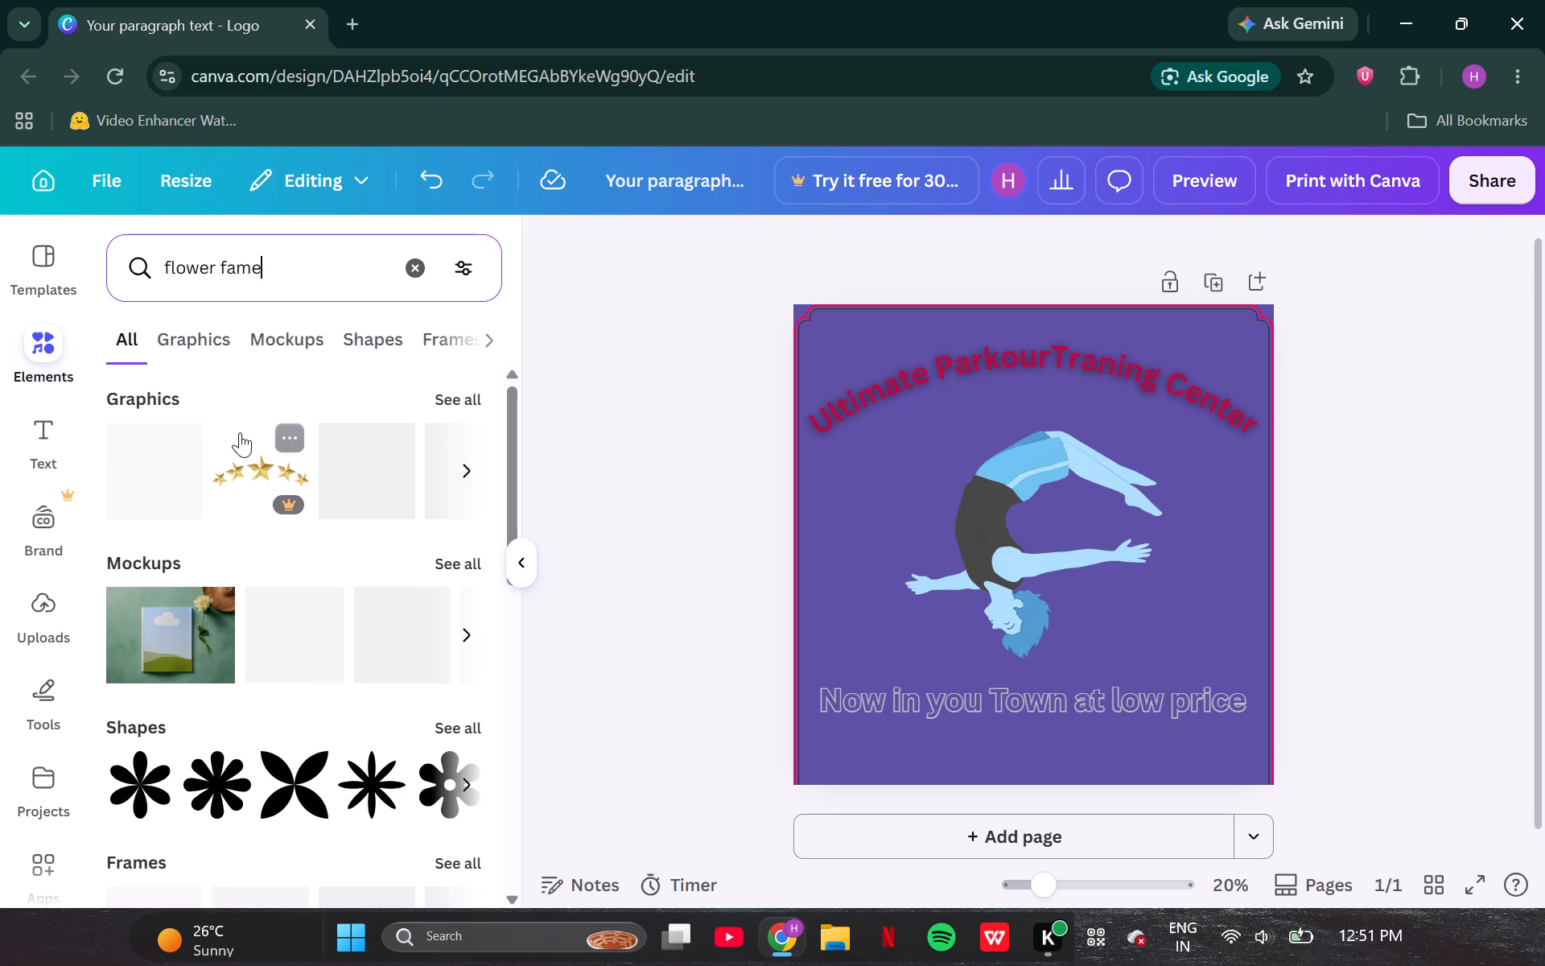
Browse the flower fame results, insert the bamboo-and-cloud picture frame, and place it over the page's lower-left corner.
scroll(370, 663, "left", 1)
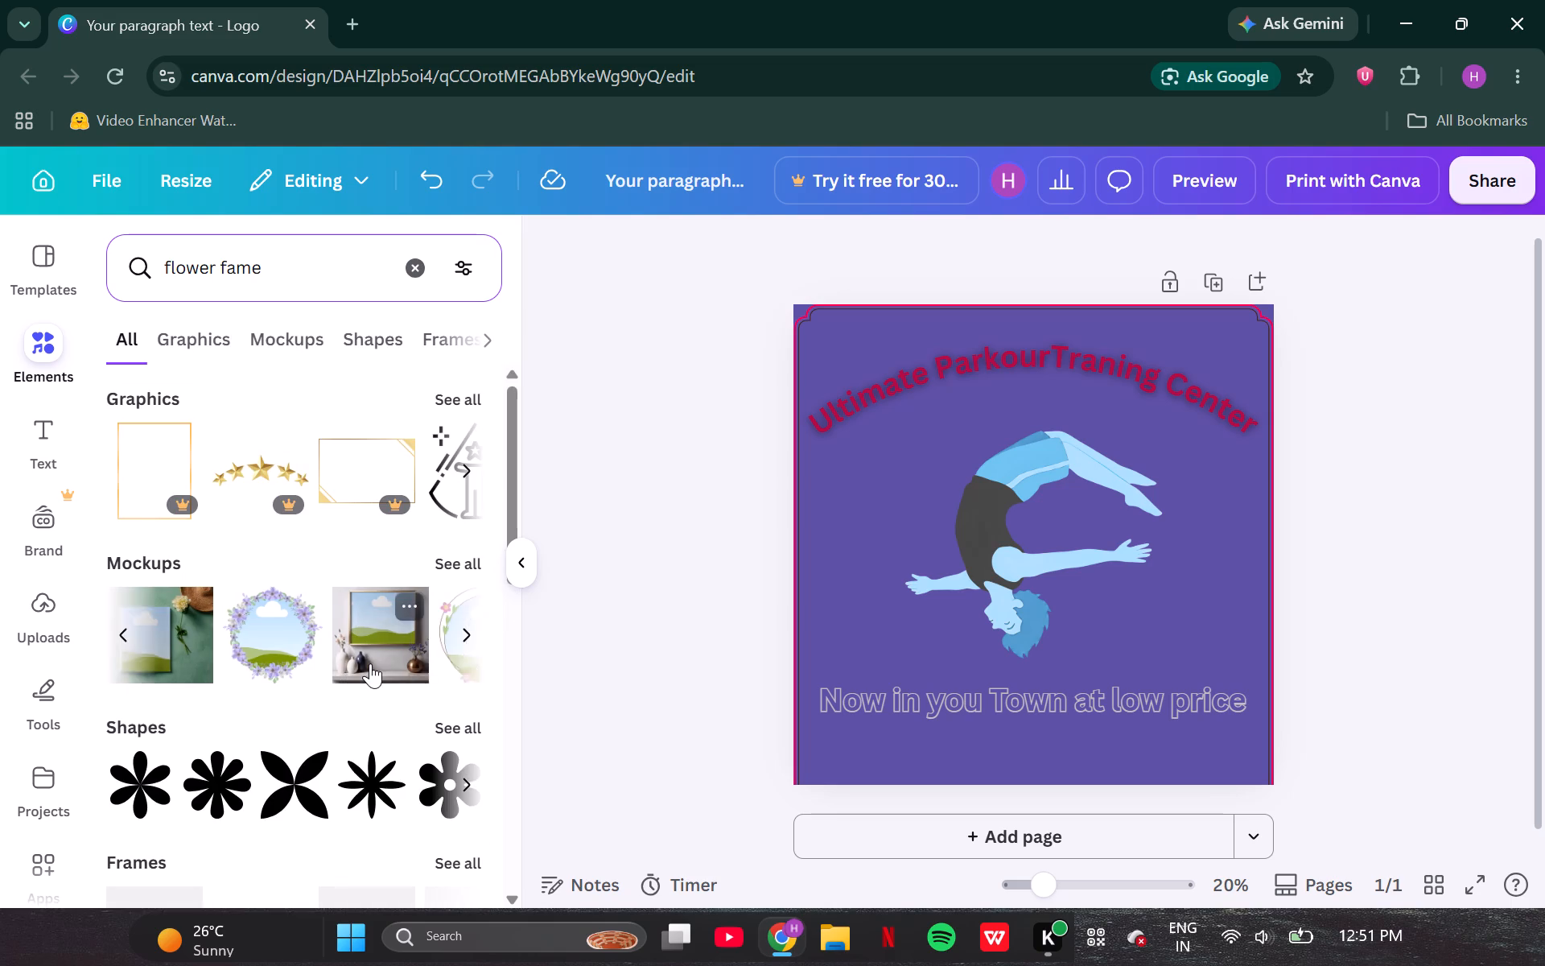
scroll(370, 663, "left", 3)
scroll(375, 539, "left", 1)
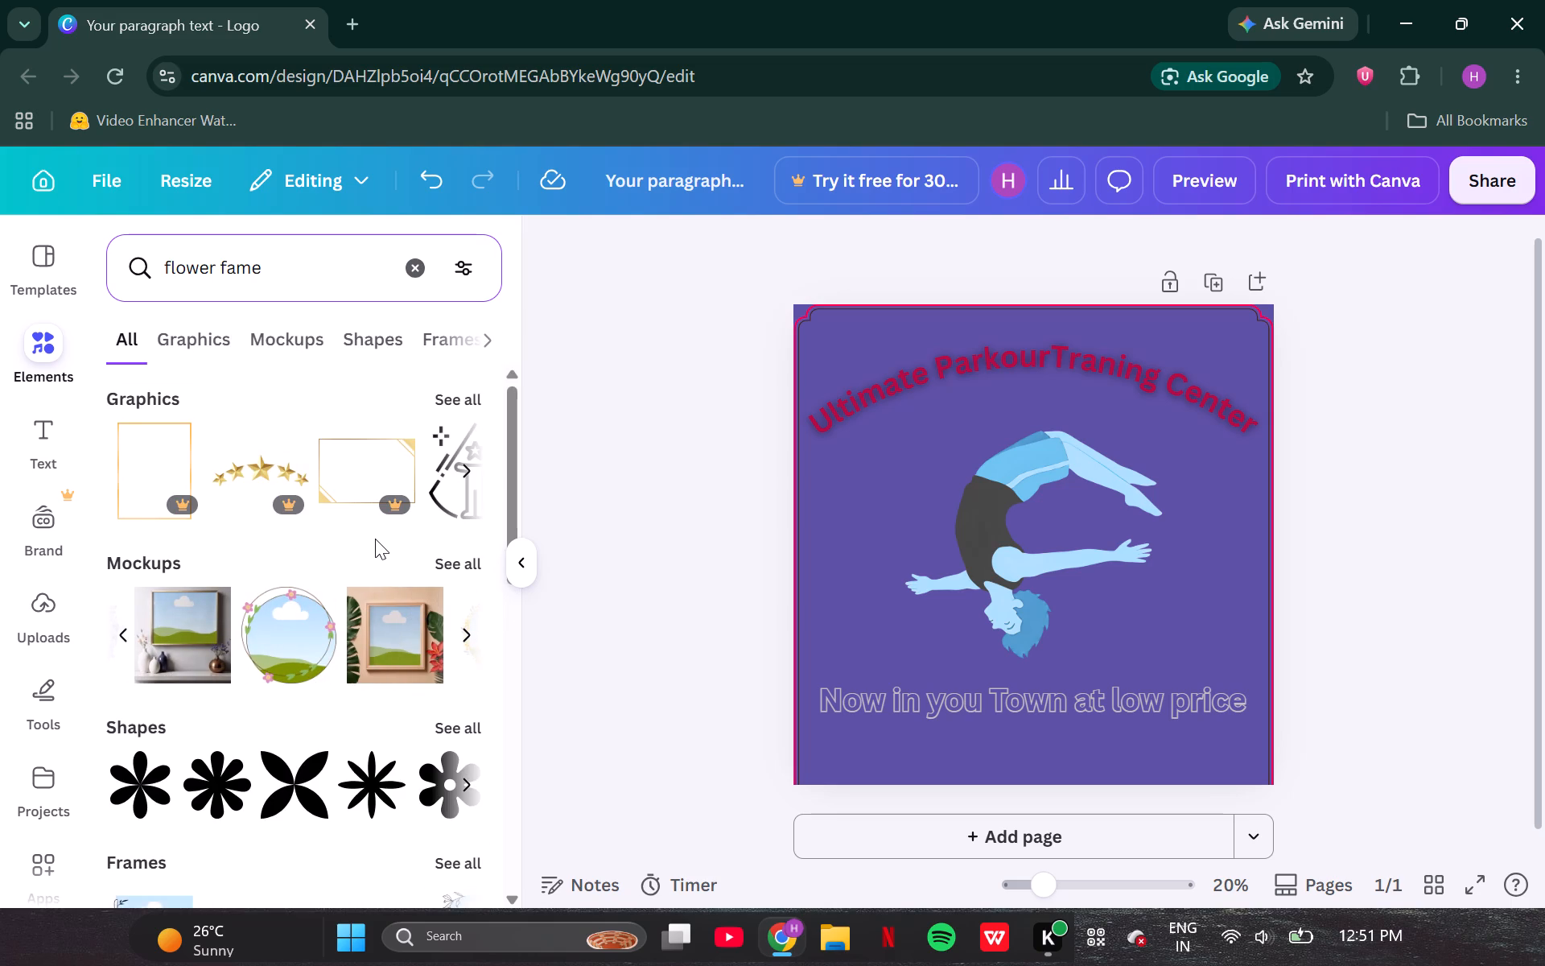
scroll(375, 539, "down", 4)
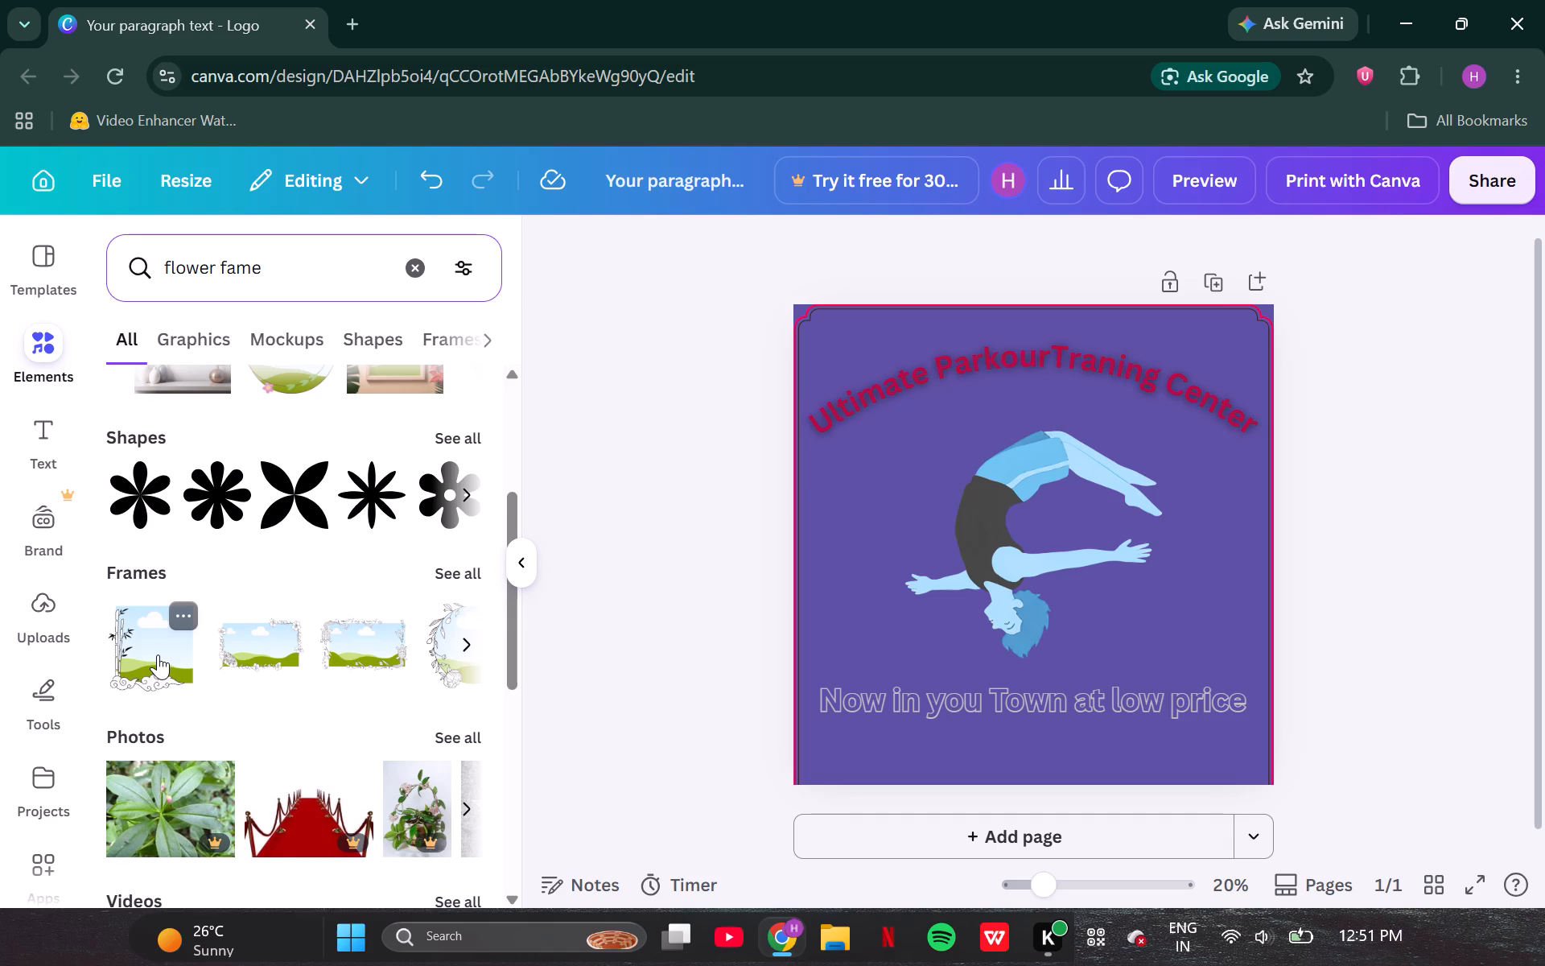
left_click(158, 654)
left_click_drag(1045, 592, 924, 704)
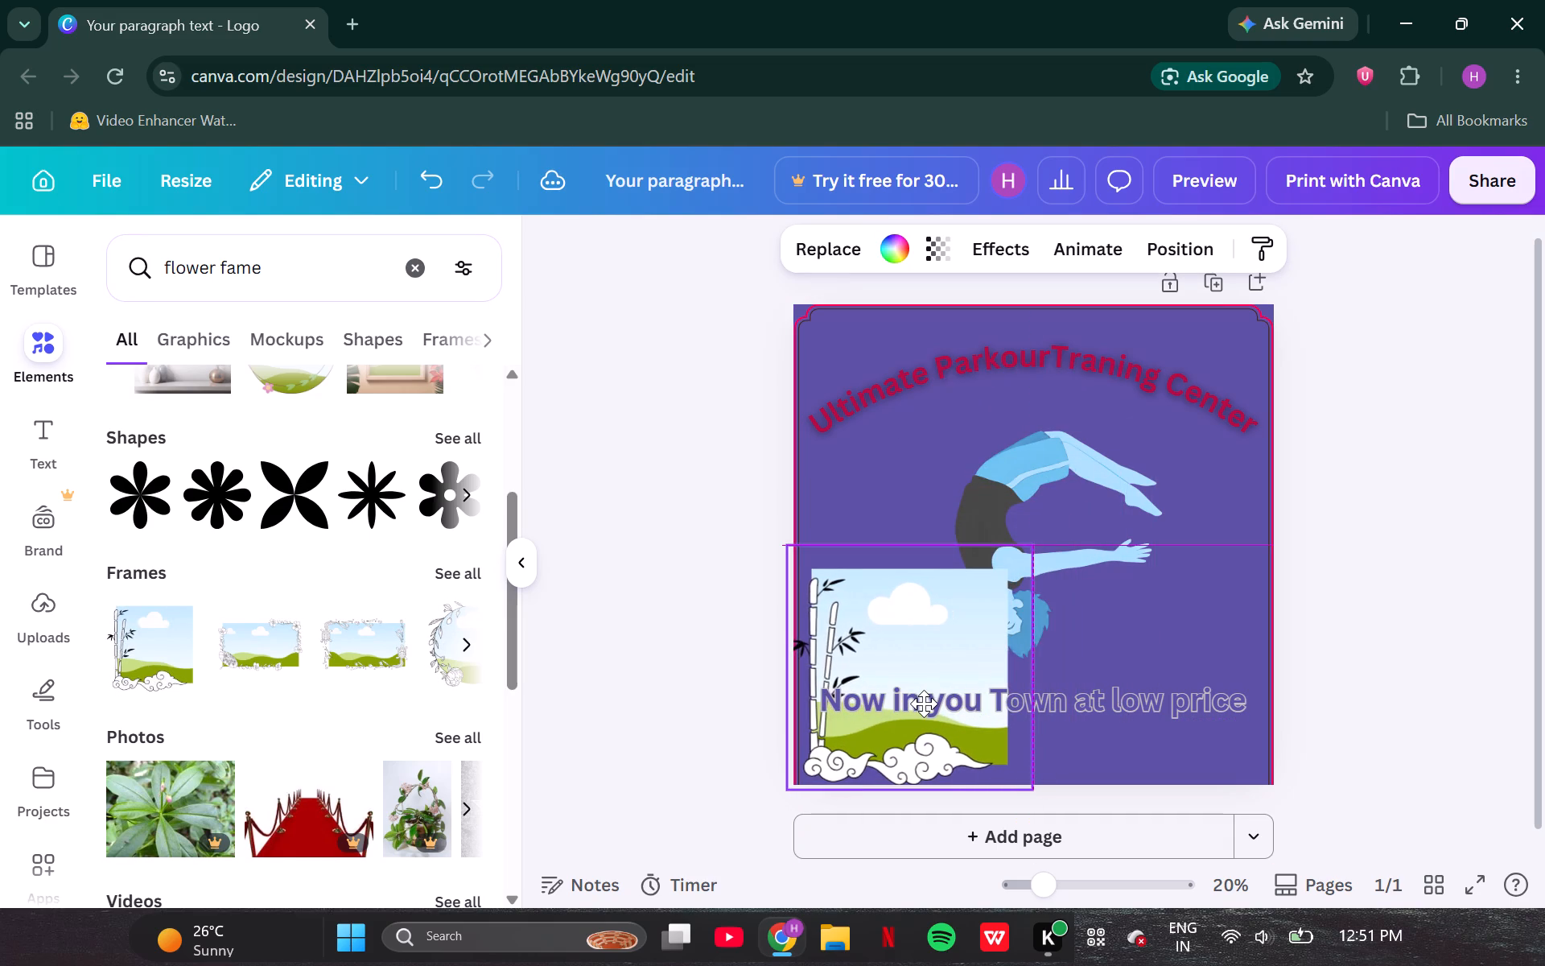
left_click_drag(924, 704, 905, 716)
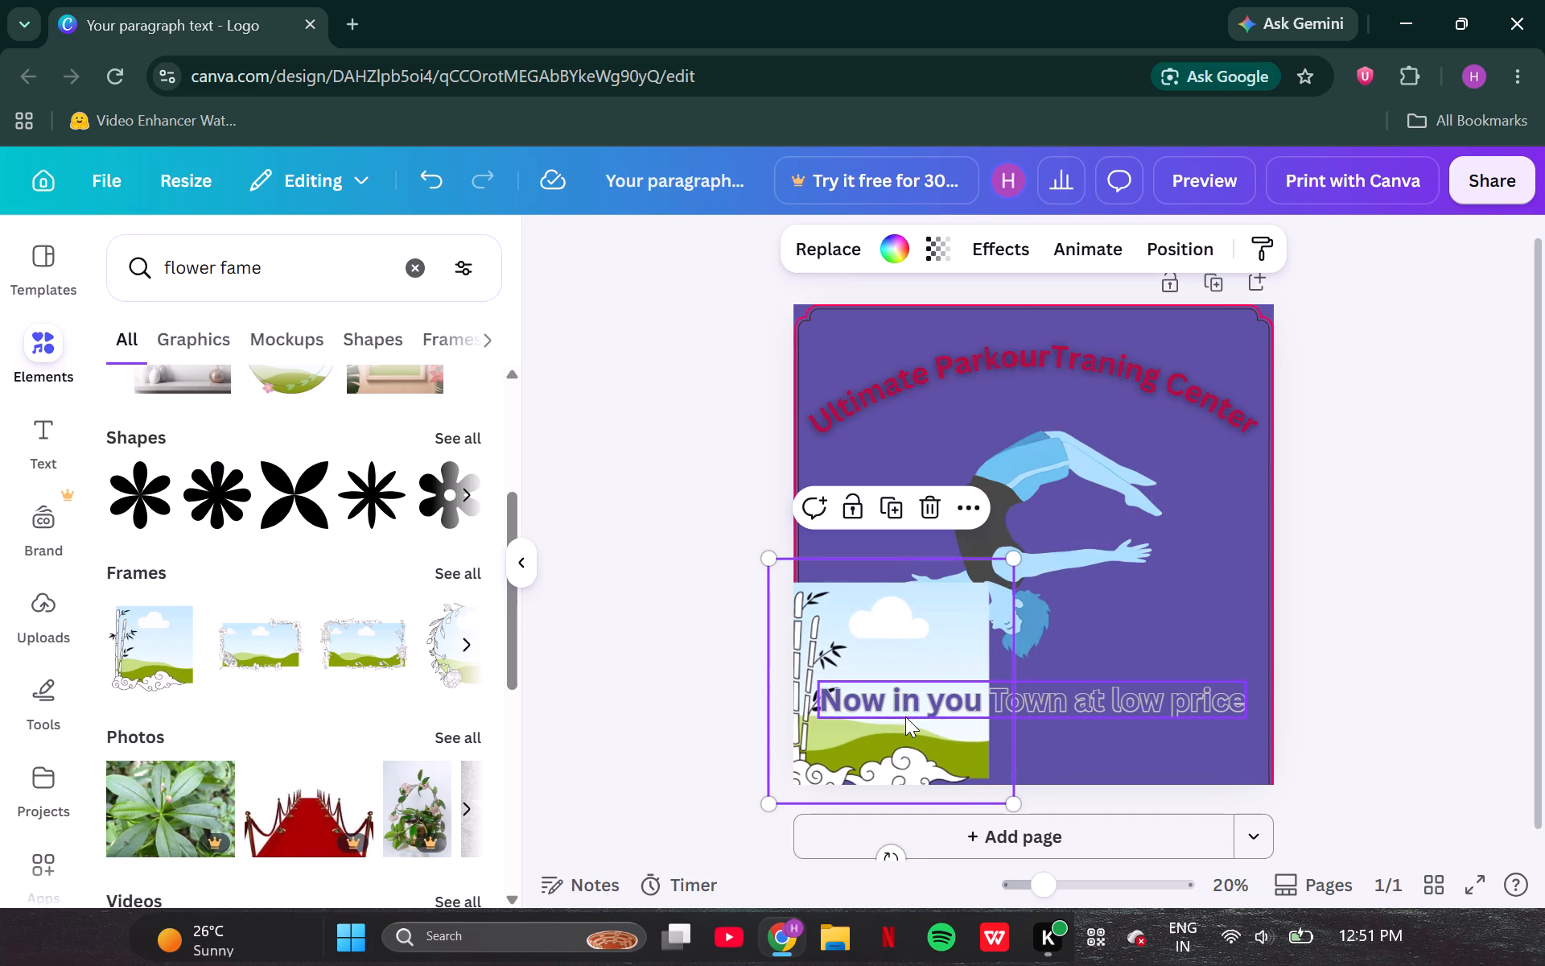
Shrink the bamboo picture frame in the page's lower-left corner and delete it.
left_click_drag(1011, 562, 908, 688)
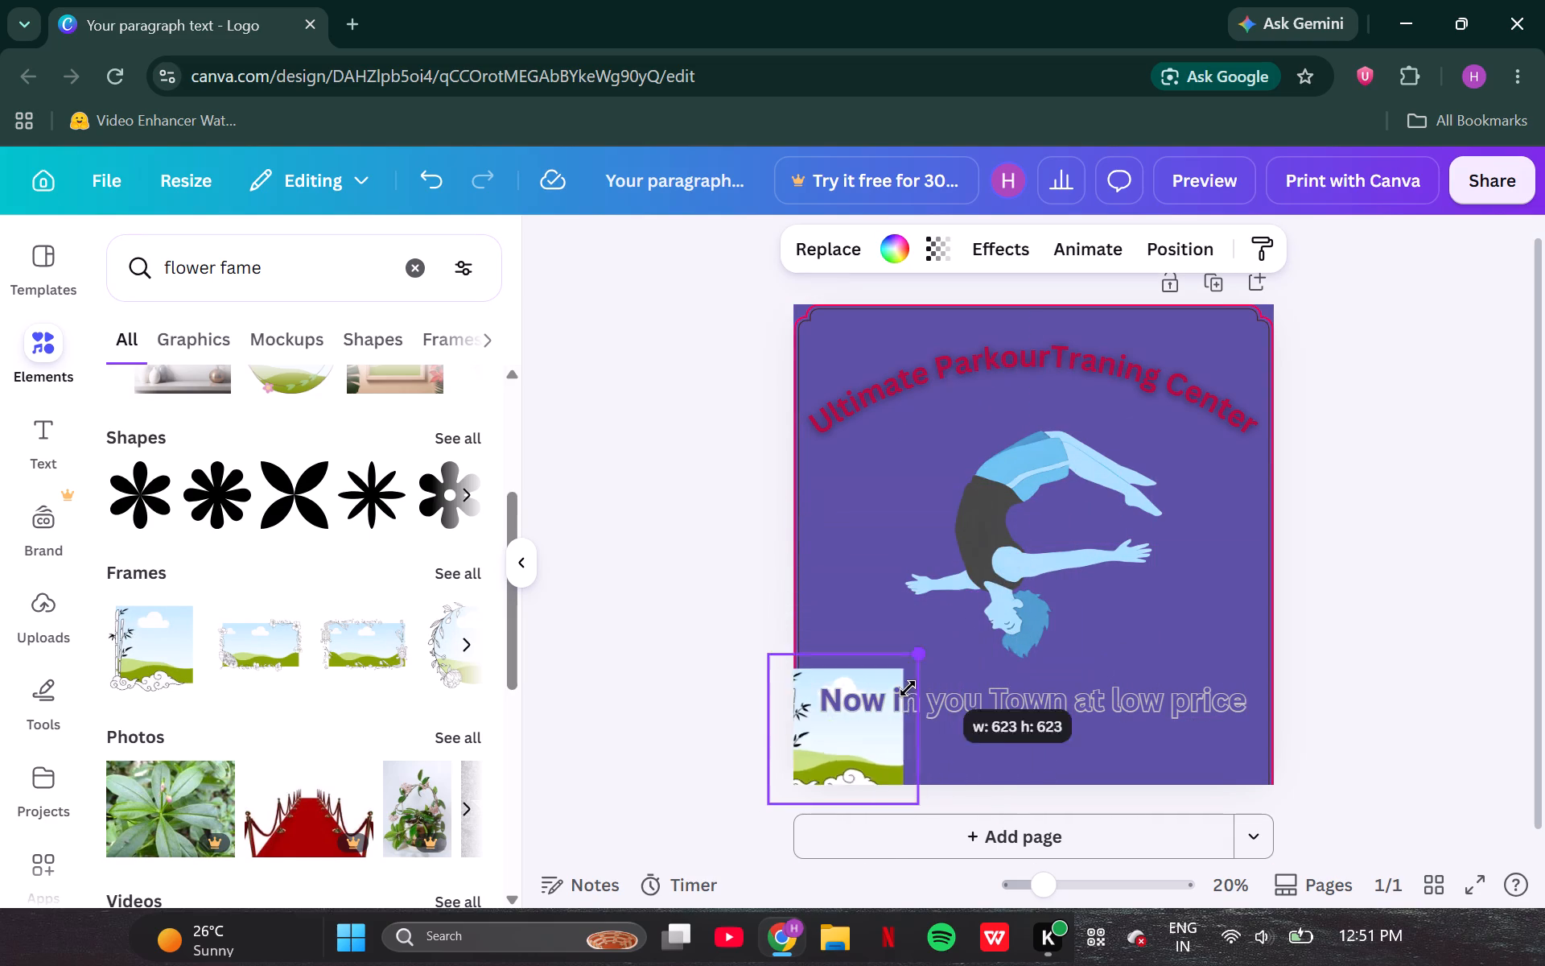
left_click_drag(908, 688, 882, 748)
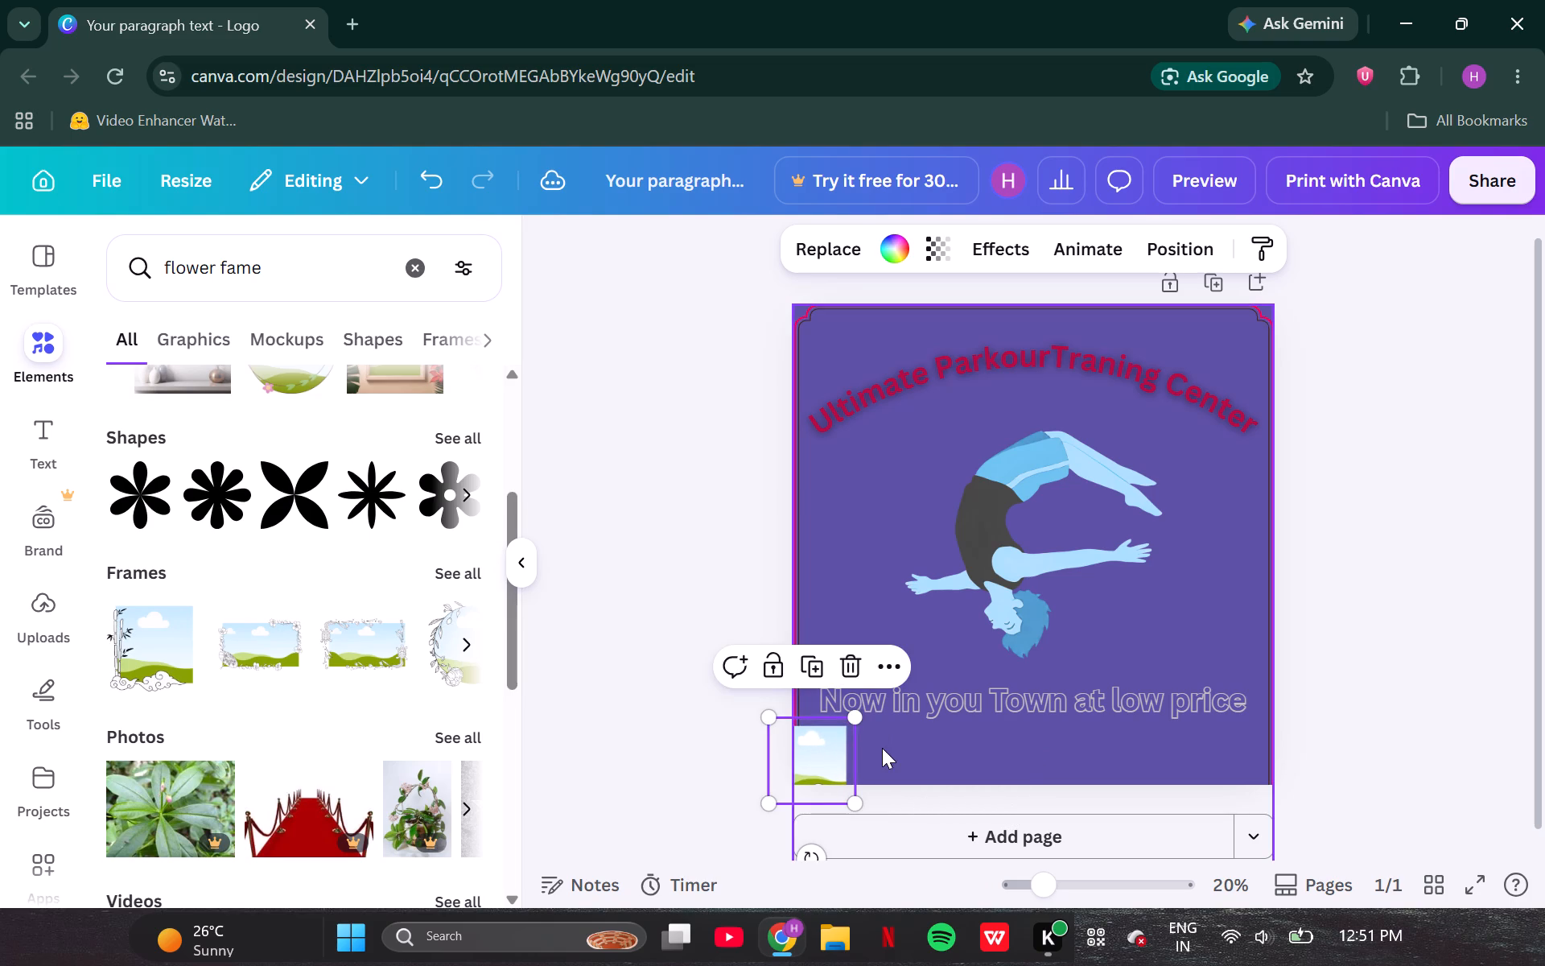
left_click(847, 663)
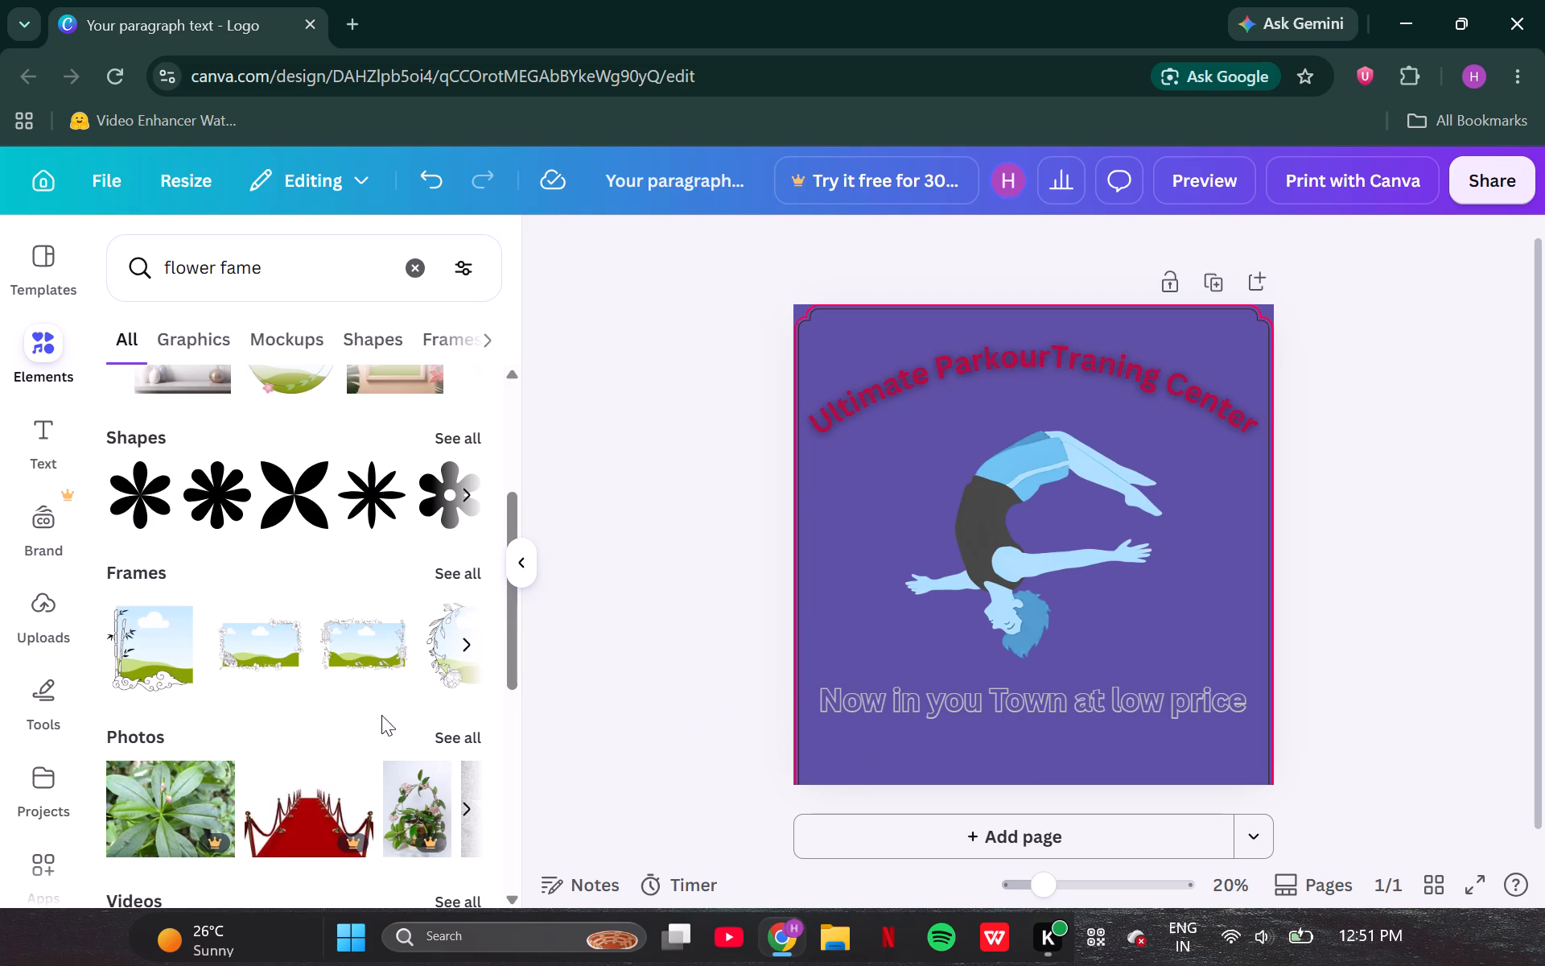
Look through the remaining flower fame results, including photos, videos, 3D, mockups and graphics, for a suitable floral decoration.
scroll(296, 702, "down", 5)
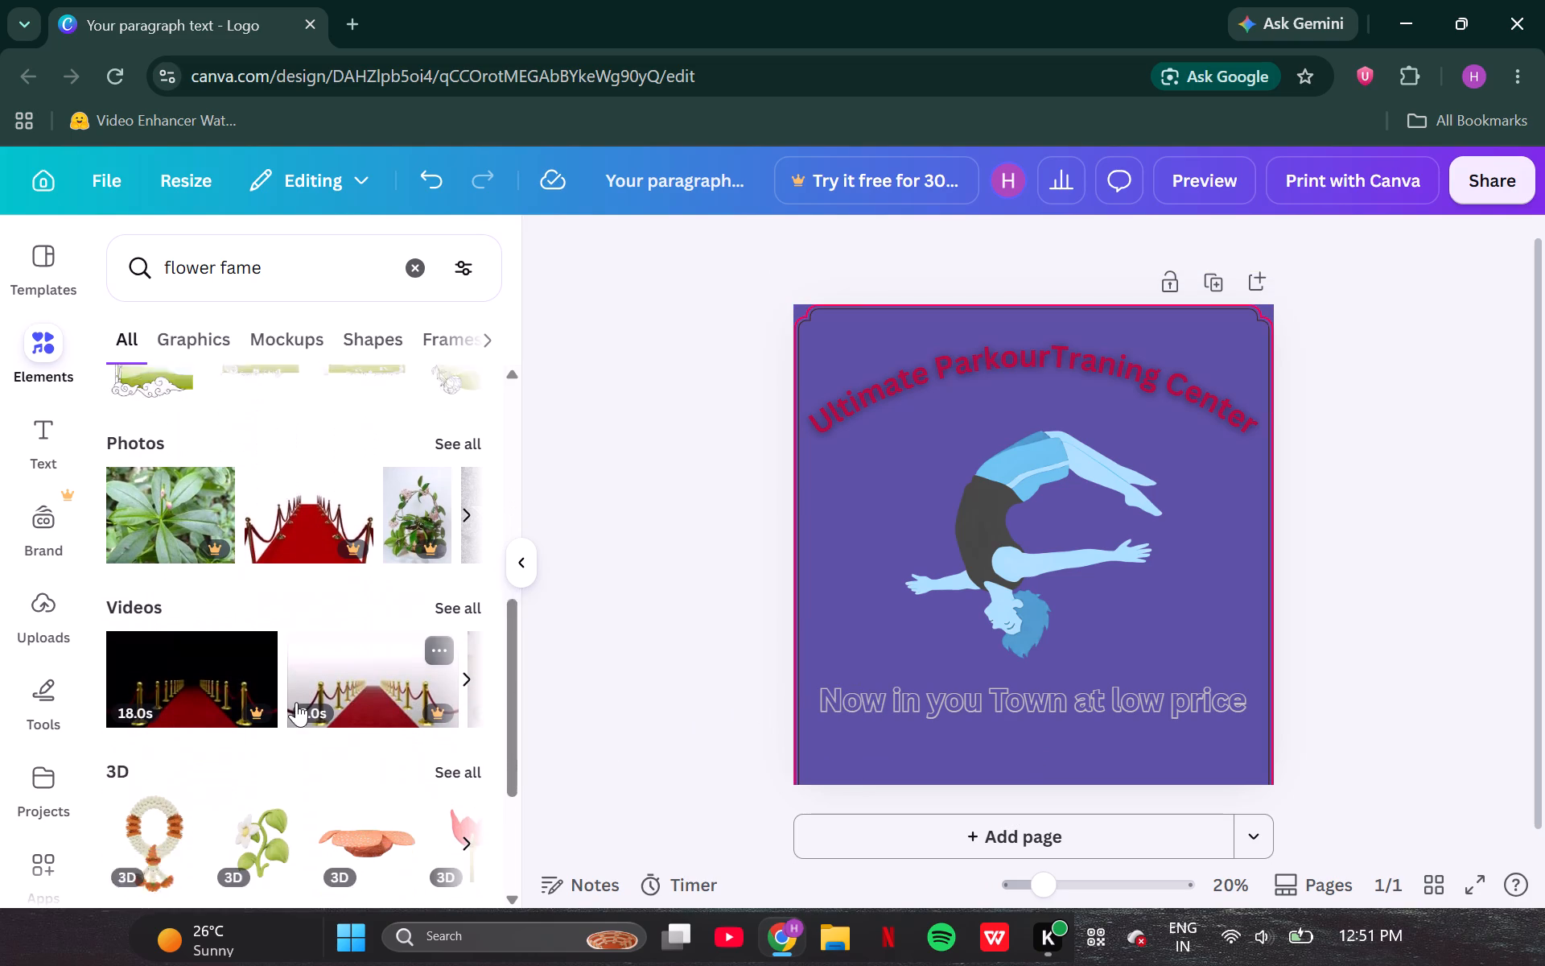
scroll(296, 702, "down", 1)
scroll(296, 702, "up", 1)
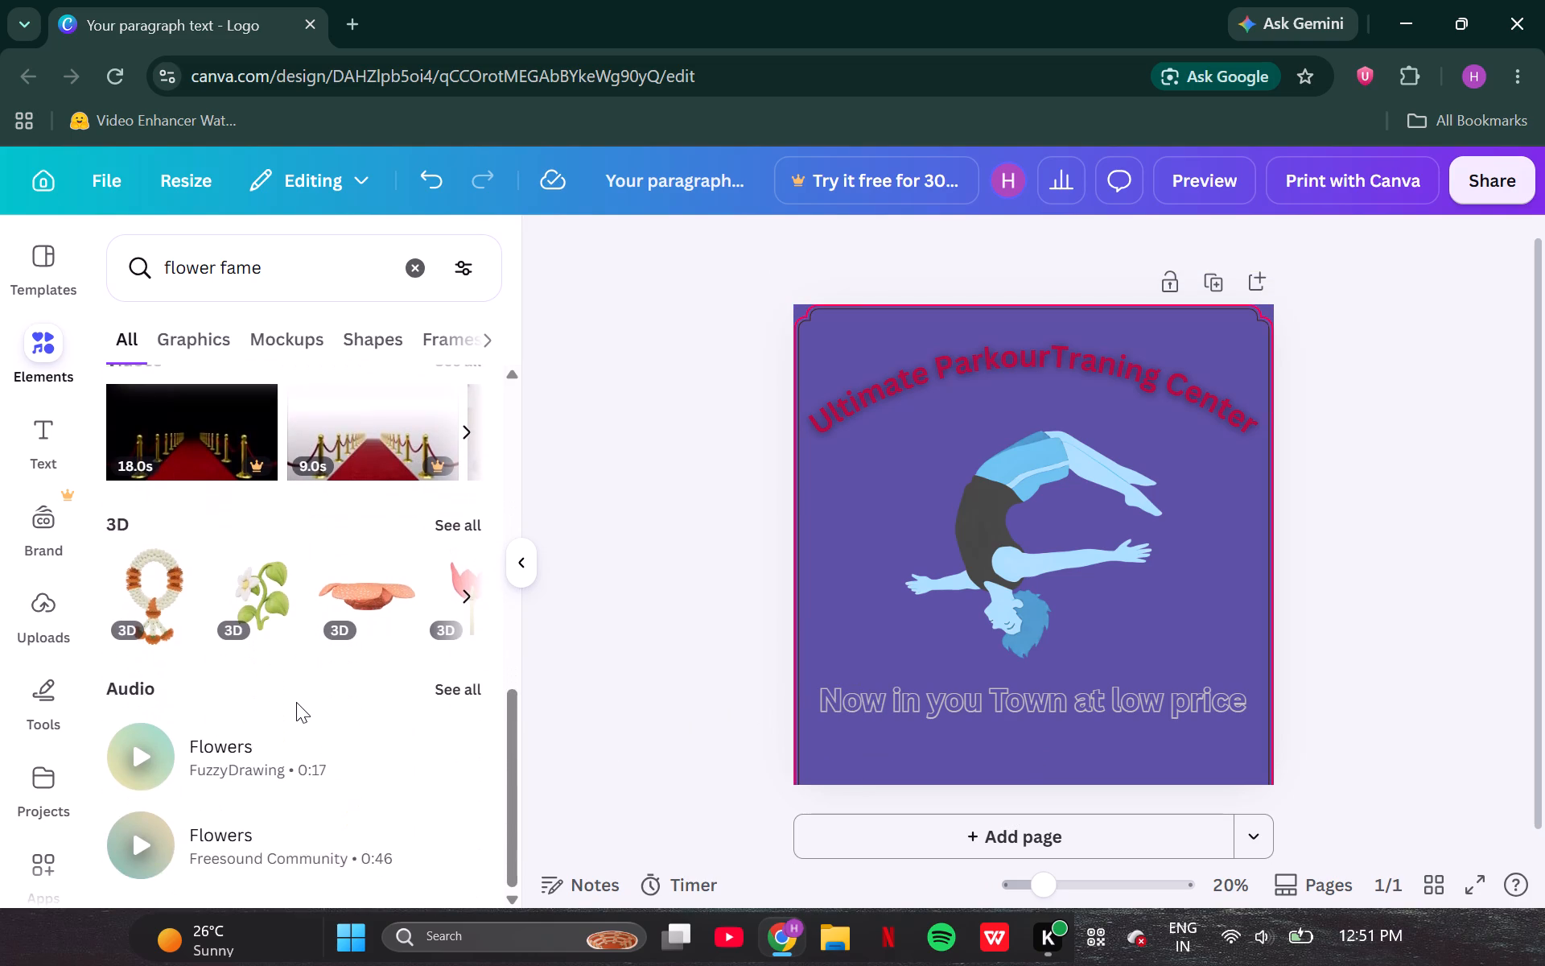
scroll(296, 702, "up", 2)
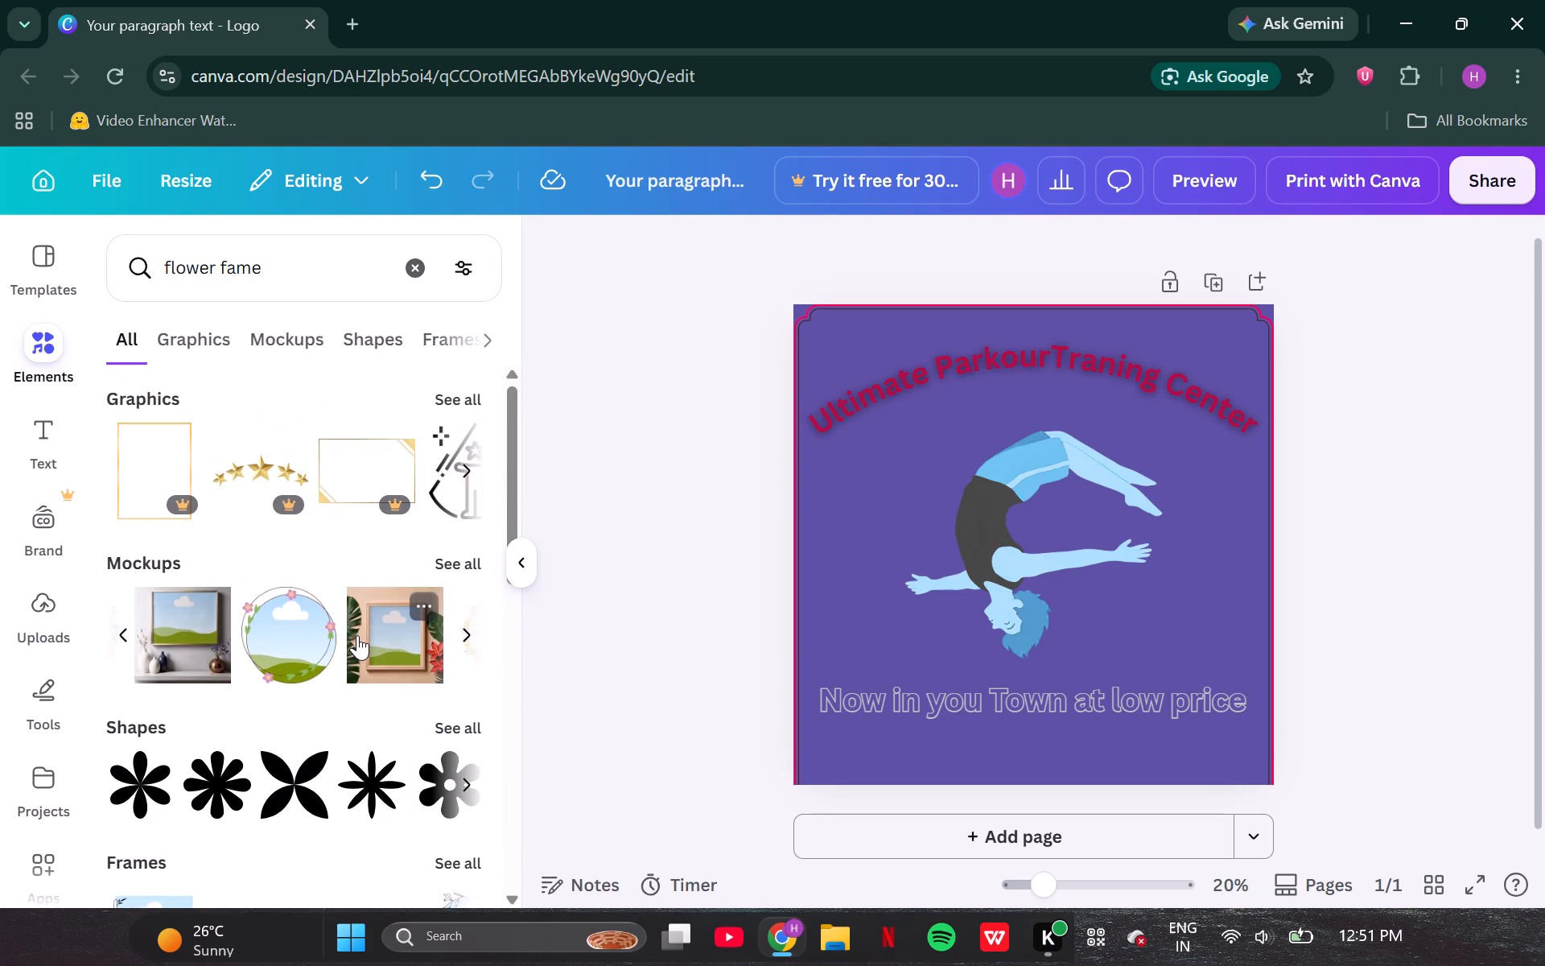
scroll(357, 635, "left", 2)
scroll(382, 462, "left", 4)
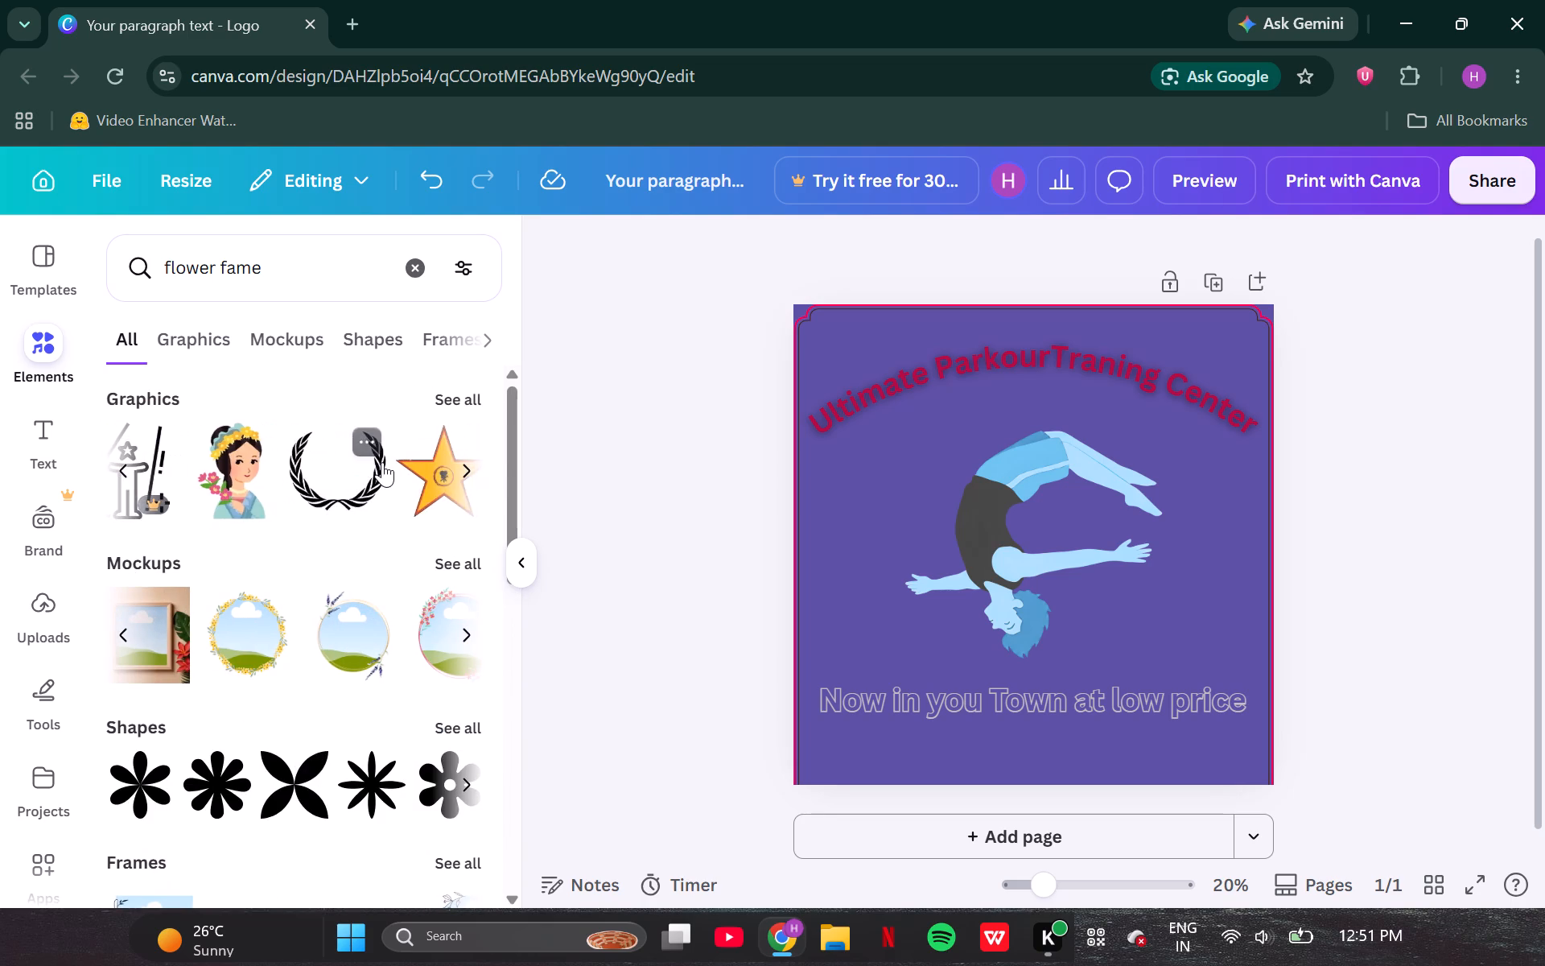
scroll(382, 462, "left", 4)
scroll(382, 462, "right", 2)
scroll(382, 462, "left", 5)
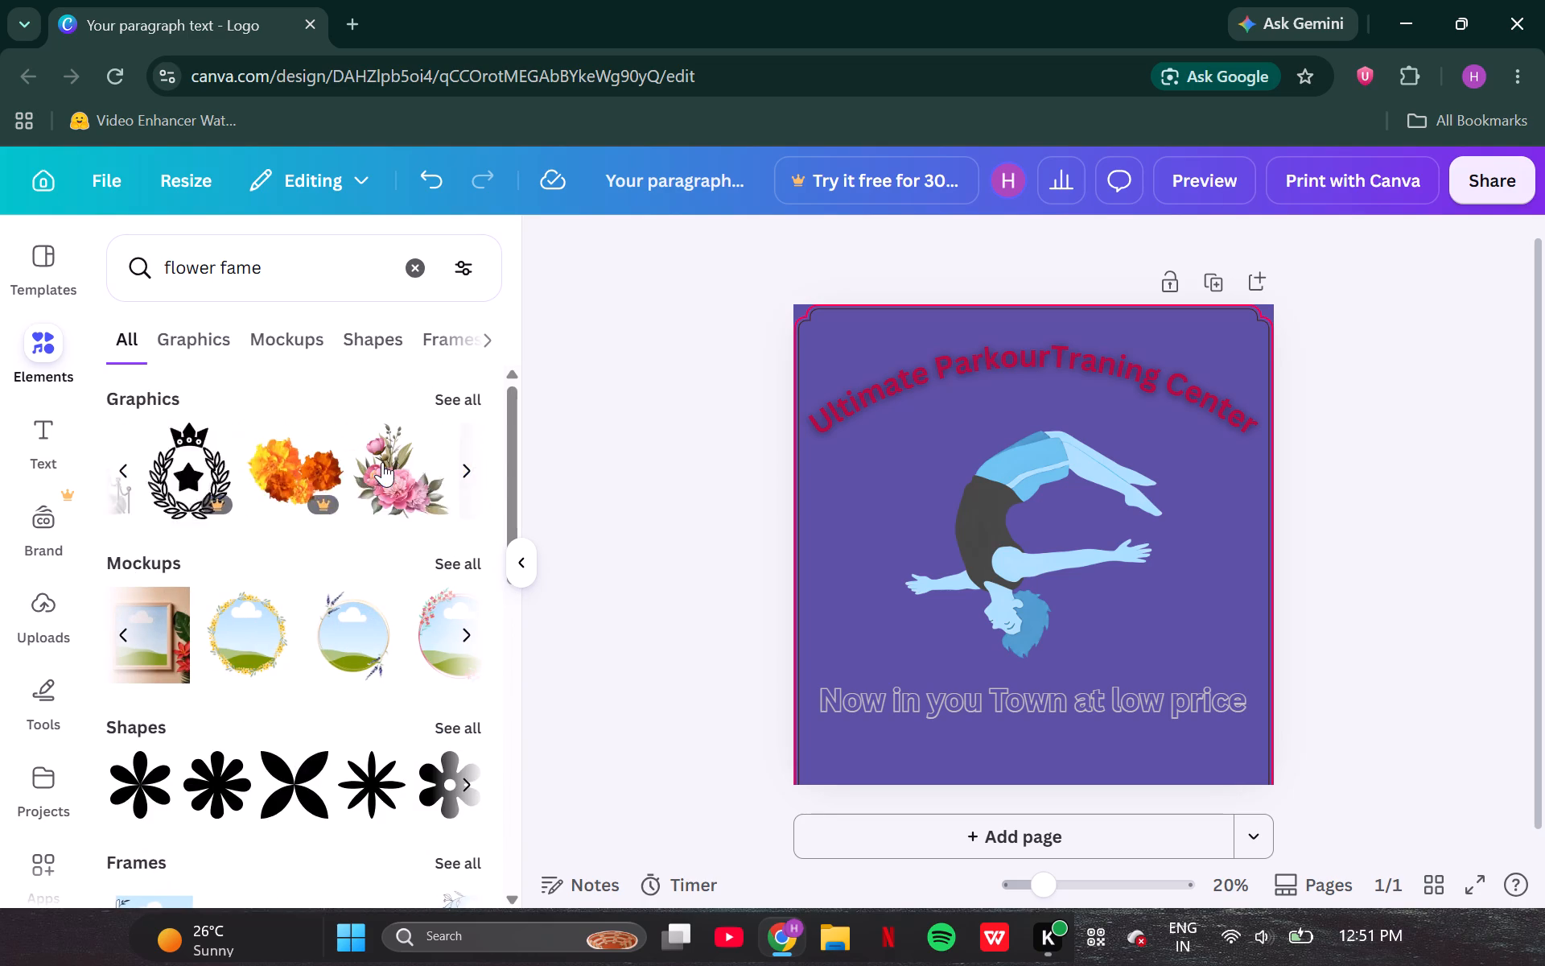
scroll(382, 462, "left", 9)
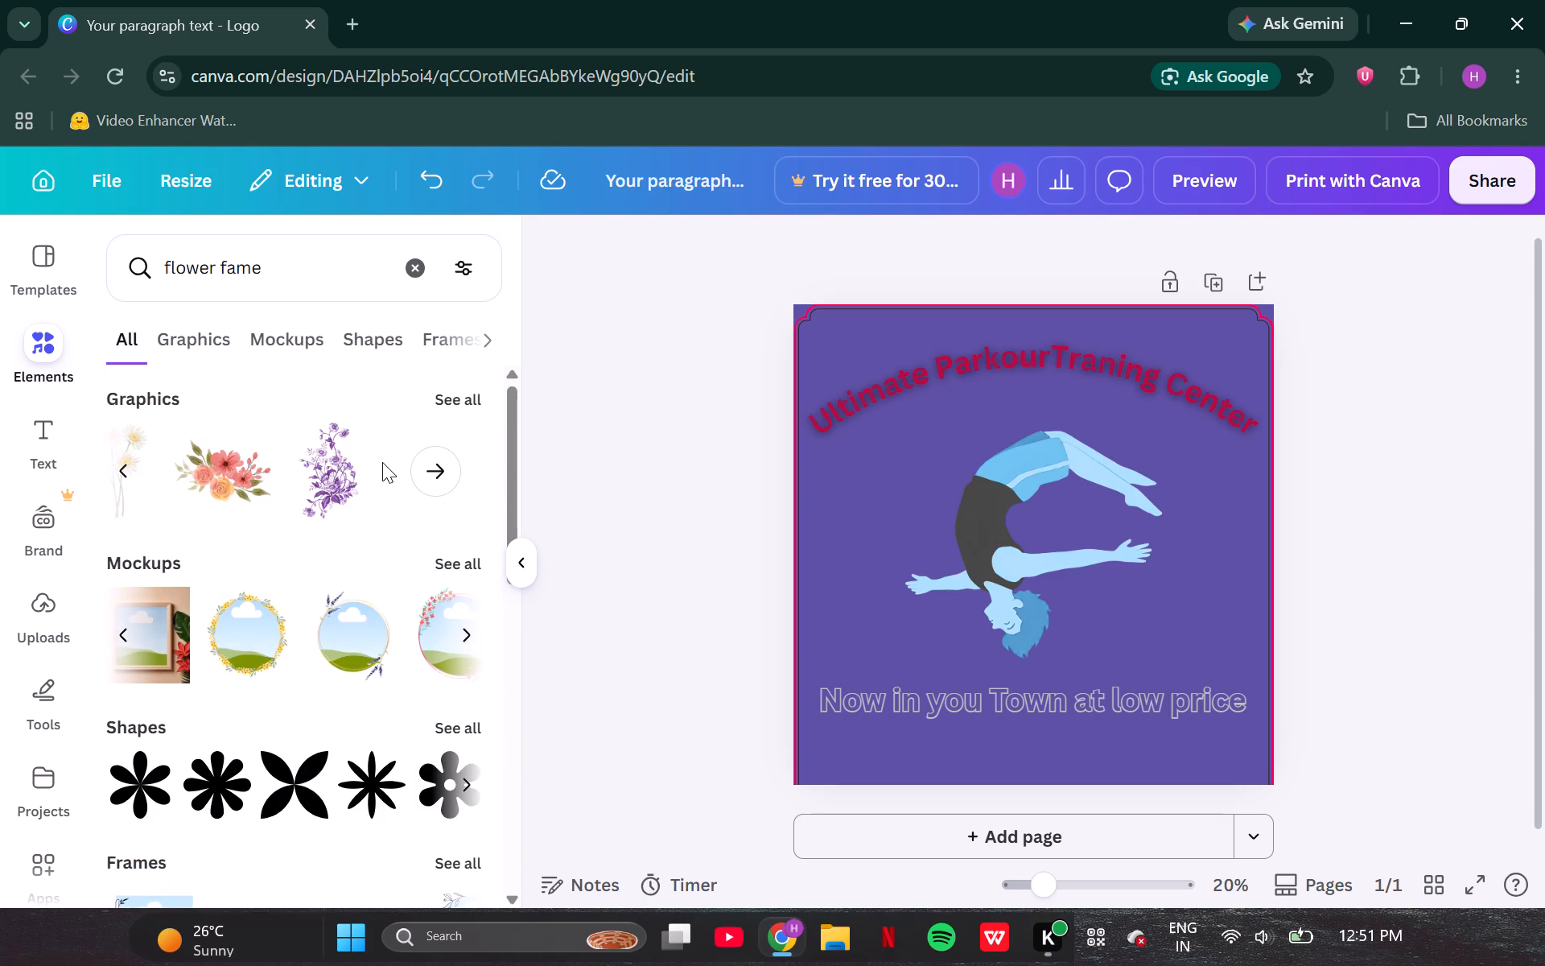
scroll(382, 462, "up", 2)
scroll(315, 409, "up", 3)
Shorten the elements search to "flower" and run it again.
left_click(332, 263)
key("bracketright")
key("BackSpace")
key("BackSpace")
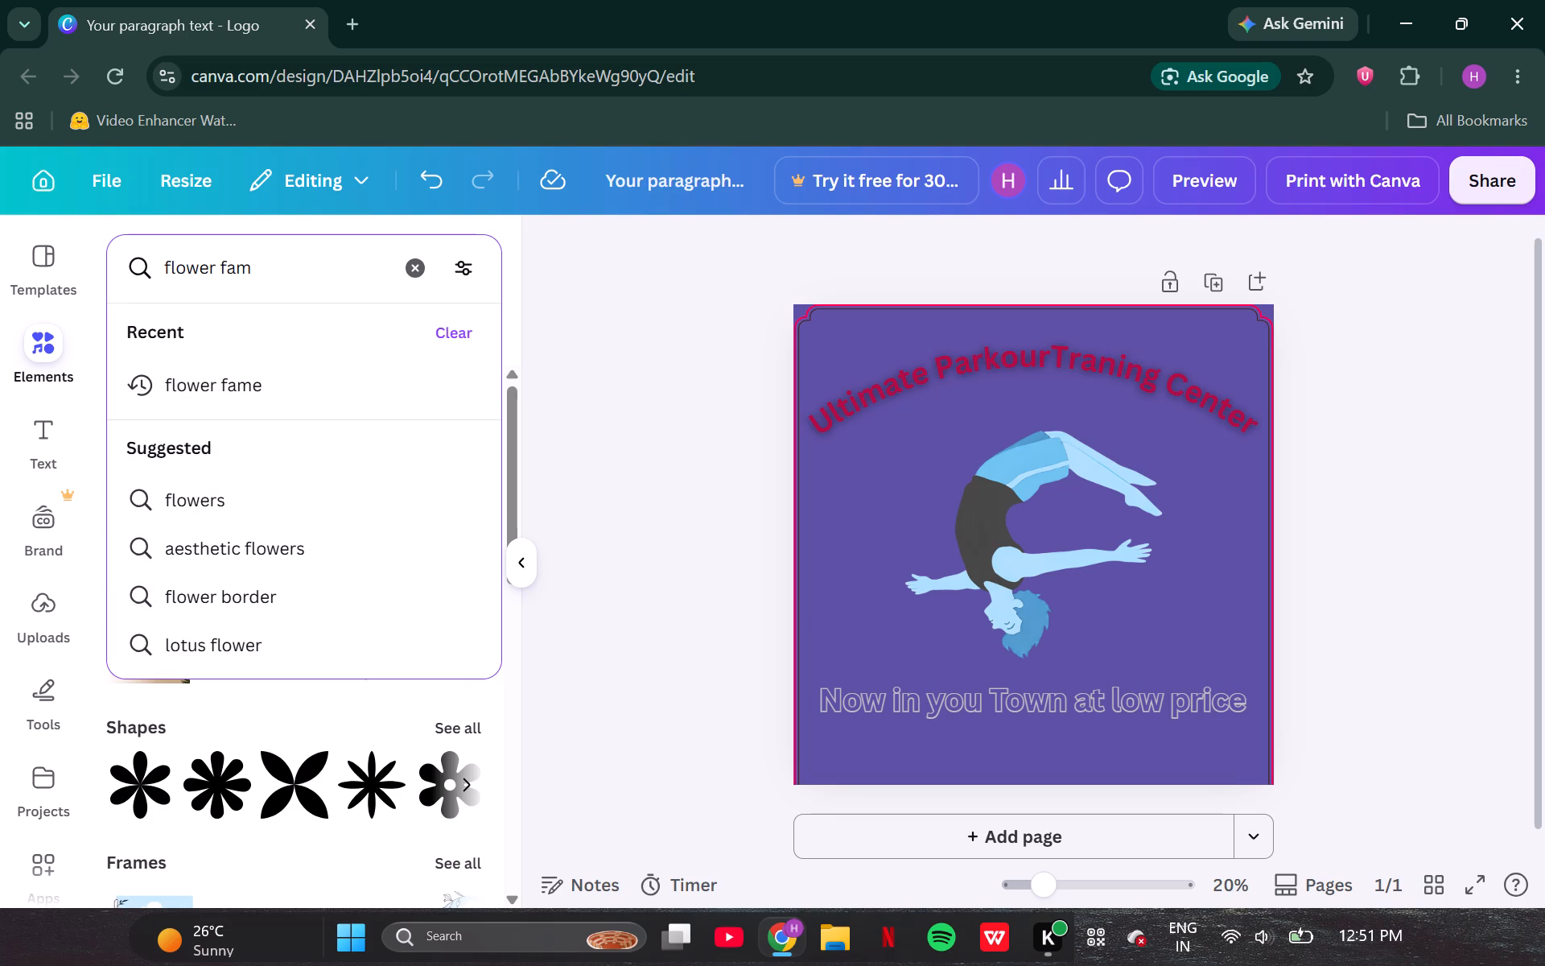
key("BackSpace")
key("BackSpace")
key("BackSpace")
key("Return")
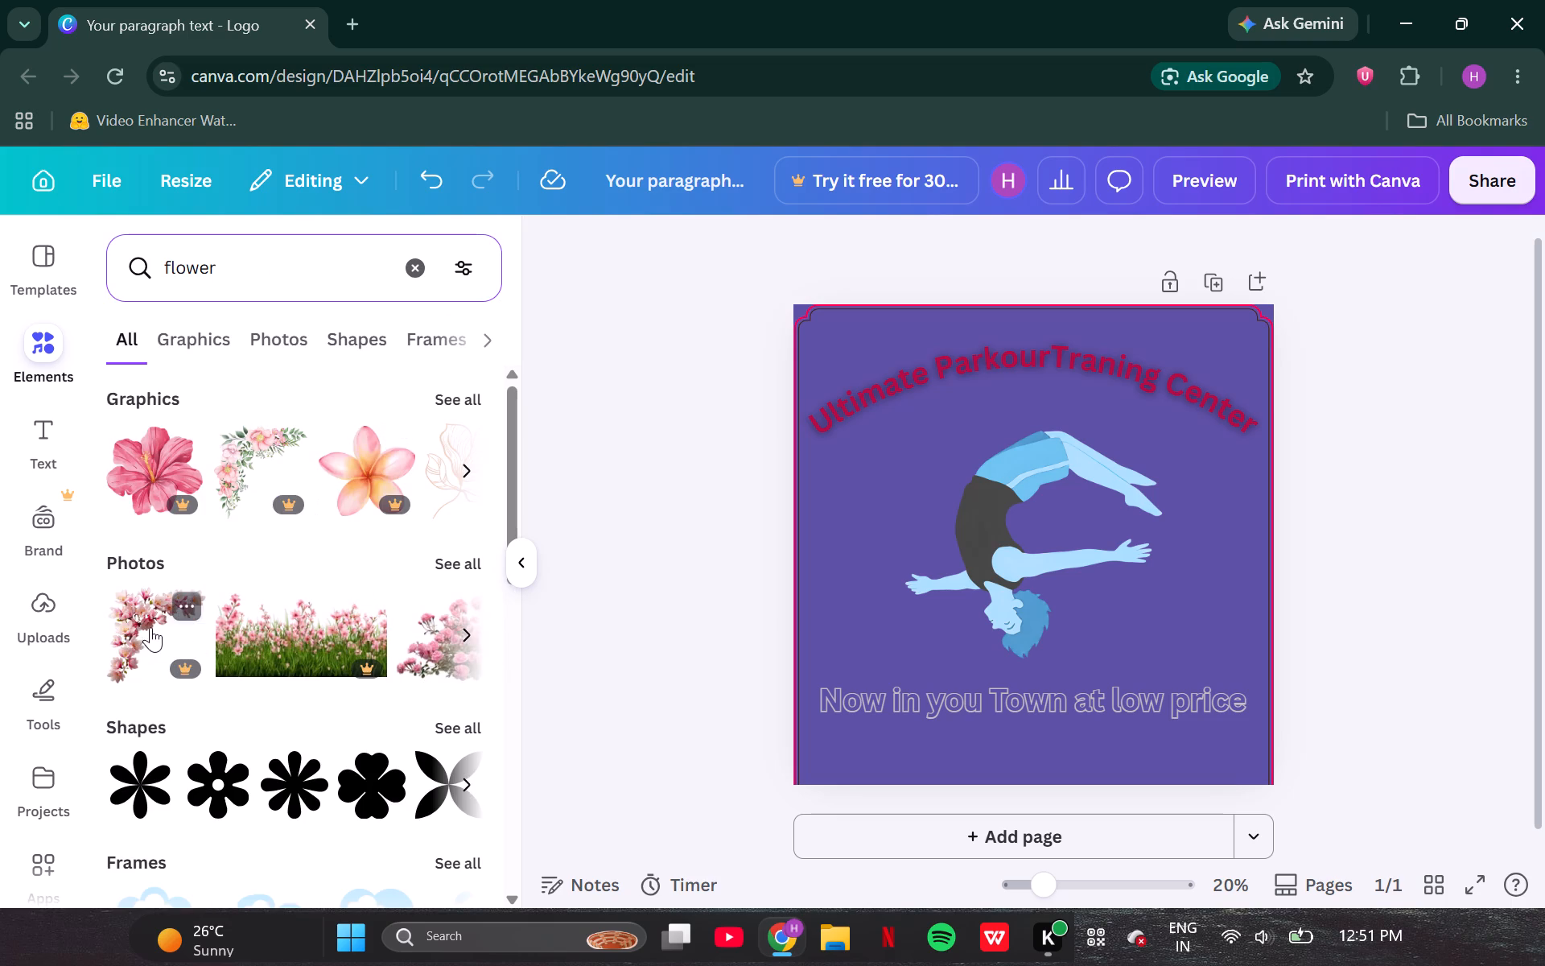
Examine the flower results in the Photos and Graphics rows for a decoration that suits the logo.
scroll(154, 609, "left", 2)
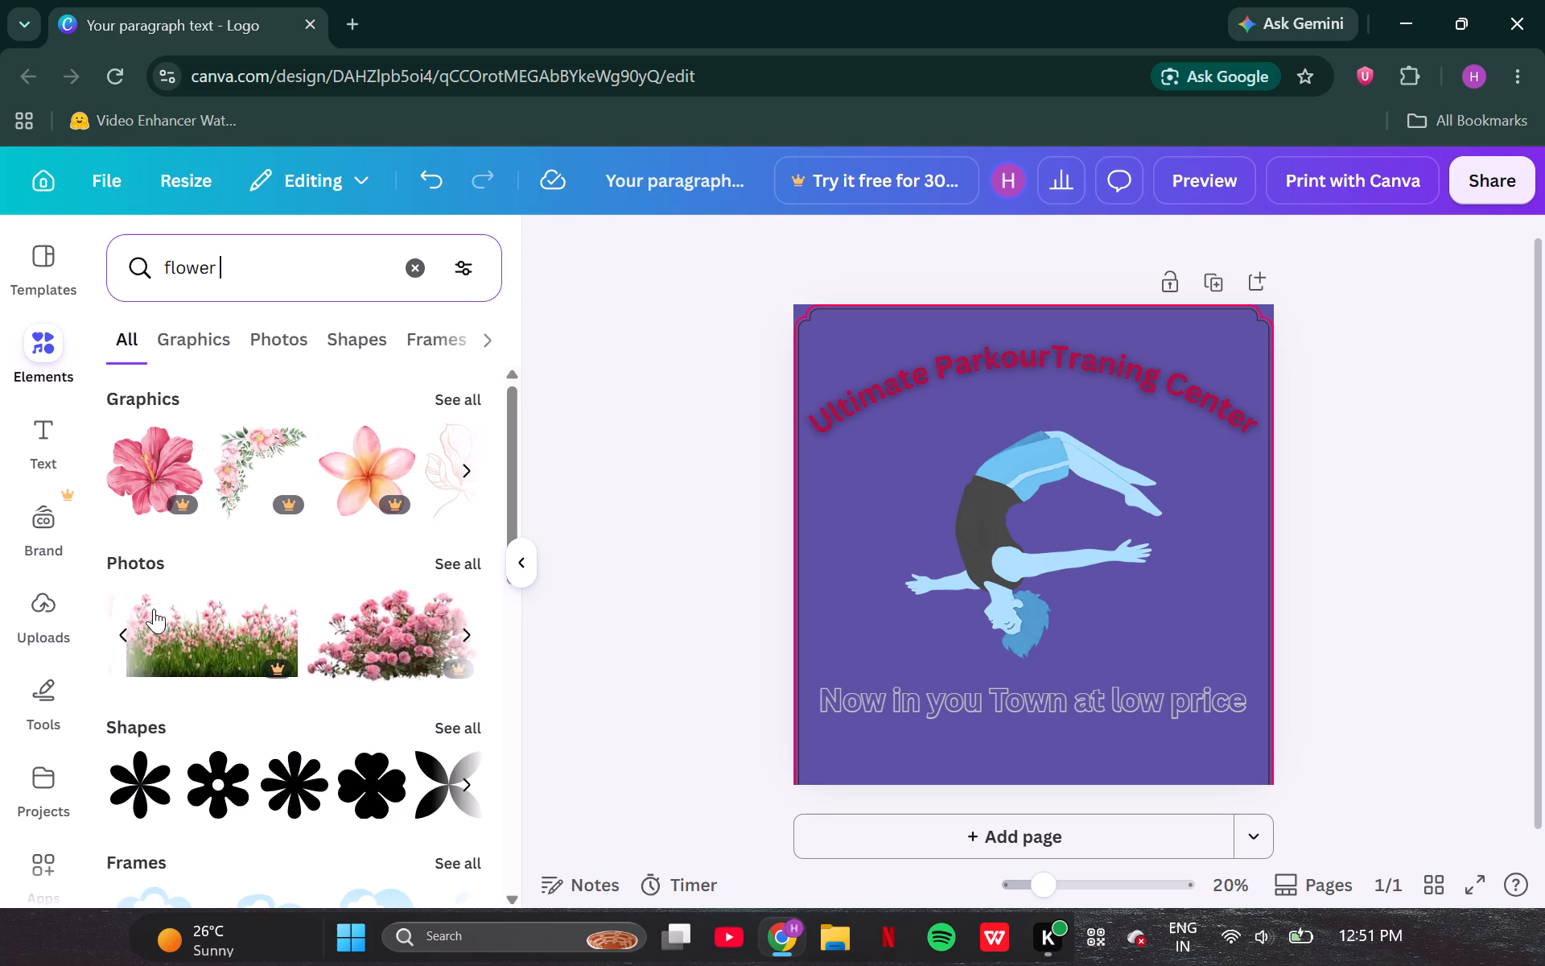
scroll(154, 609, "left", 4)
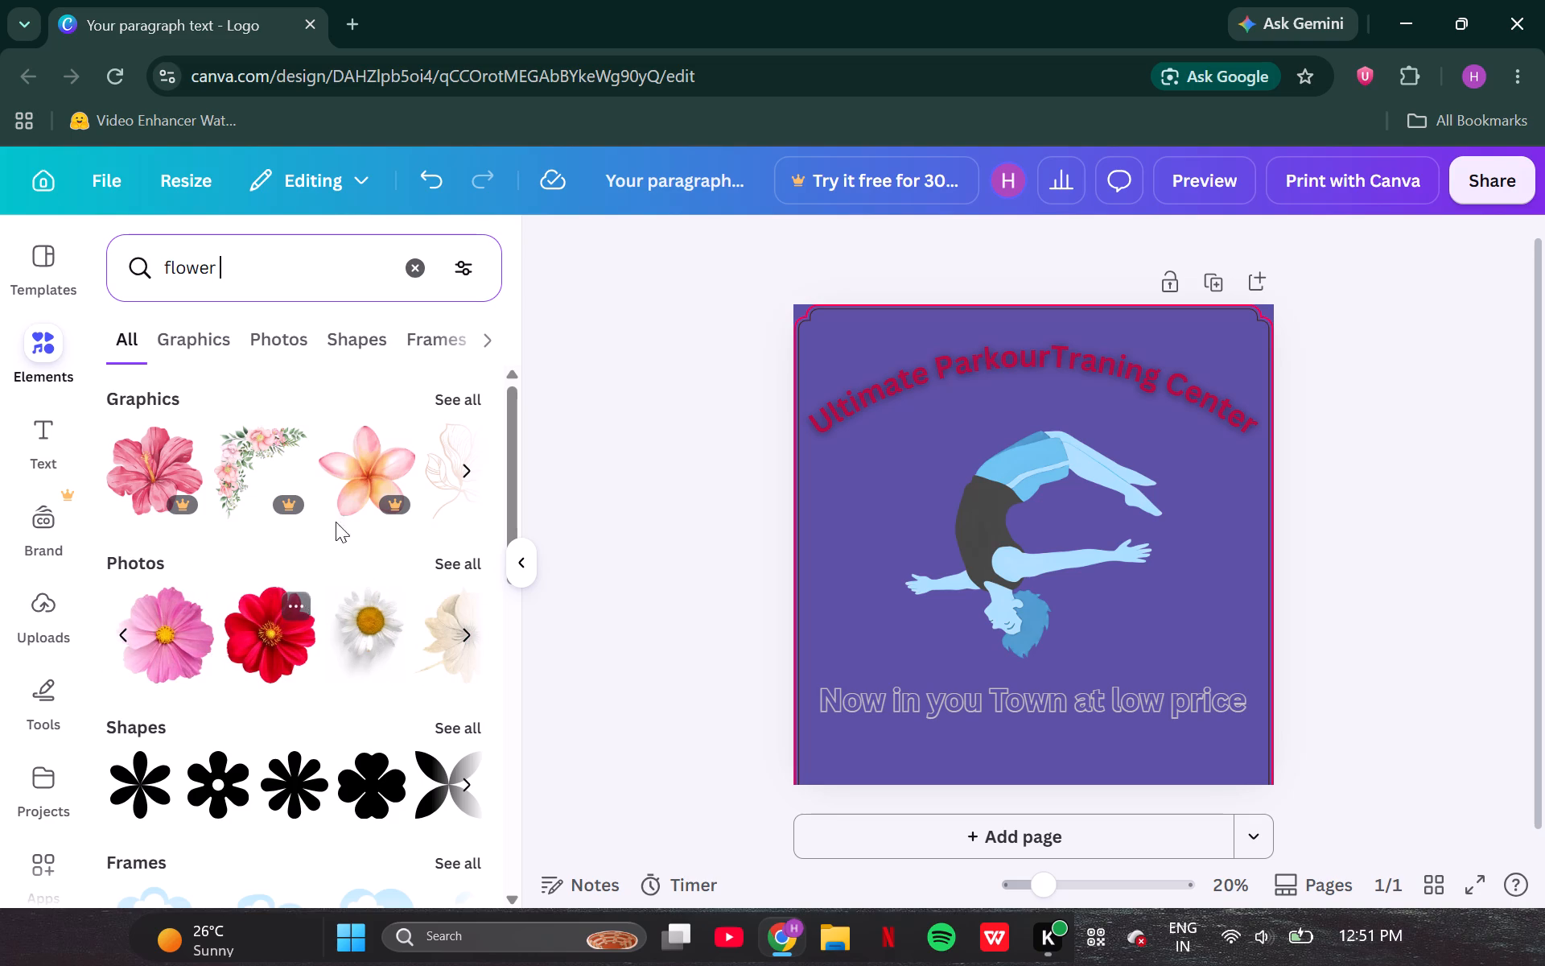
scroll(370, 466, "left", 6)
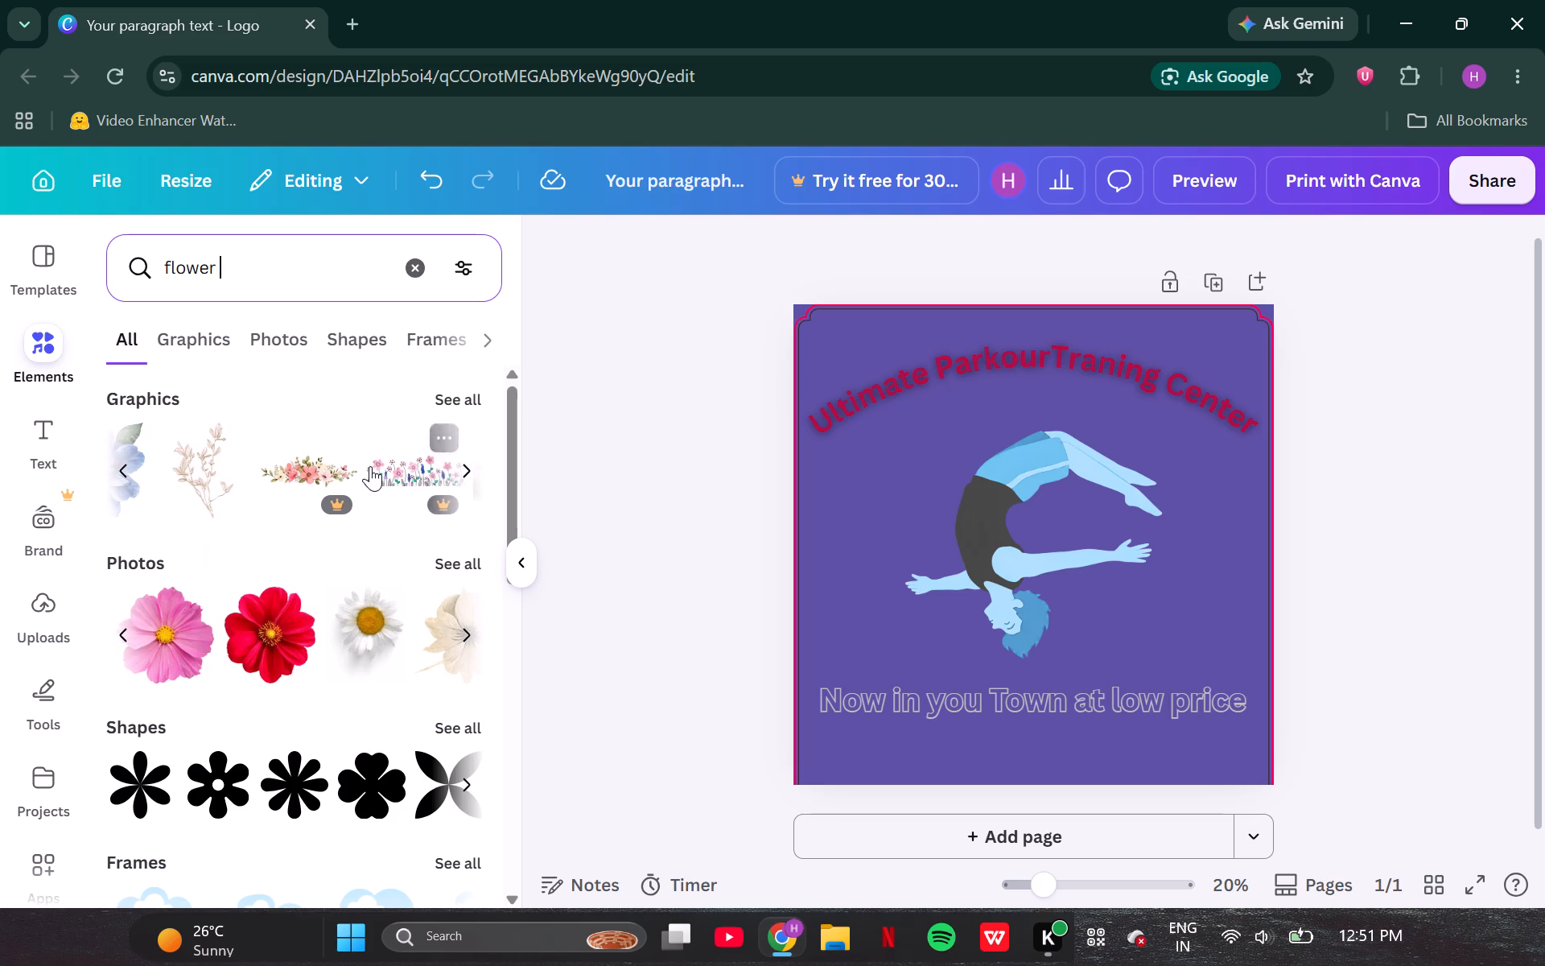
scroll(370, 466, "left", 4)
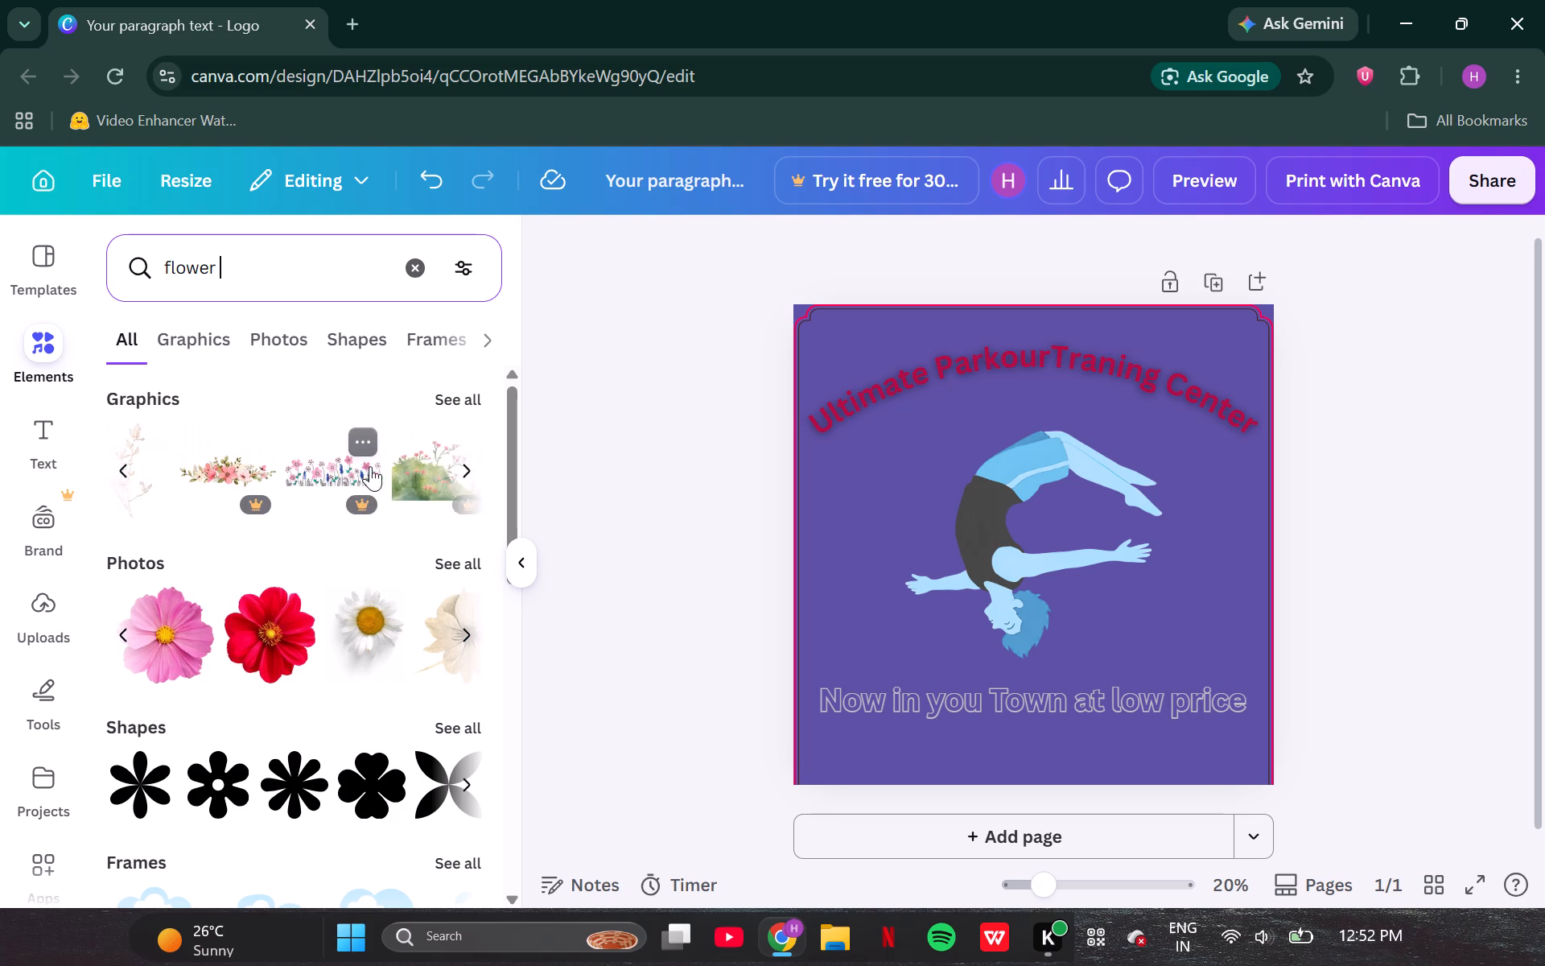
scroll(370, 466, "left", 5)
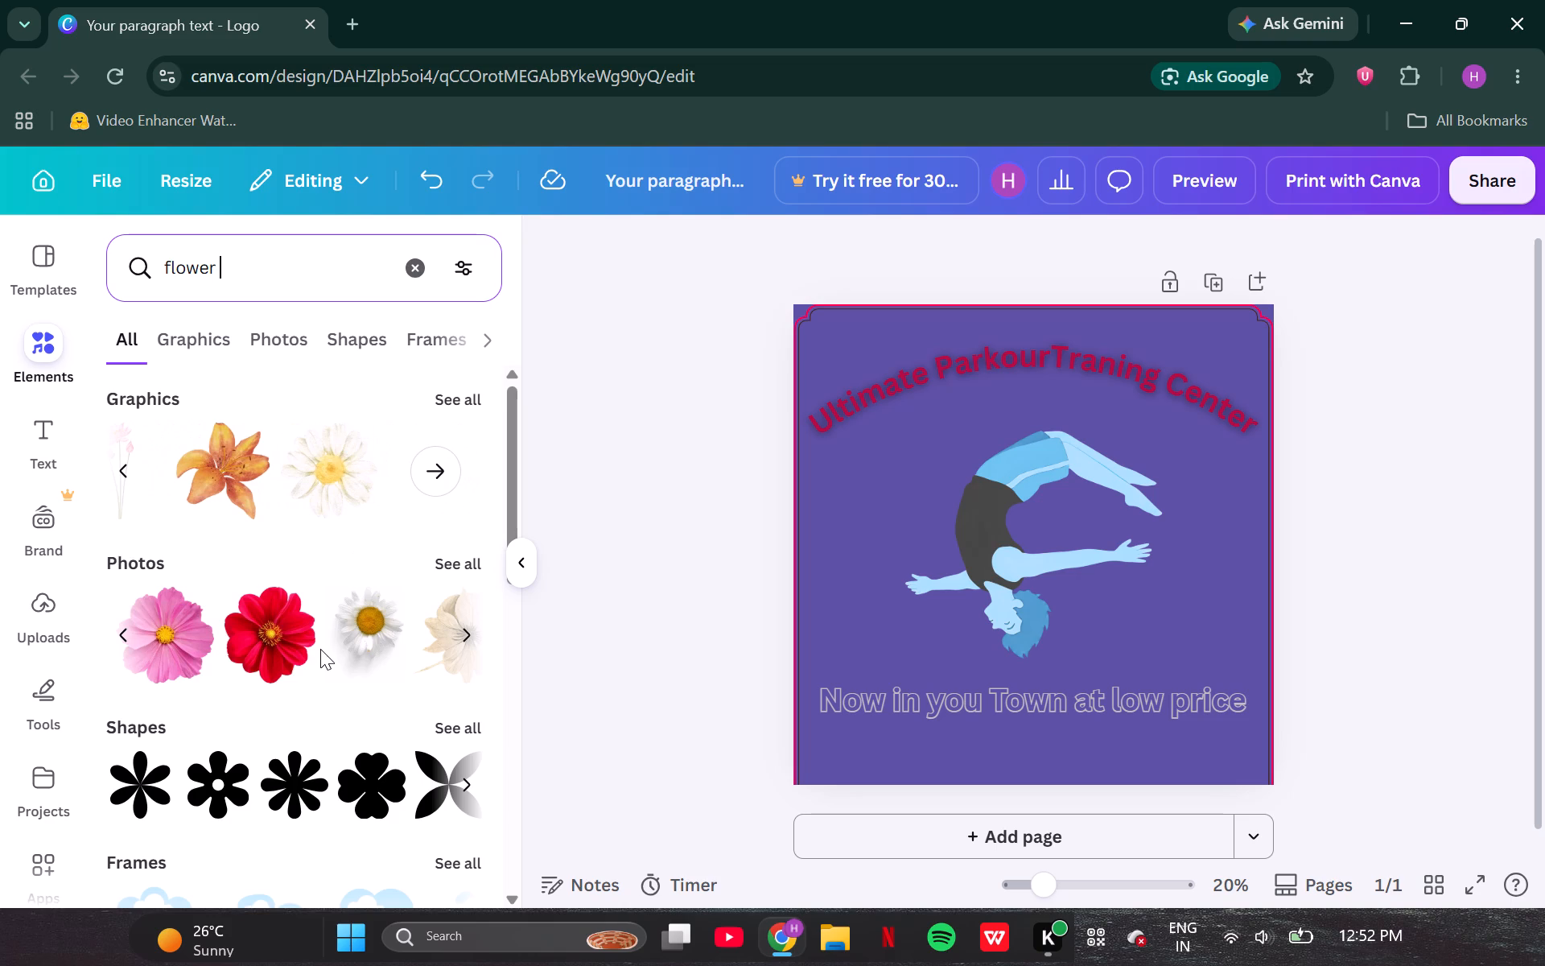
scroll(320, 649, "left", 5)
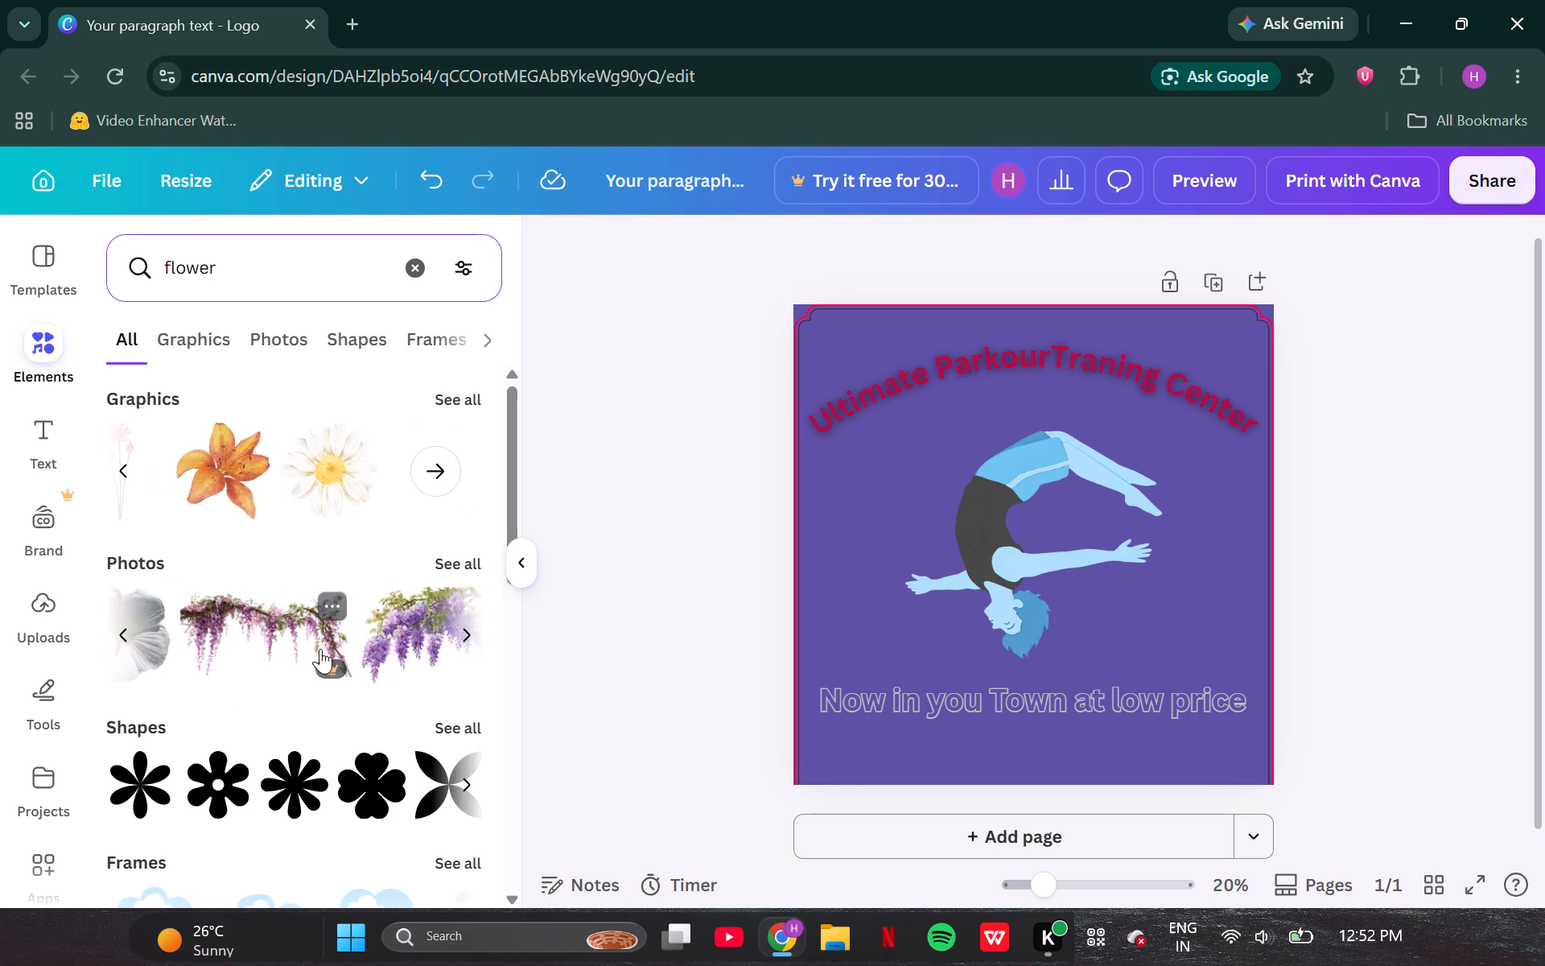
scroll(320, 649, "left", 2)
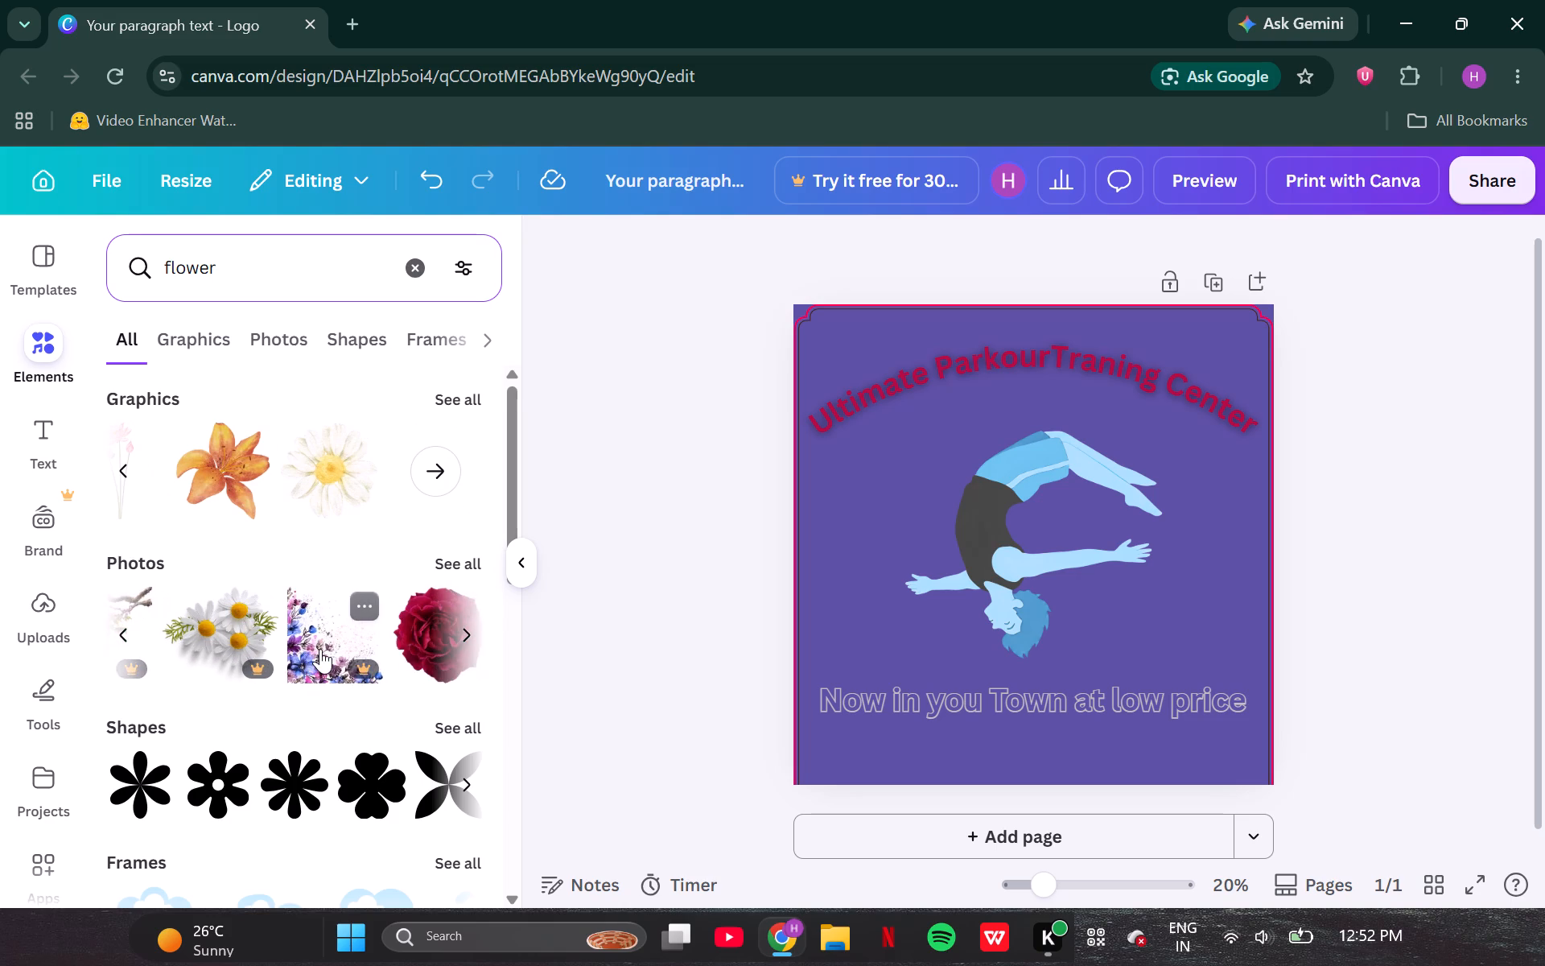
scroll(320, 649, "left", 8)
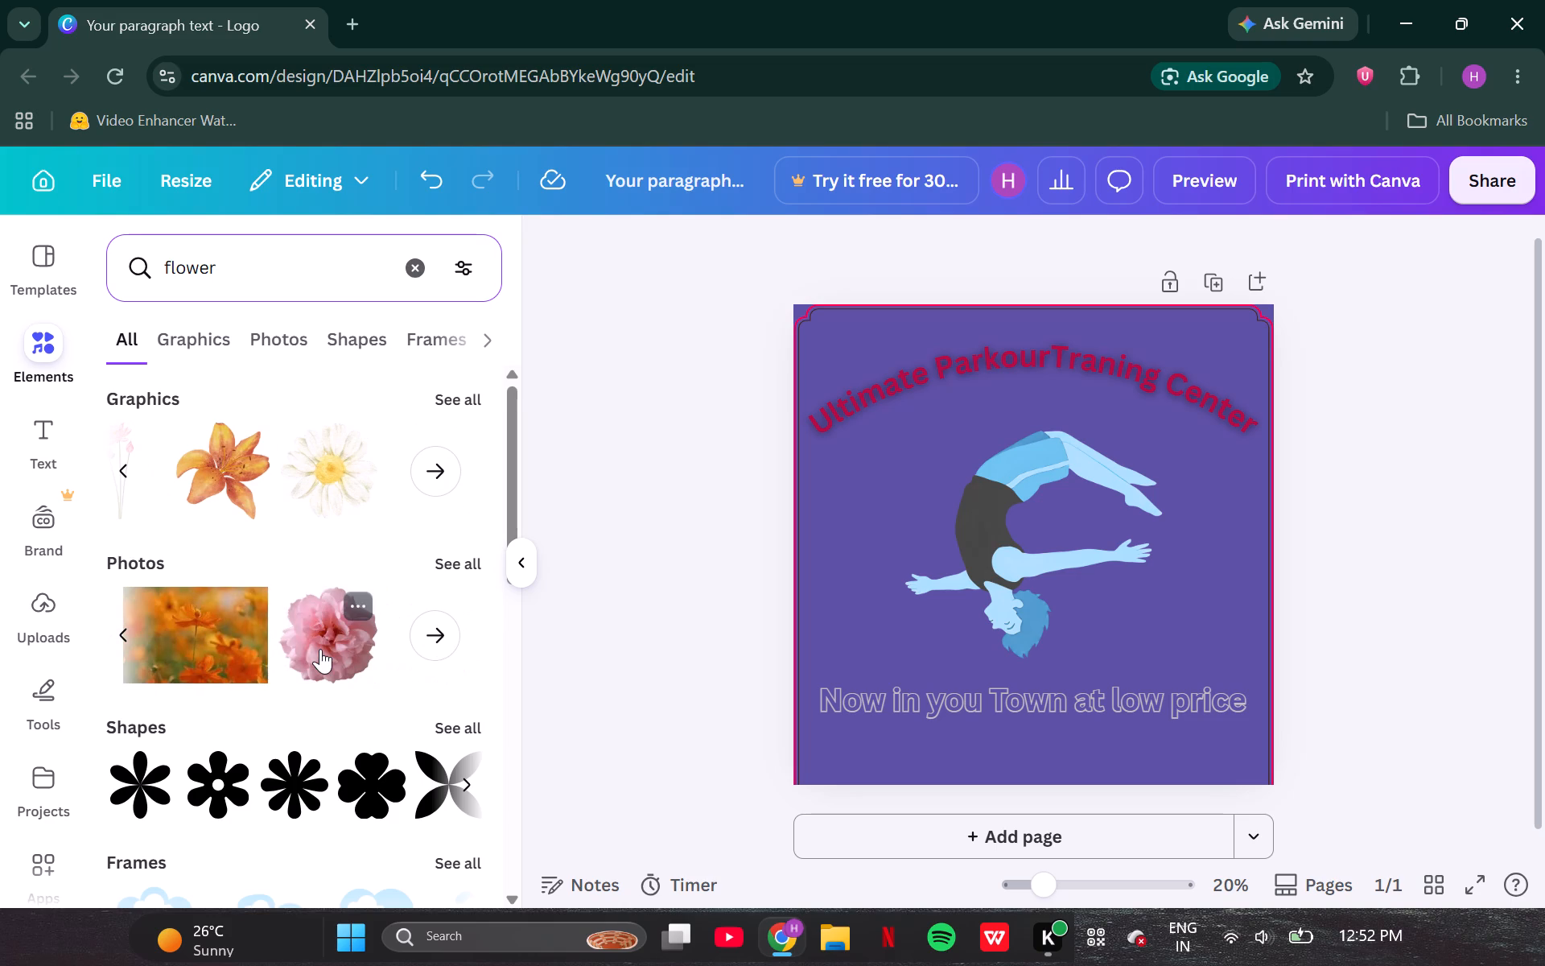
Insert the pink floral corner graphic from the first flower Graphics results and rotate it to about -88°.
scroll(327, 497, "right", 8)
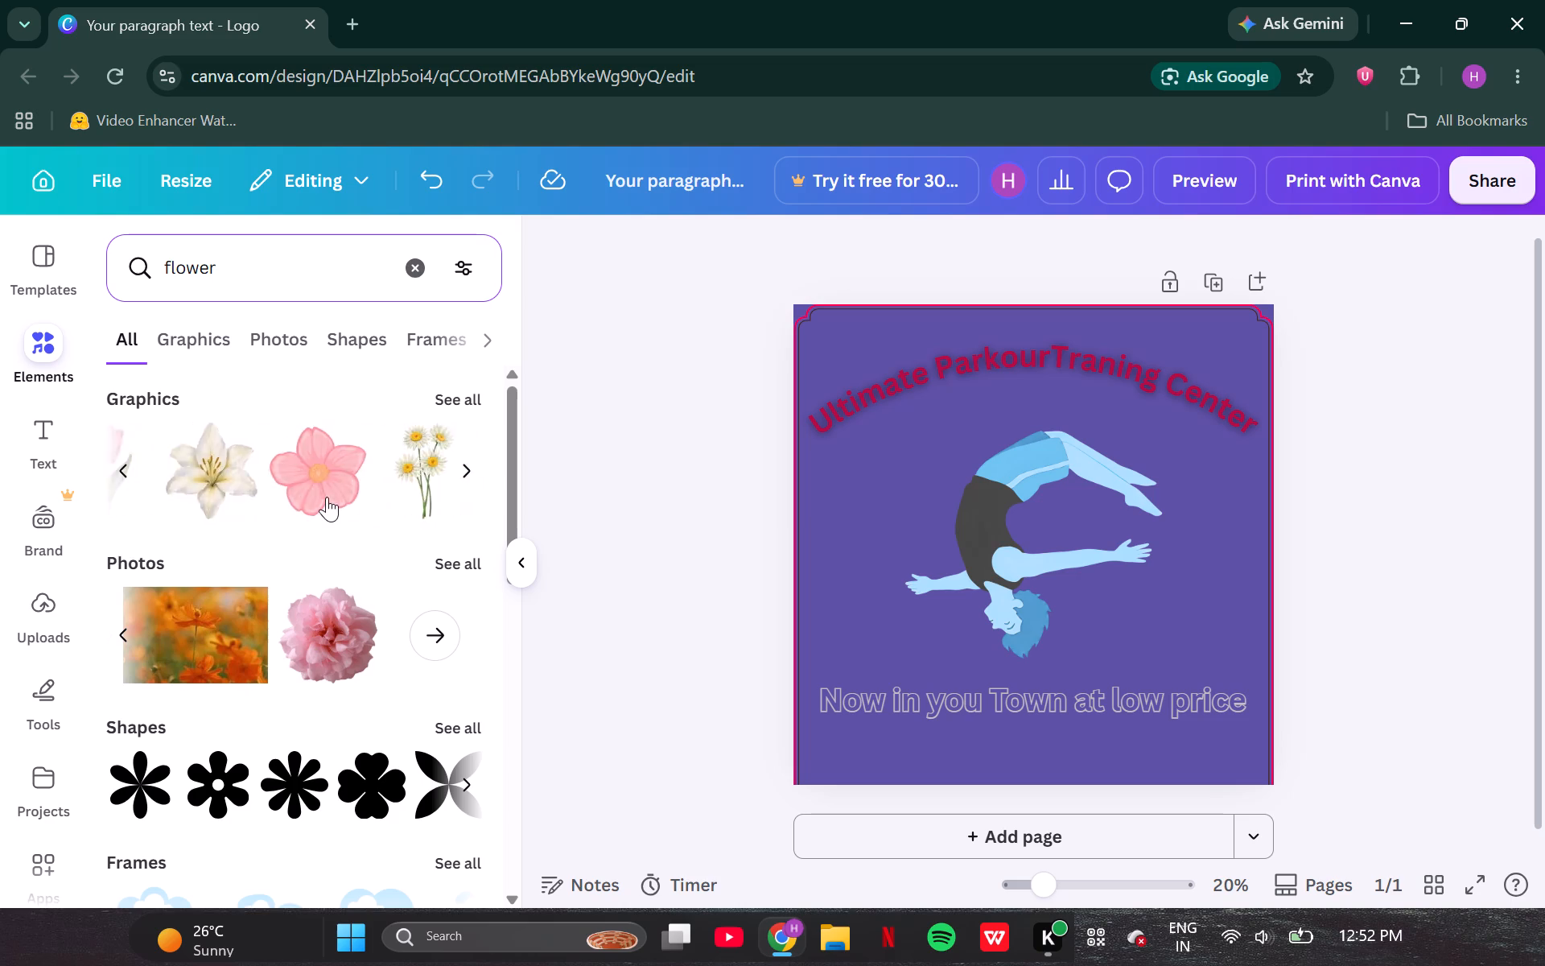
scroll(327, 497, "right", 4)
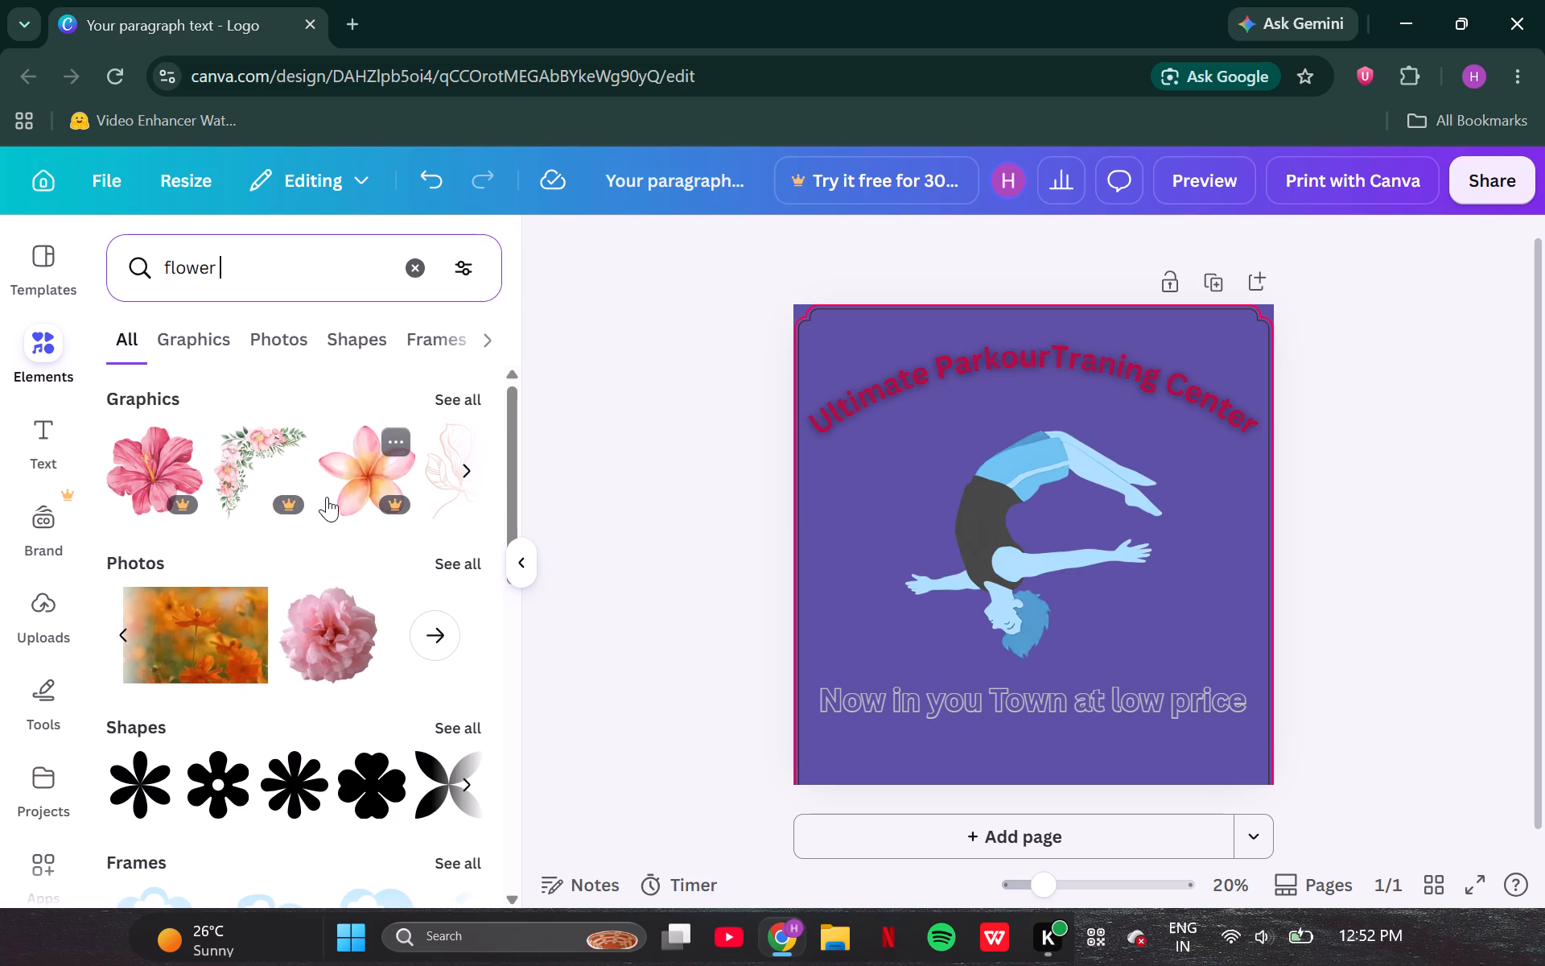
left_click(255, 450)
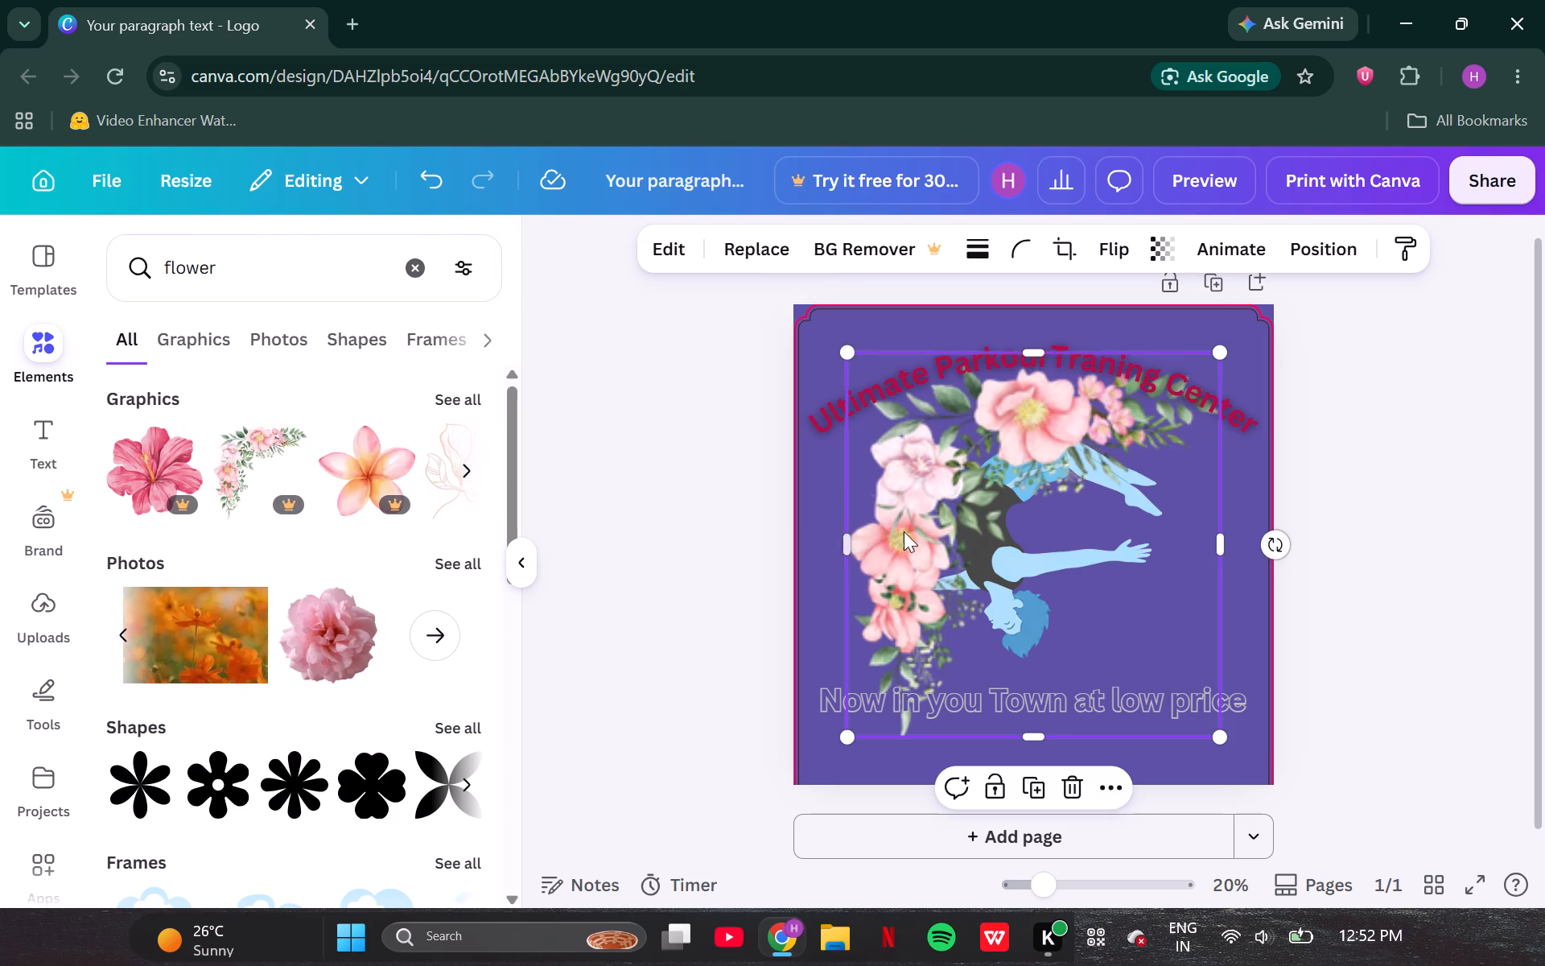
left_click_drag(1280, 548, 1039, 448)
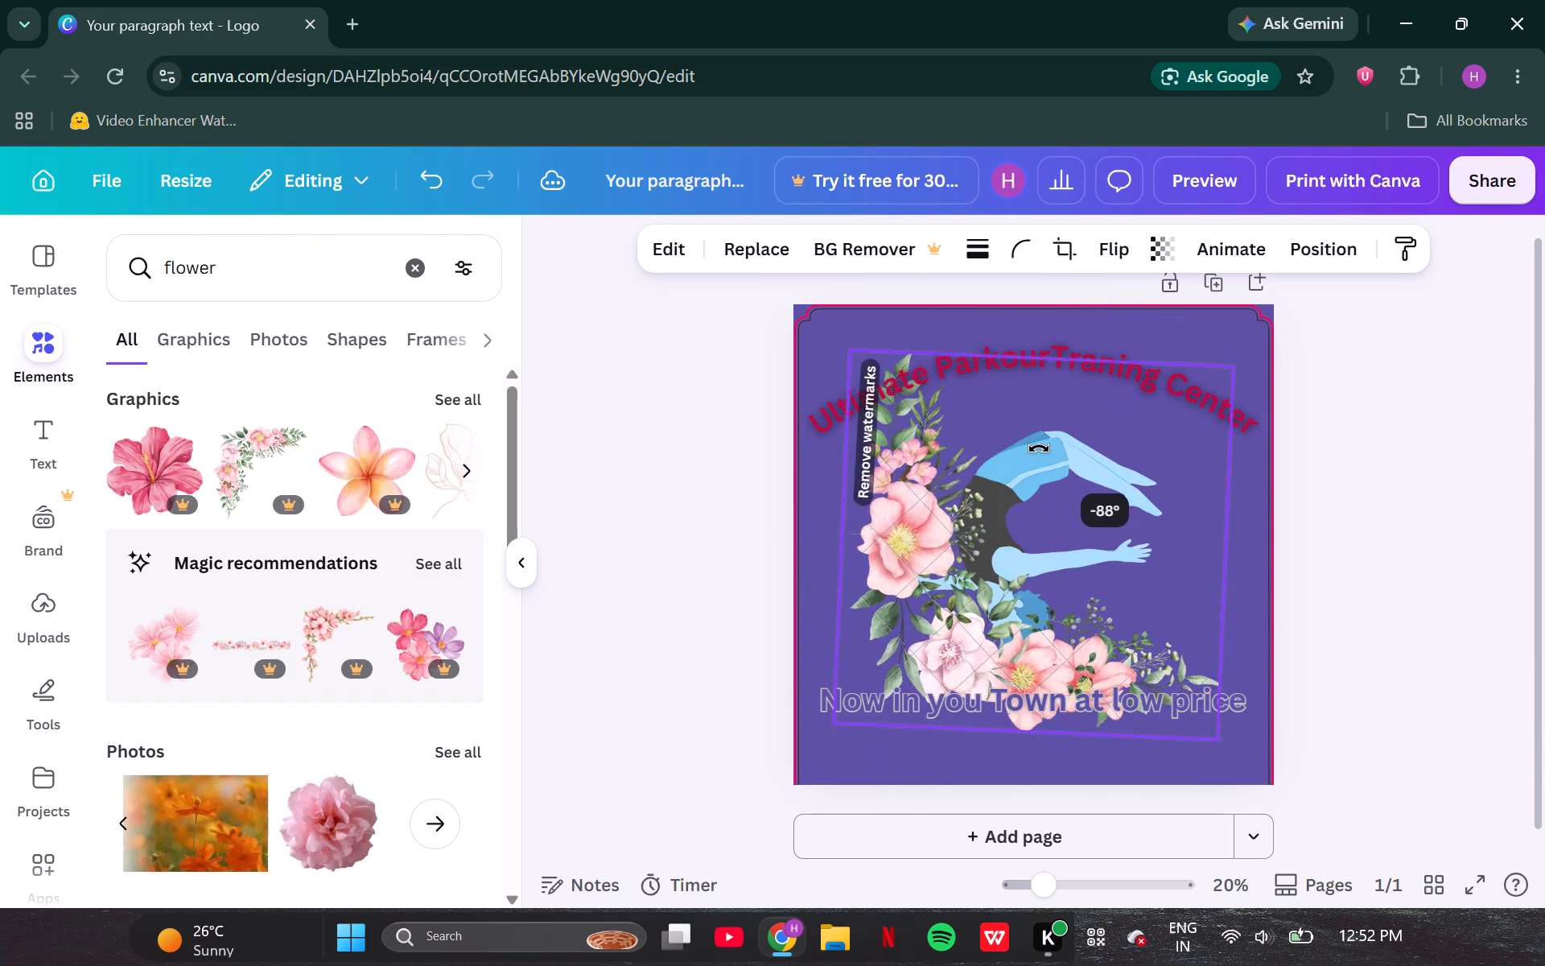
left_click_drag(1039, 448, 1042, 448)
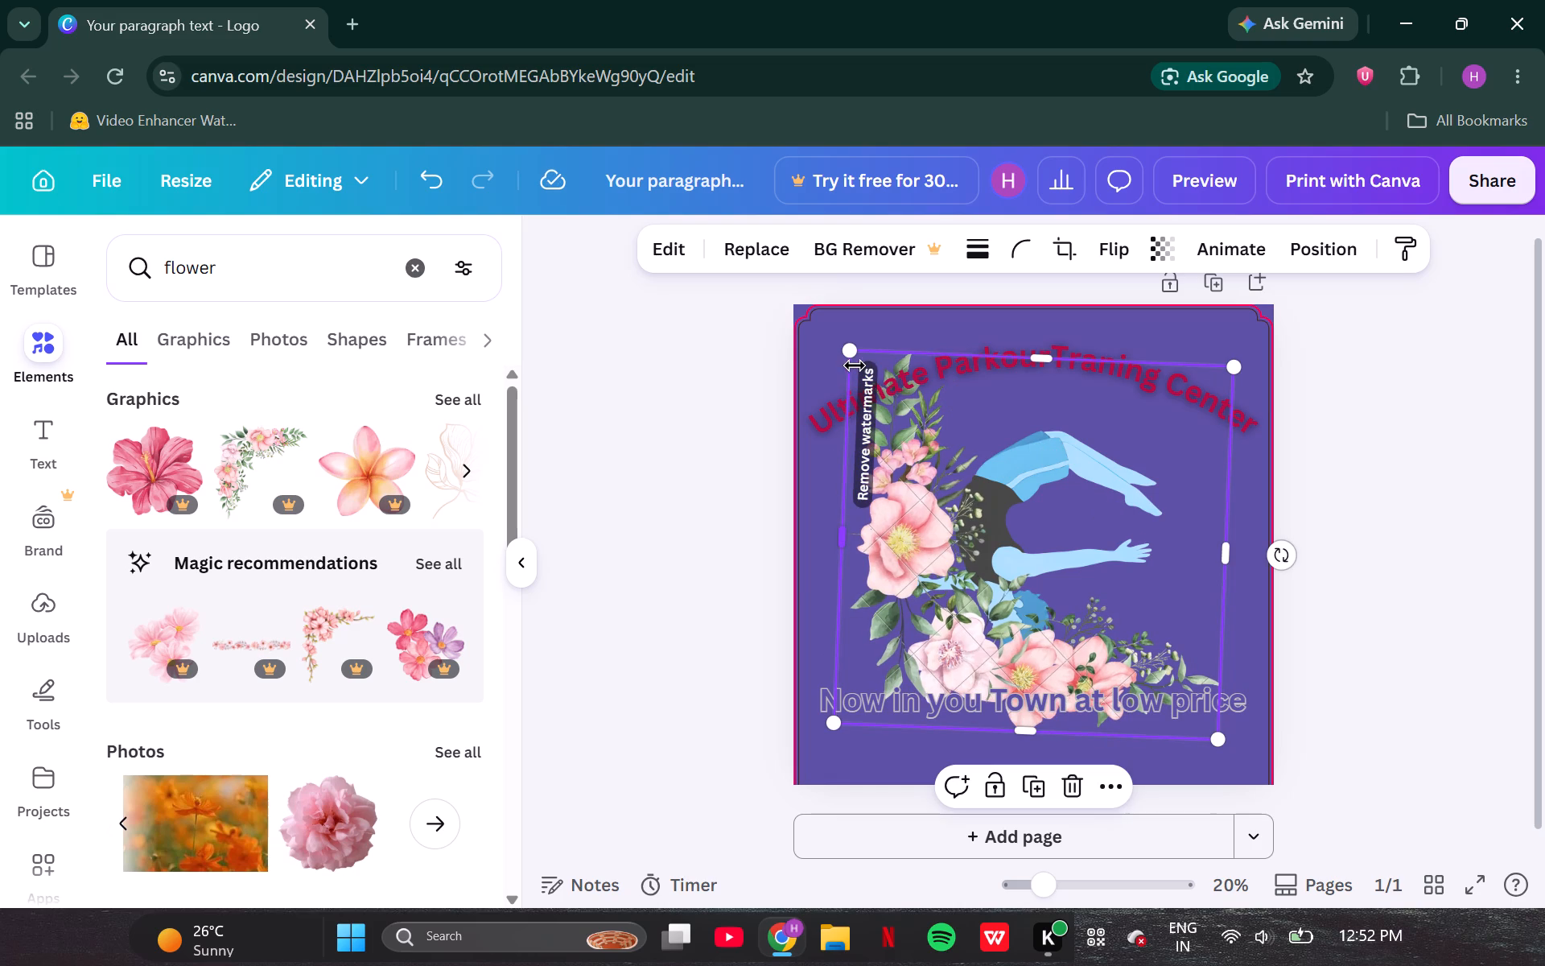
Shrink the rotated floral corner graphic proportionally towards its lower-right corner, over the end of the subheading.
left_click_drag(855, 356, 1031, 522)
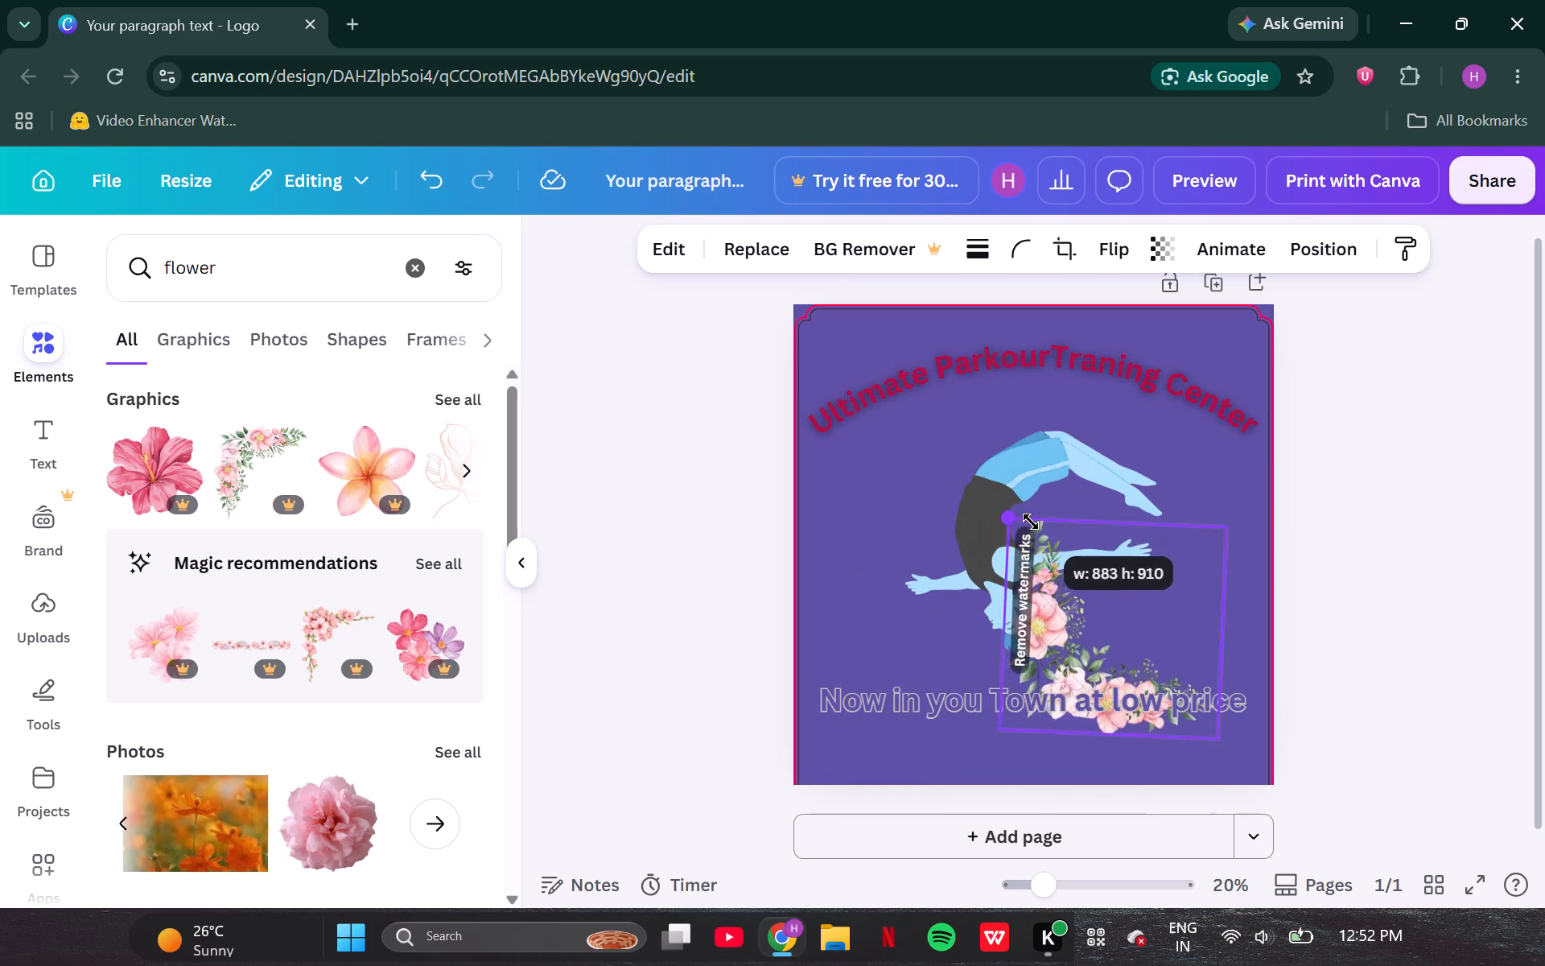
left_click_drag(1031, 522, 1075, 588)
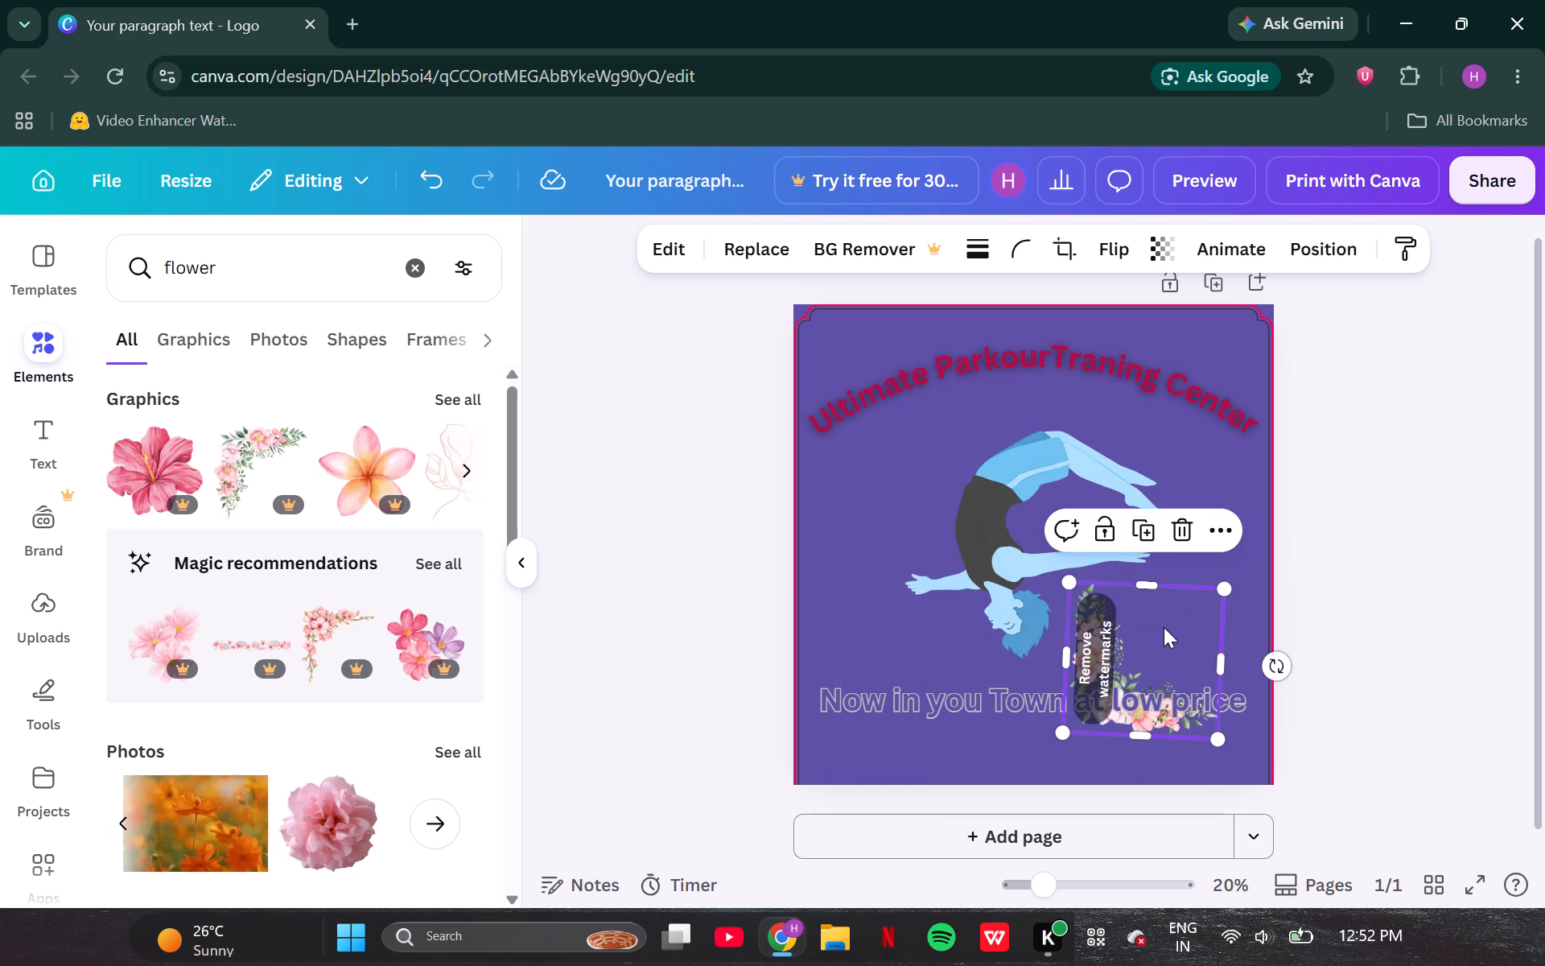
Move the floral graphic to the logo's lower-left corner, rotate it so the flowers line both edges, and shrink it below the subheading.
left_click_drag(1164, 627, 888, 683)
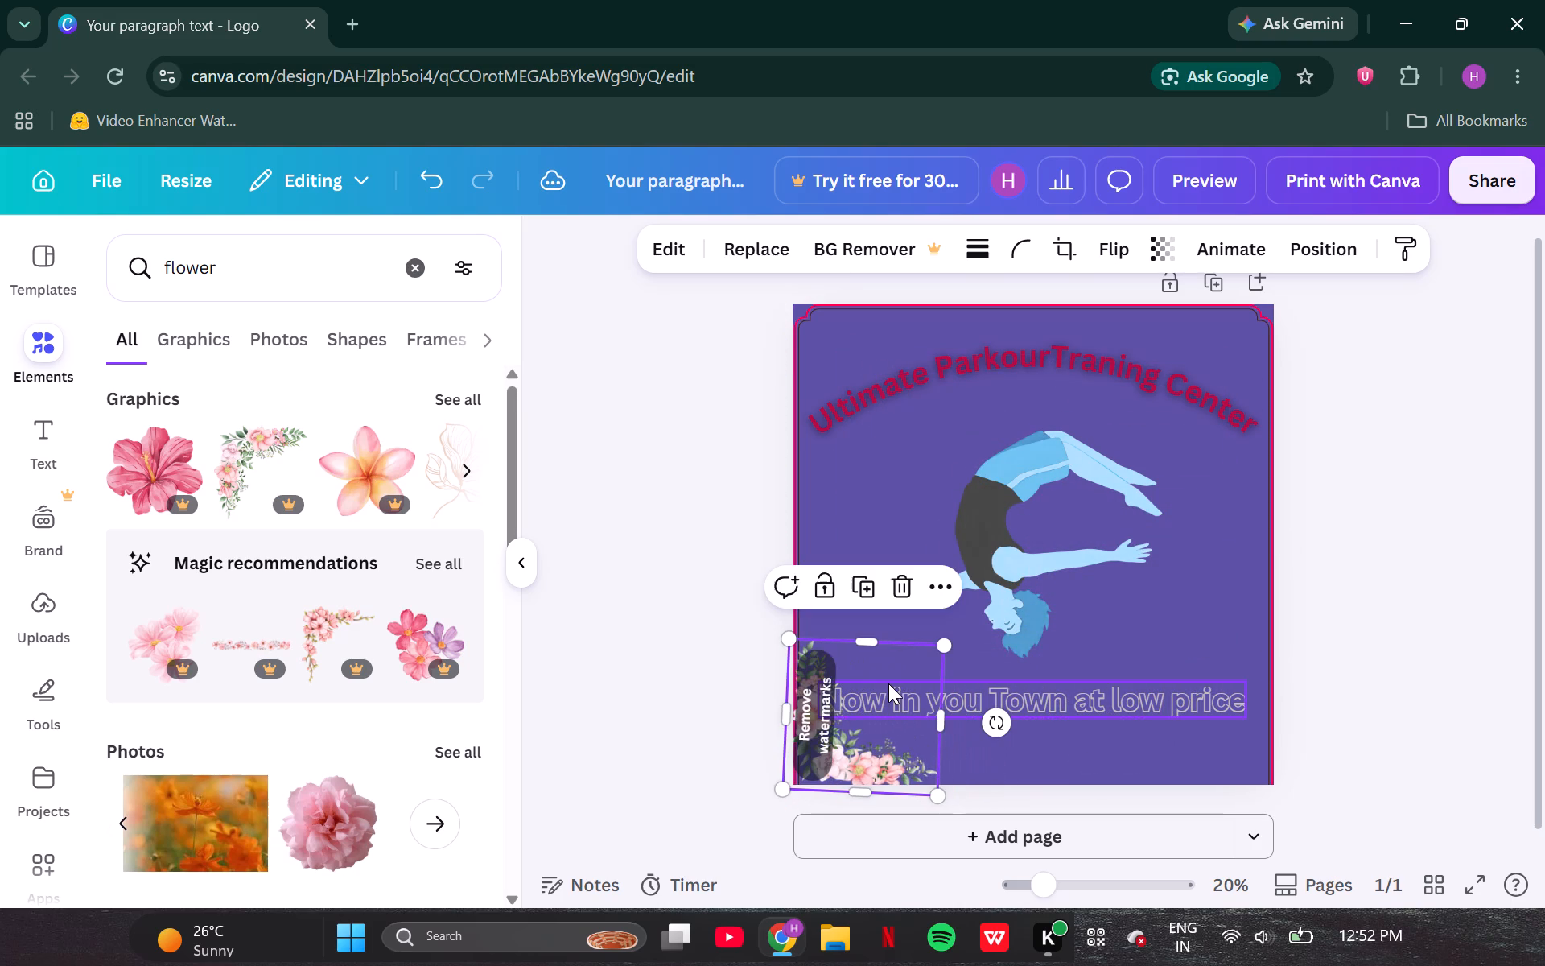
left_click_drag(995, 720, 999, 709)
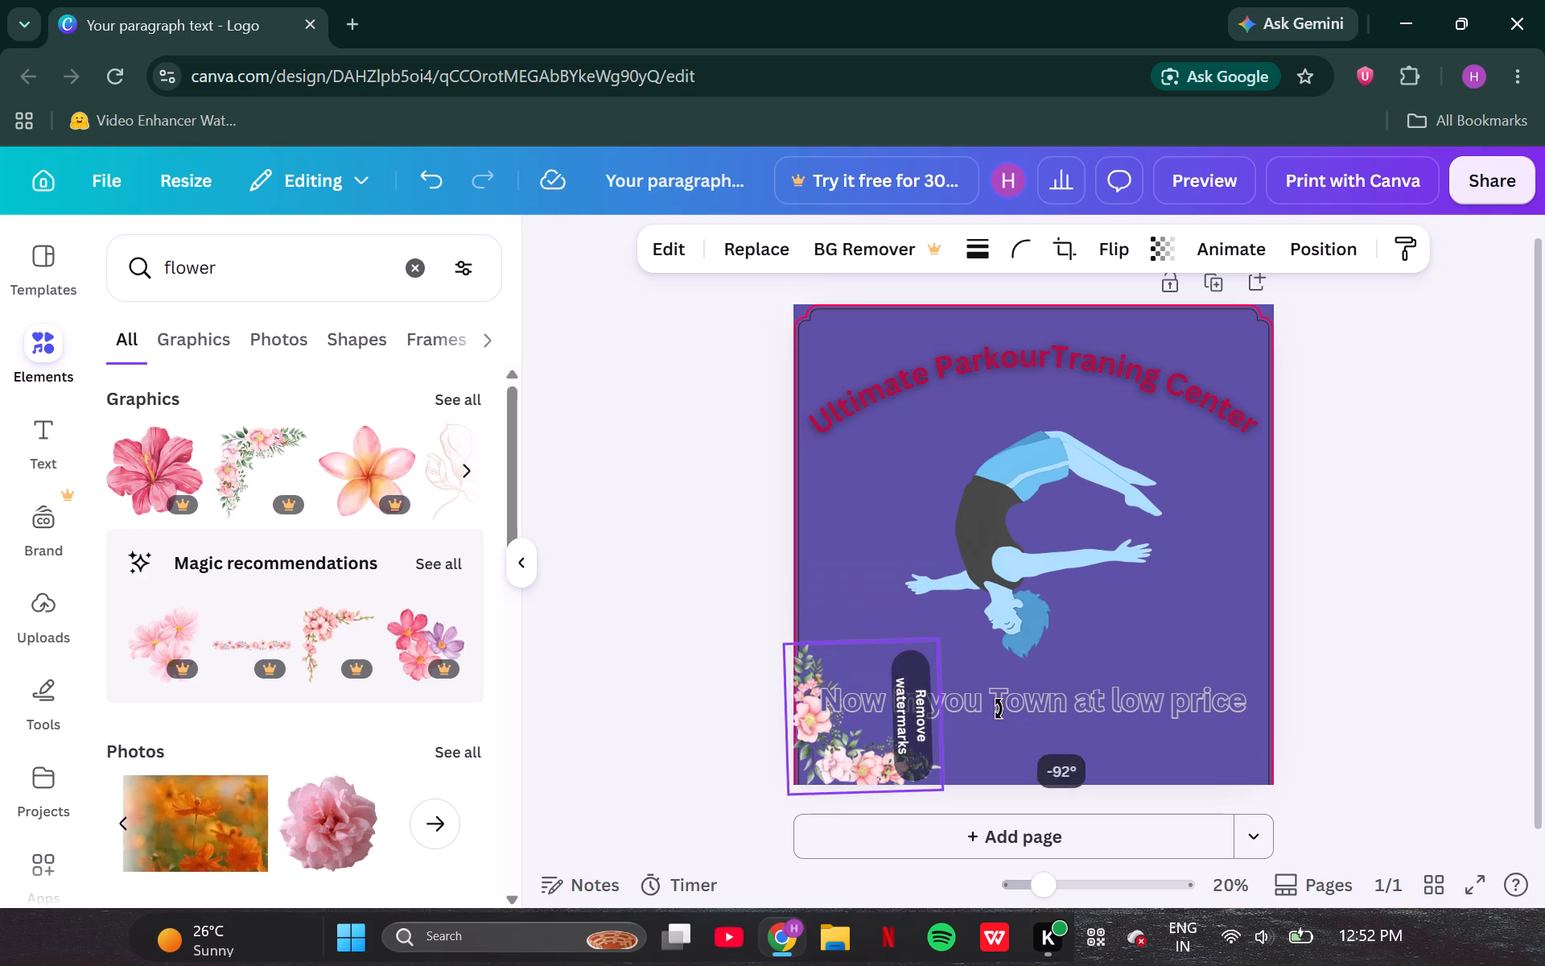
left_click_drag(999, 709, 996, 713)
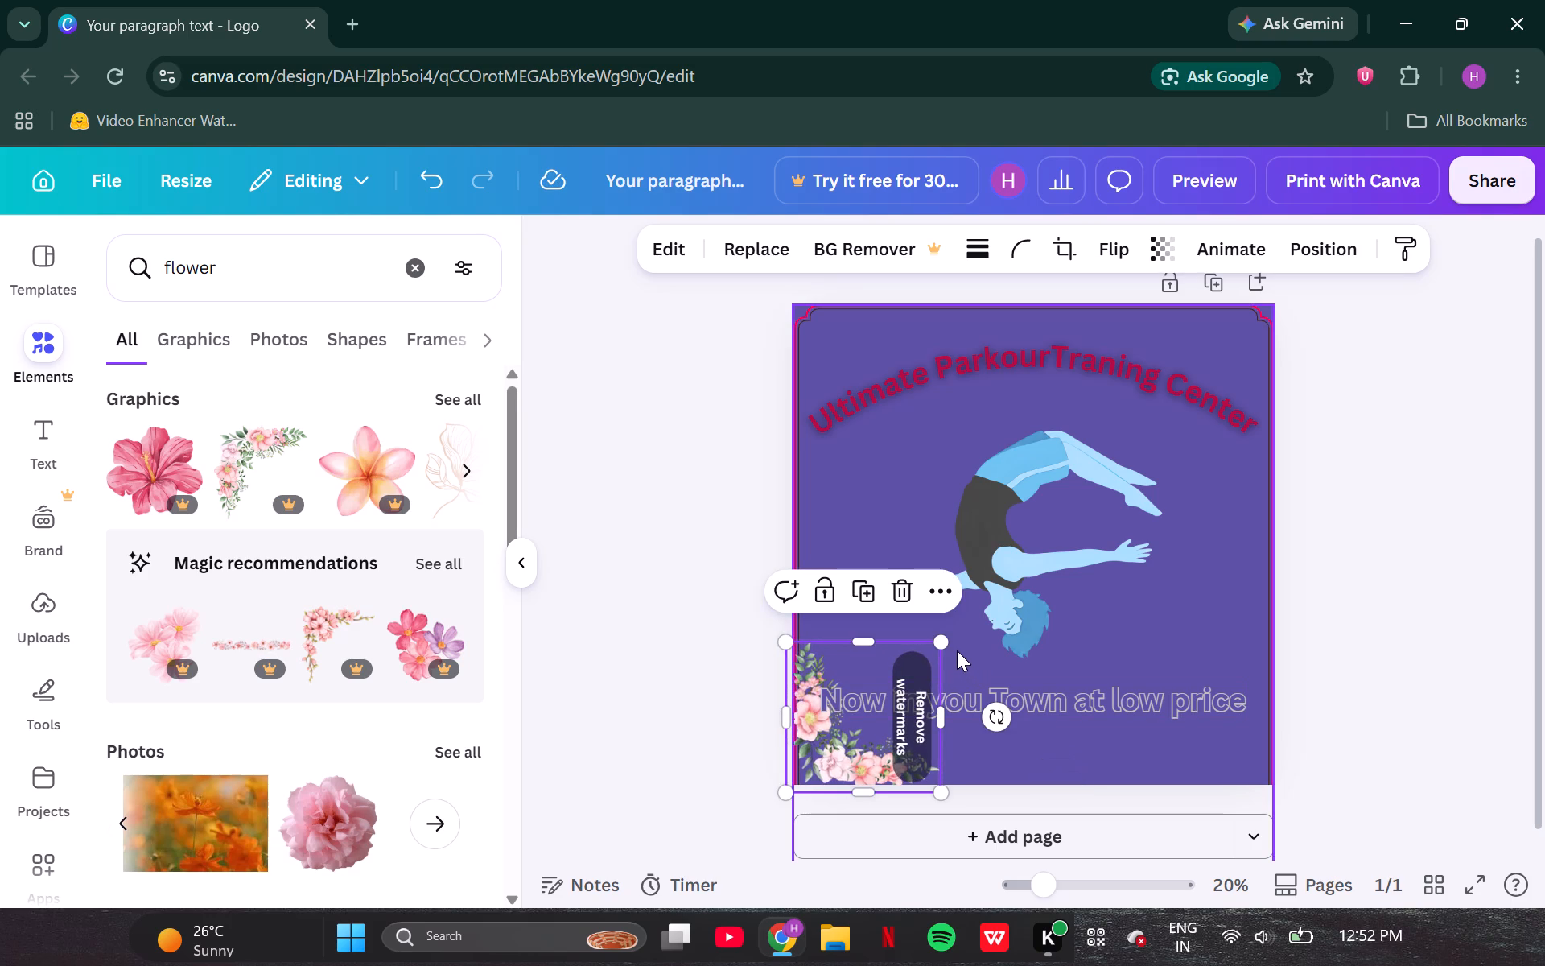
left_click_drag(946, 645, 894, 718)
left_click(669, 713)
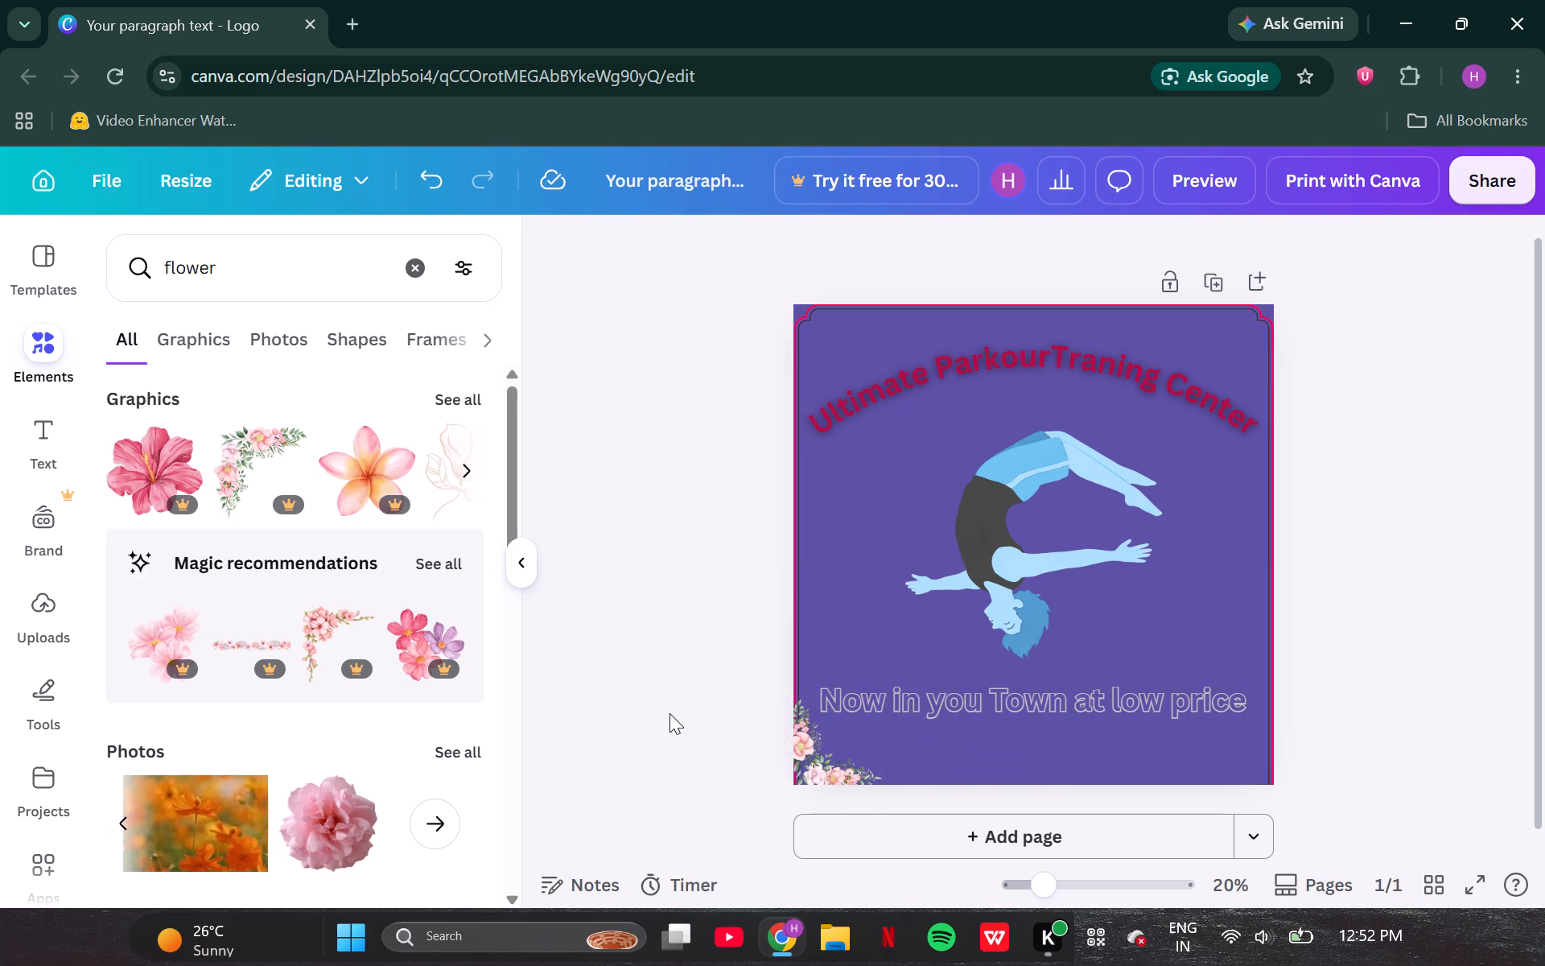
left_click(812, 762)
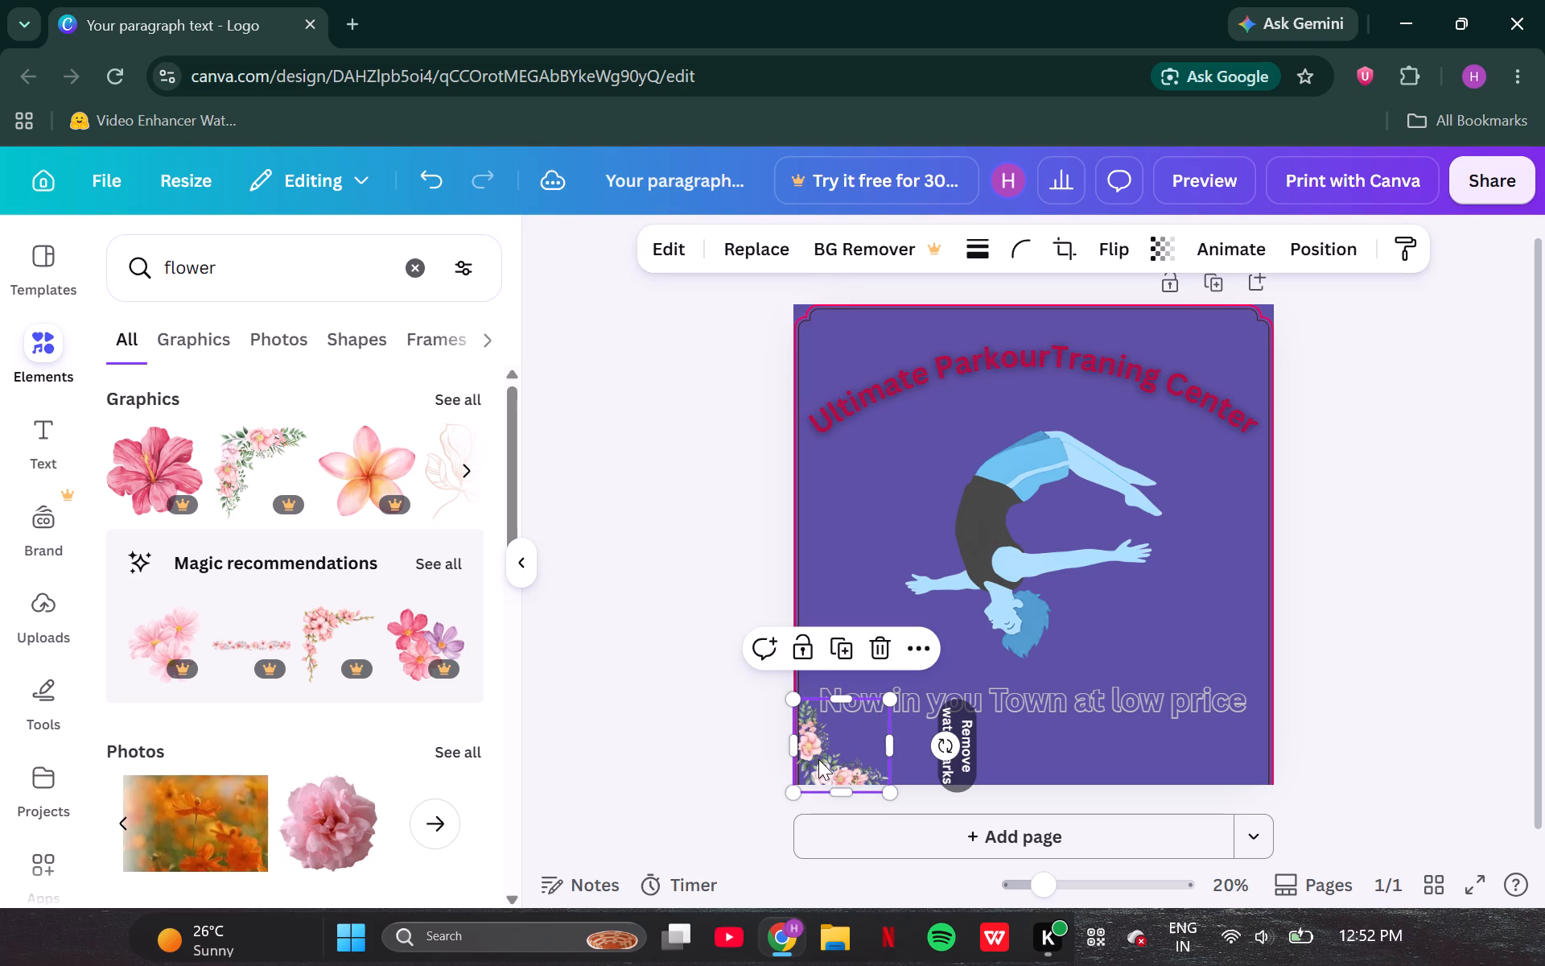
left_click(724, 745)
Place a copy of the floral graphic in the logo's lower-right corner, rotated so its flowers line the bottom and right edges.
left_click(818, 752)
key("ctrl+c")
left_click(1114, 634)
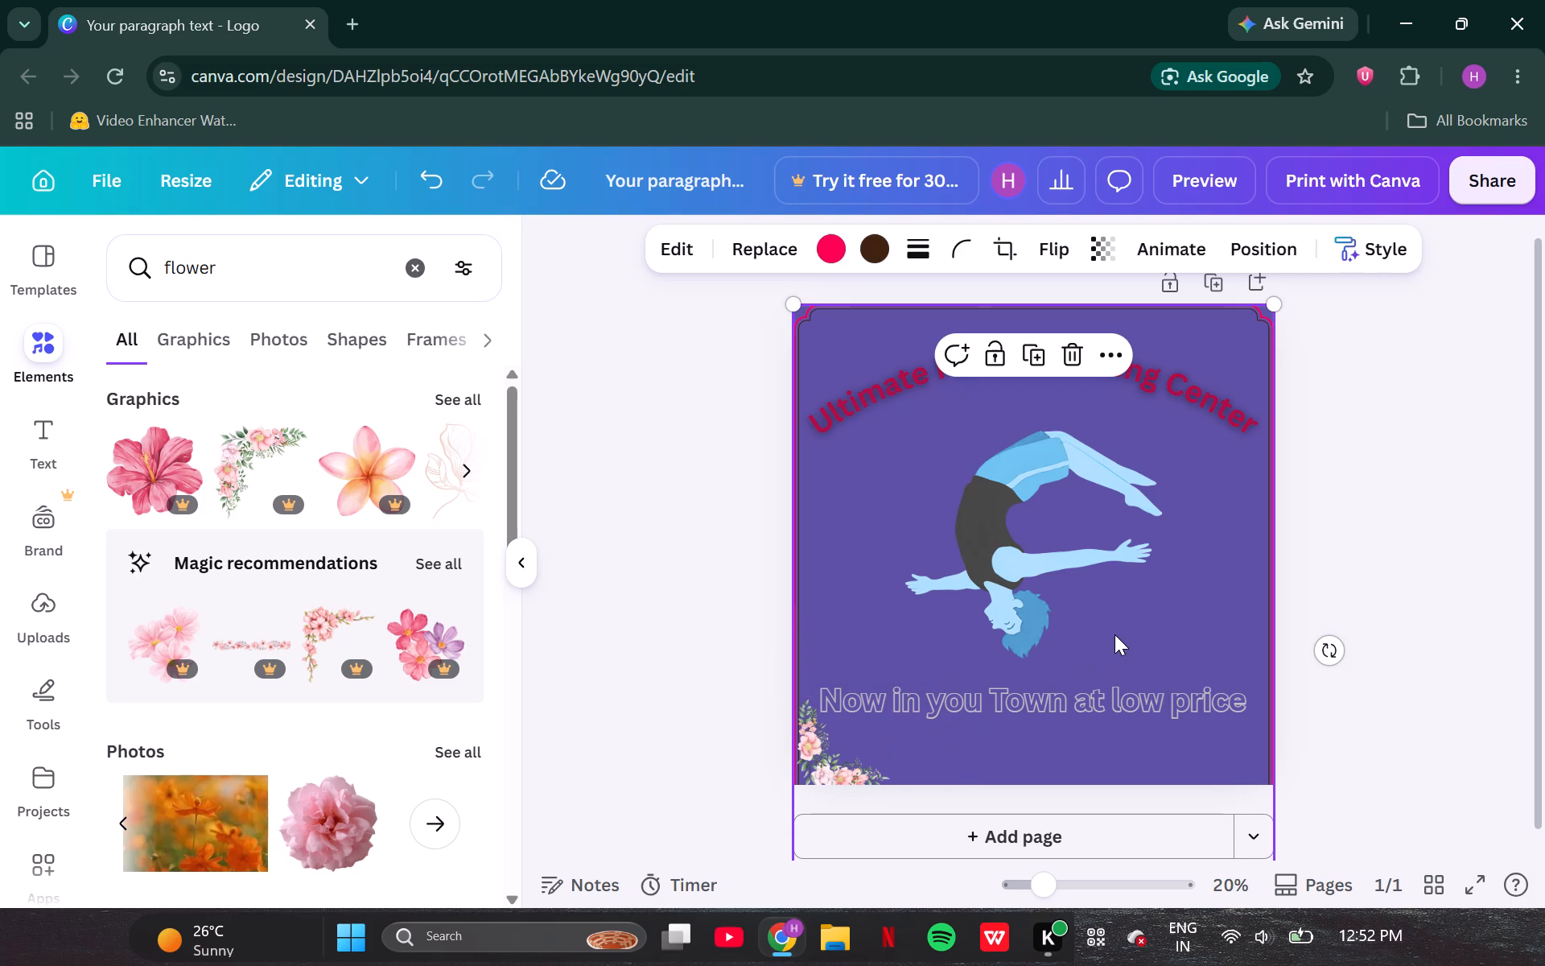
key("ctrl+v")
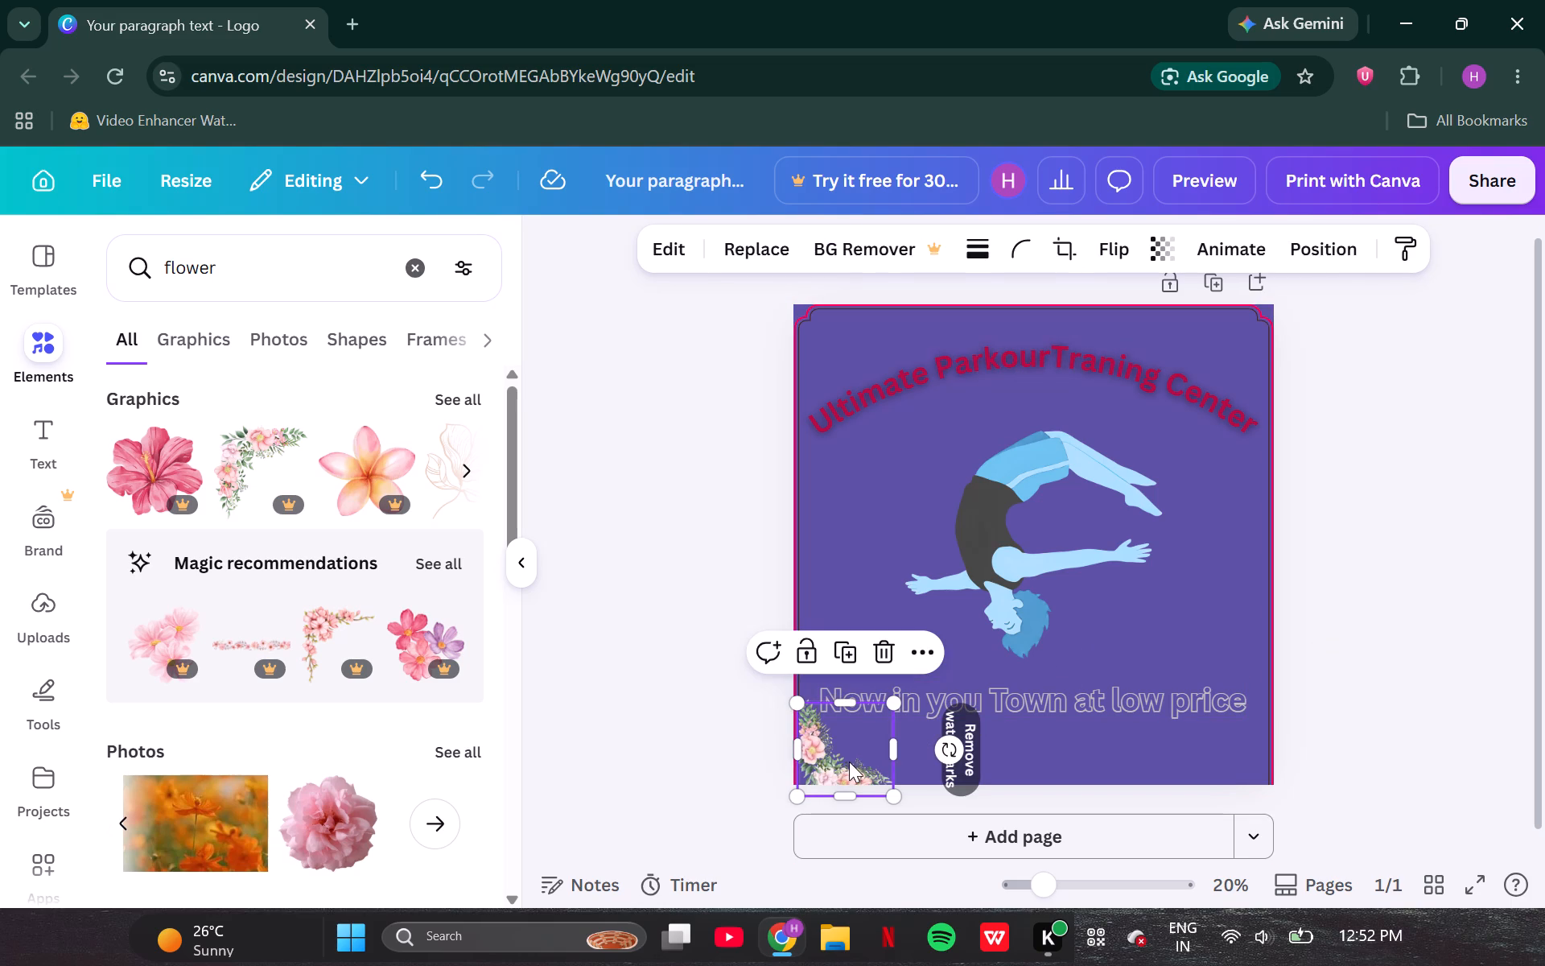
left_click_drag(849, 762, 1223, 759)
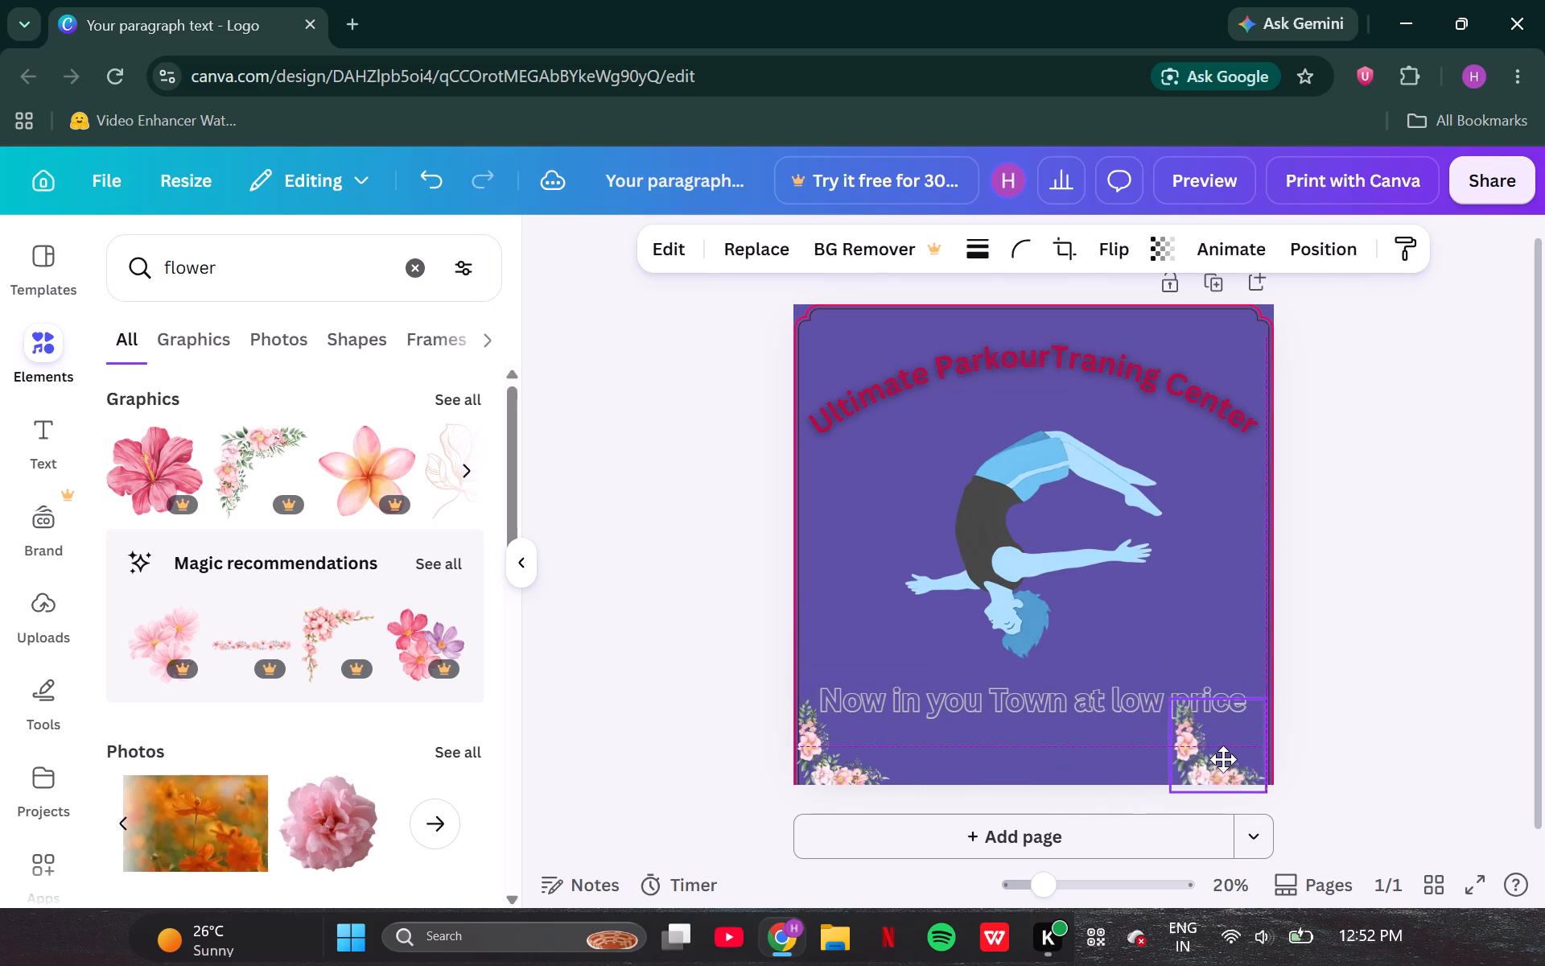
left_click_drag(1223, 759, 1226, 759)
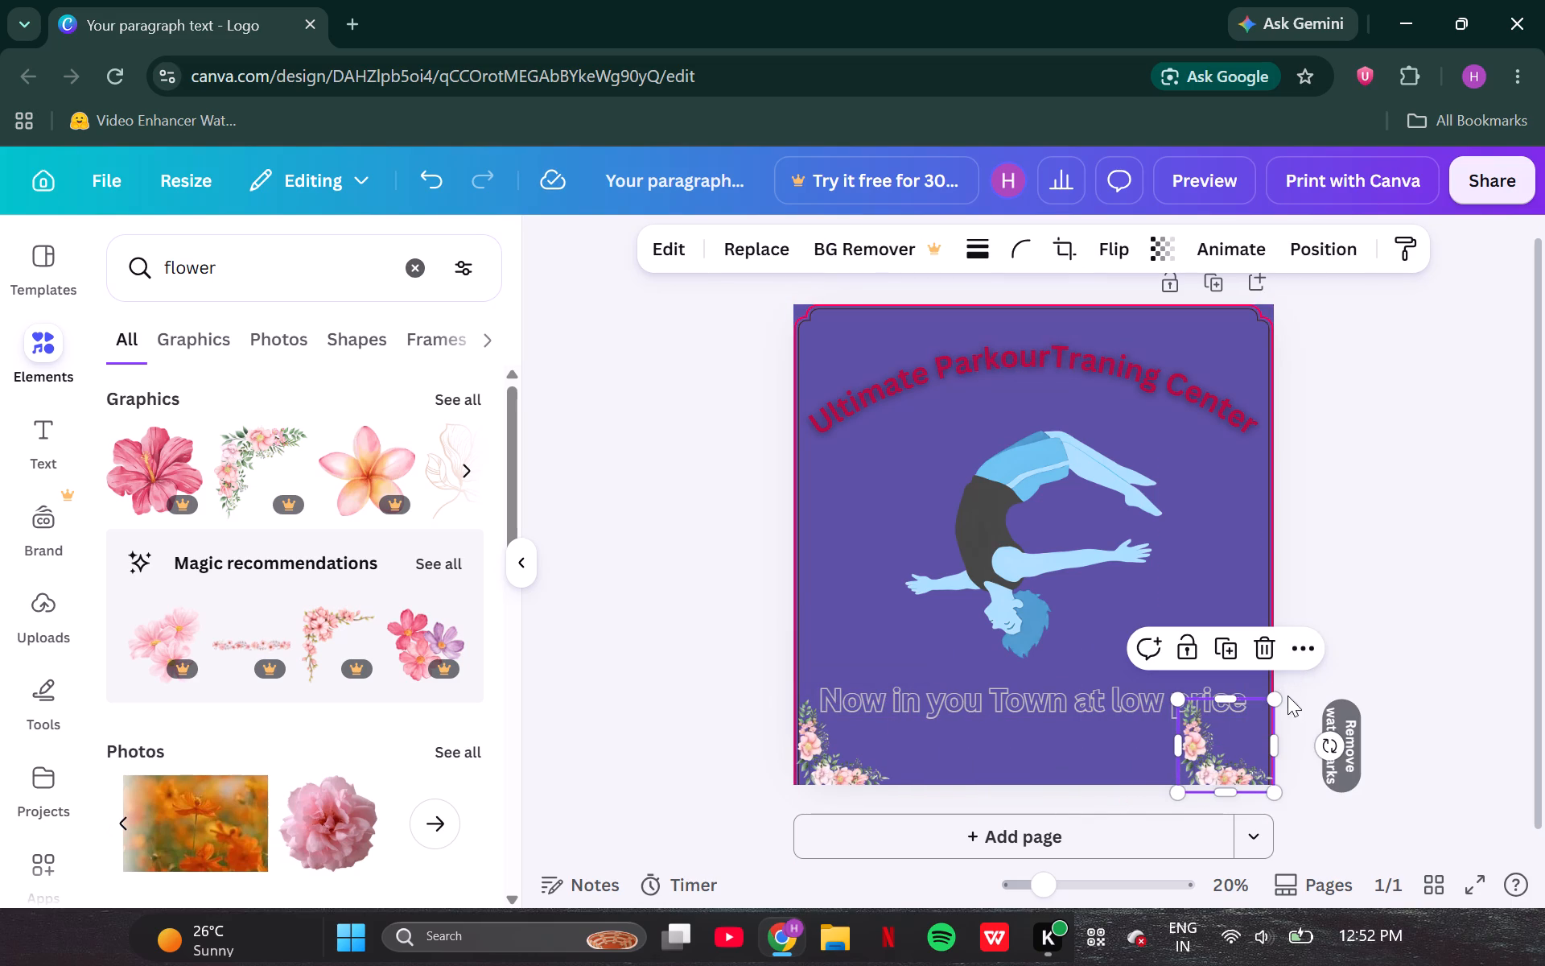
left_click_drag(1322, 736, 1111, 784)
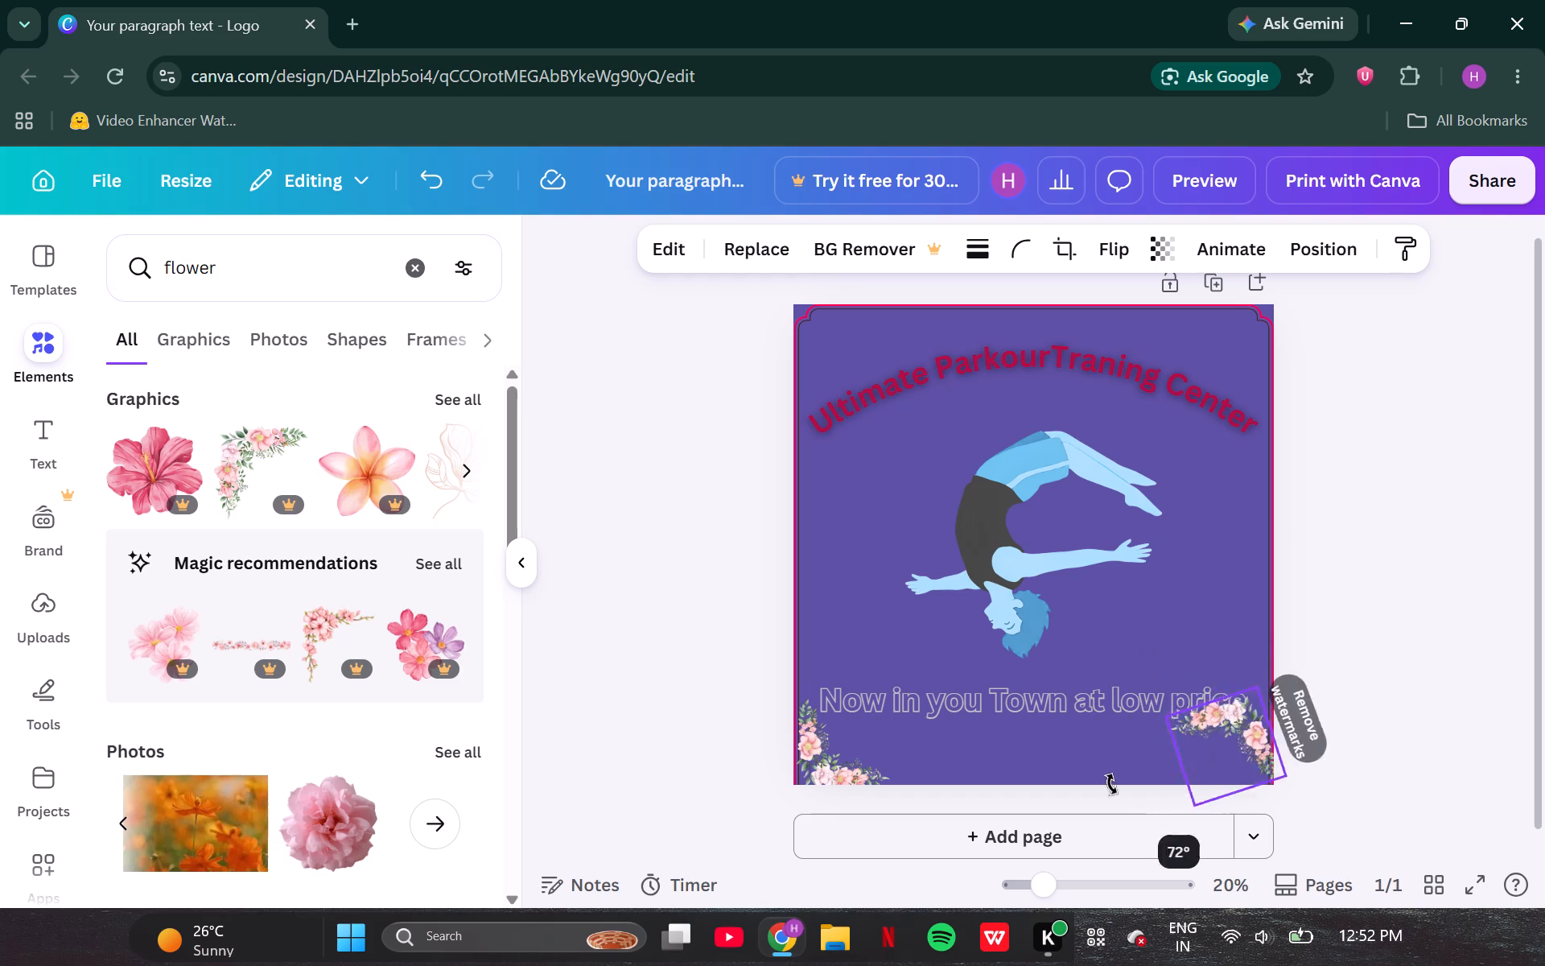
left_click_drag(1111, 784, 1214, 659)
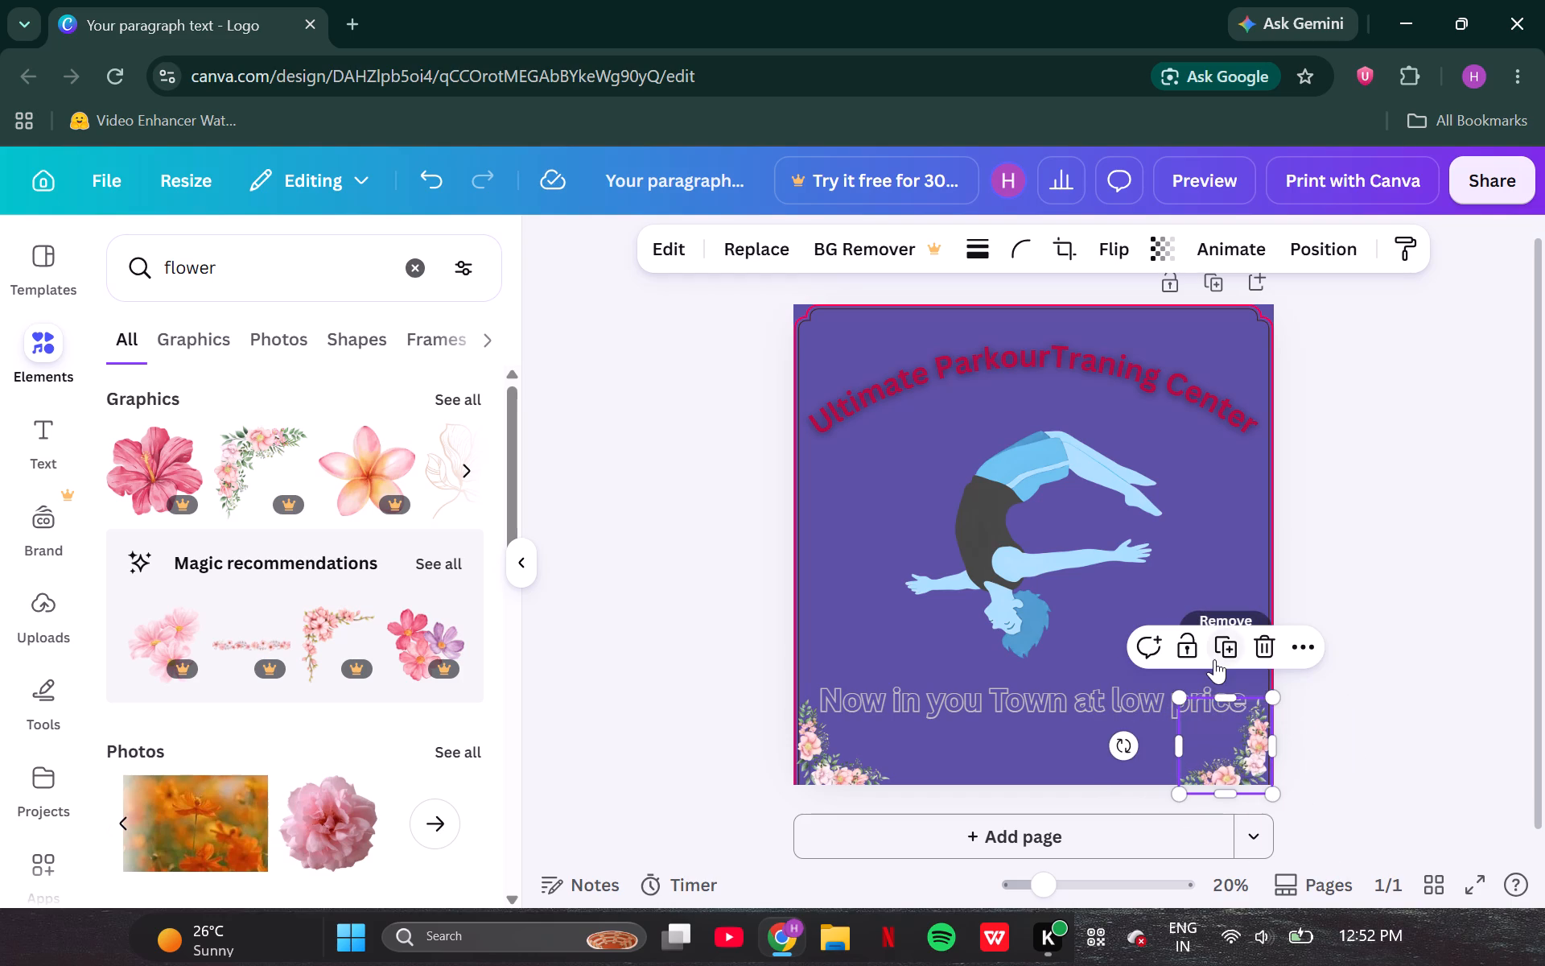
left_click(1329, 717)
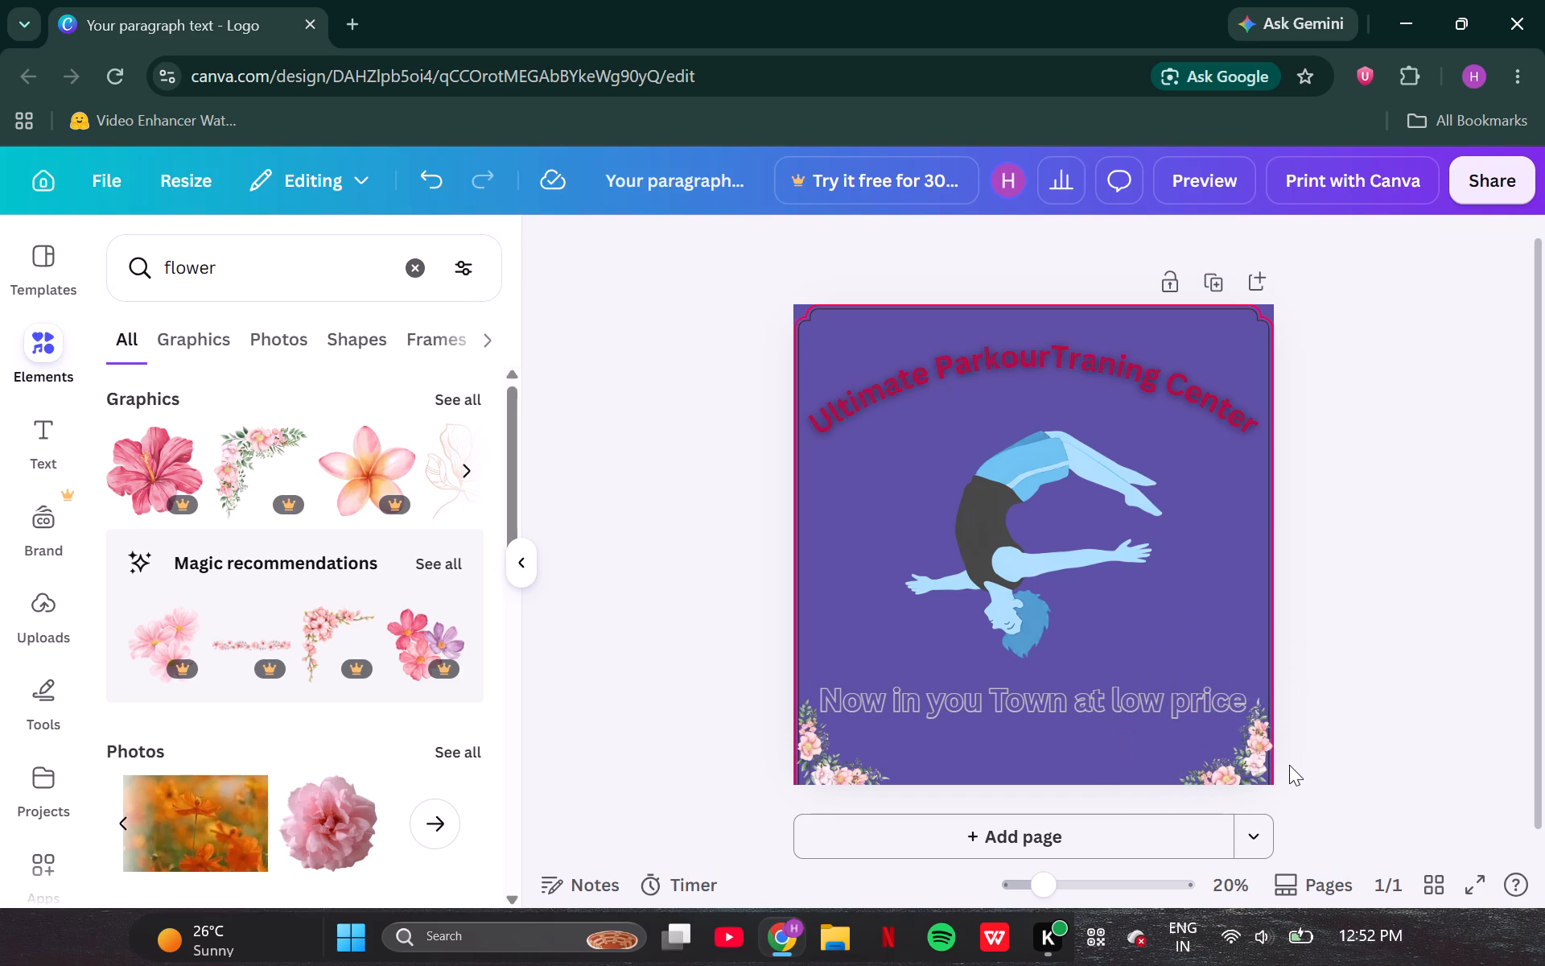
Replace the elements search with "fire" and run the suggested "fireworks" search.
scroll(388, 559, "left", 2)
left_click(417, 269)
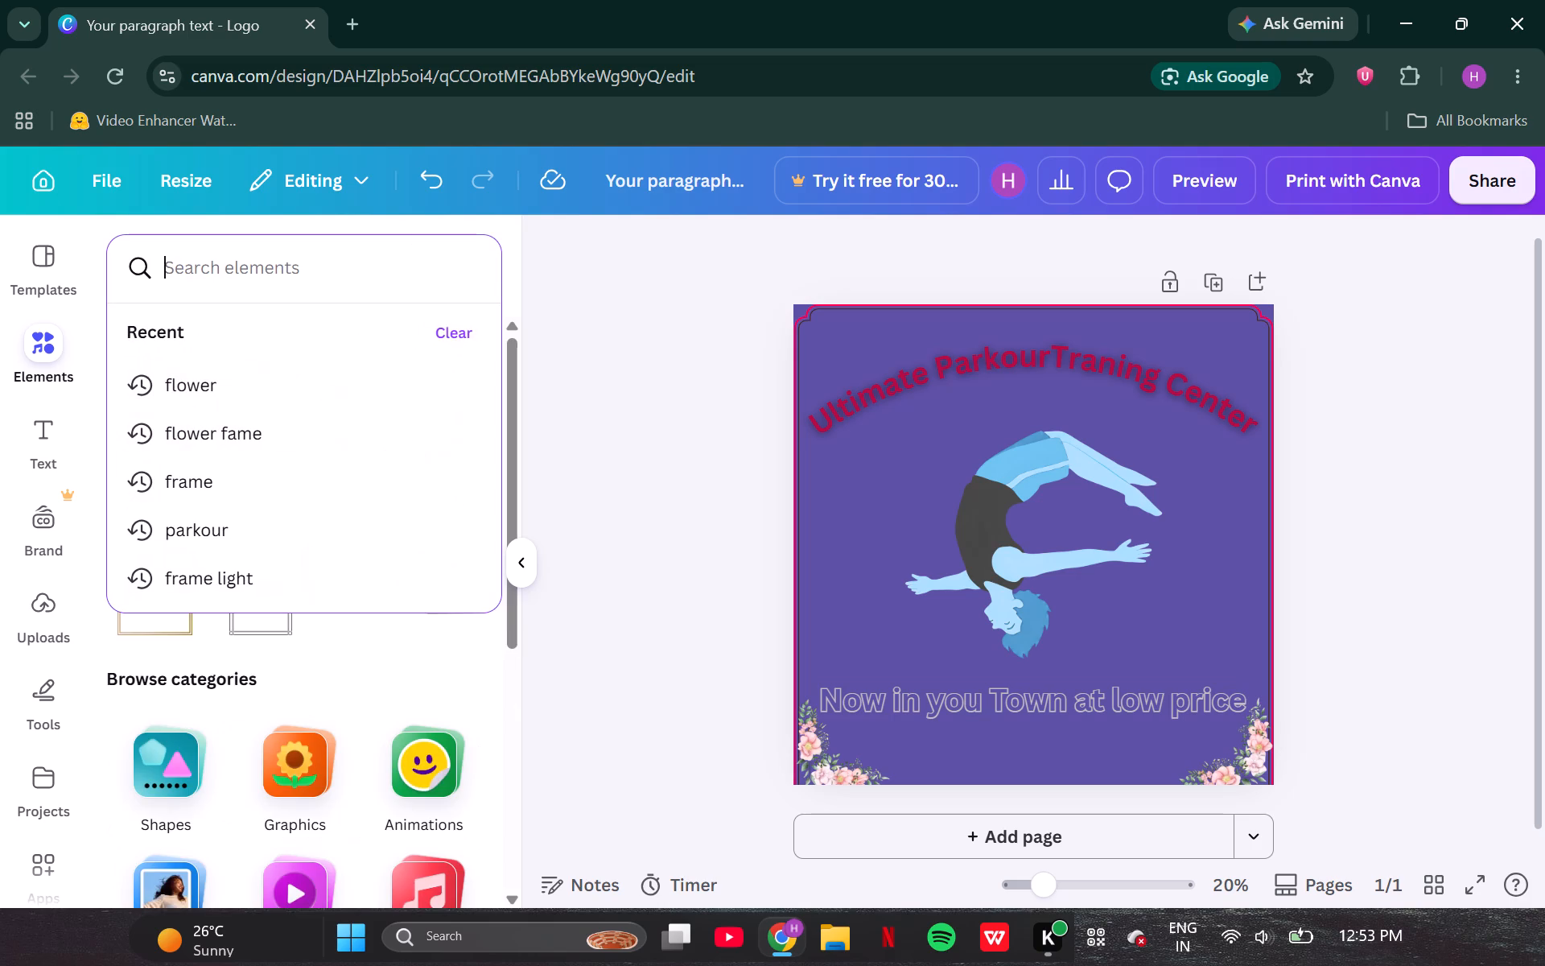
type("fire")
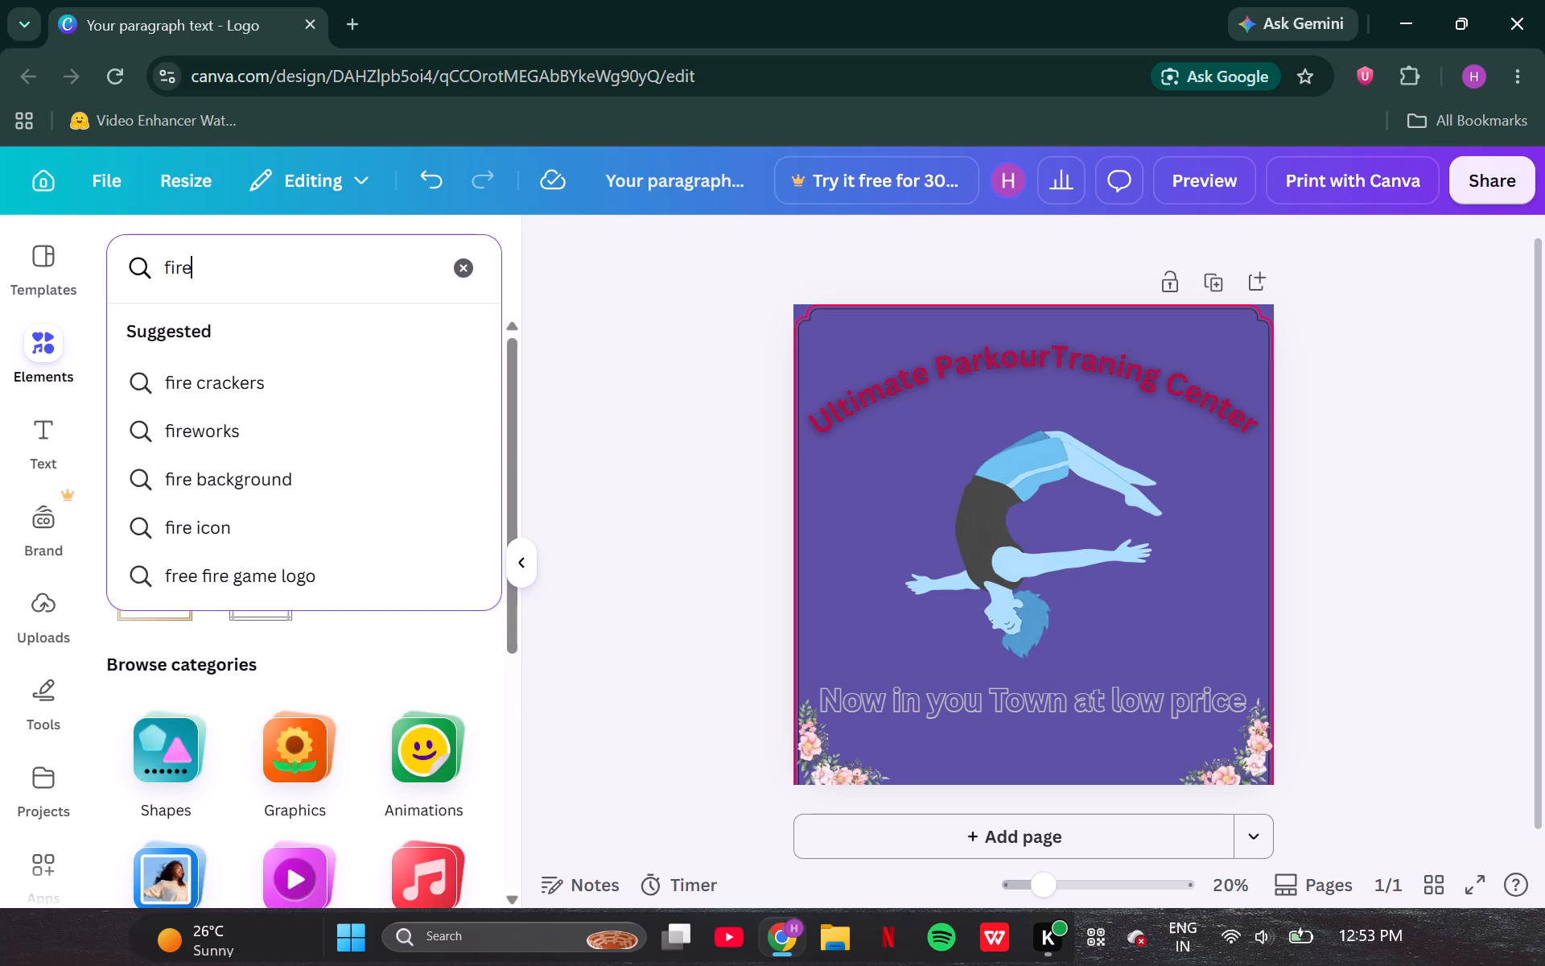
left_click(226, 426)
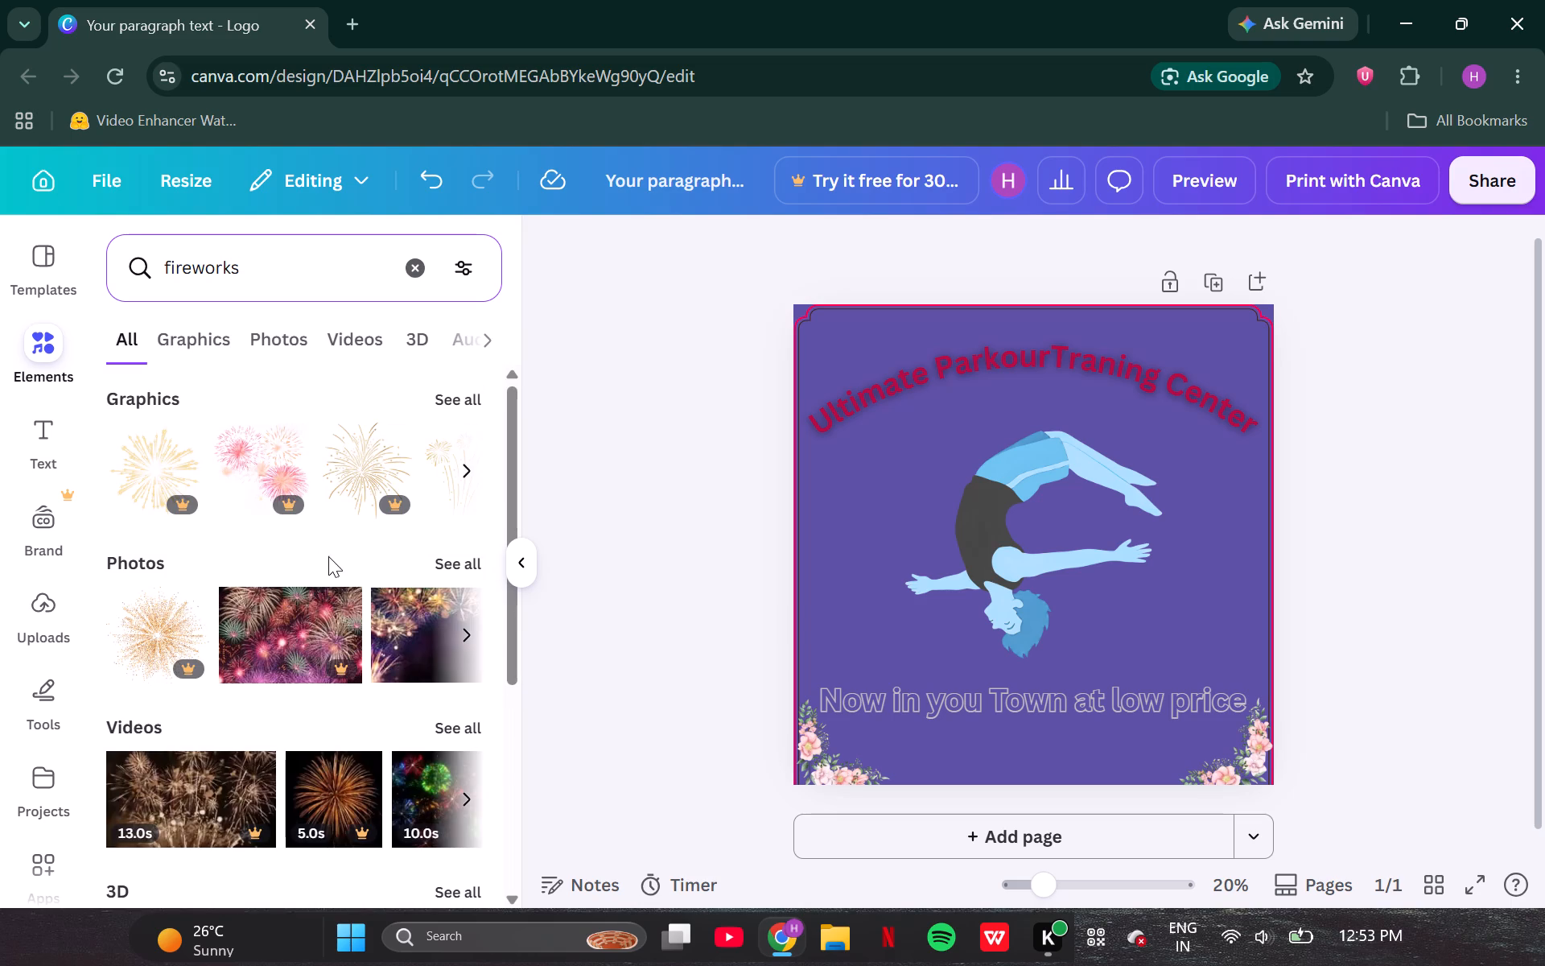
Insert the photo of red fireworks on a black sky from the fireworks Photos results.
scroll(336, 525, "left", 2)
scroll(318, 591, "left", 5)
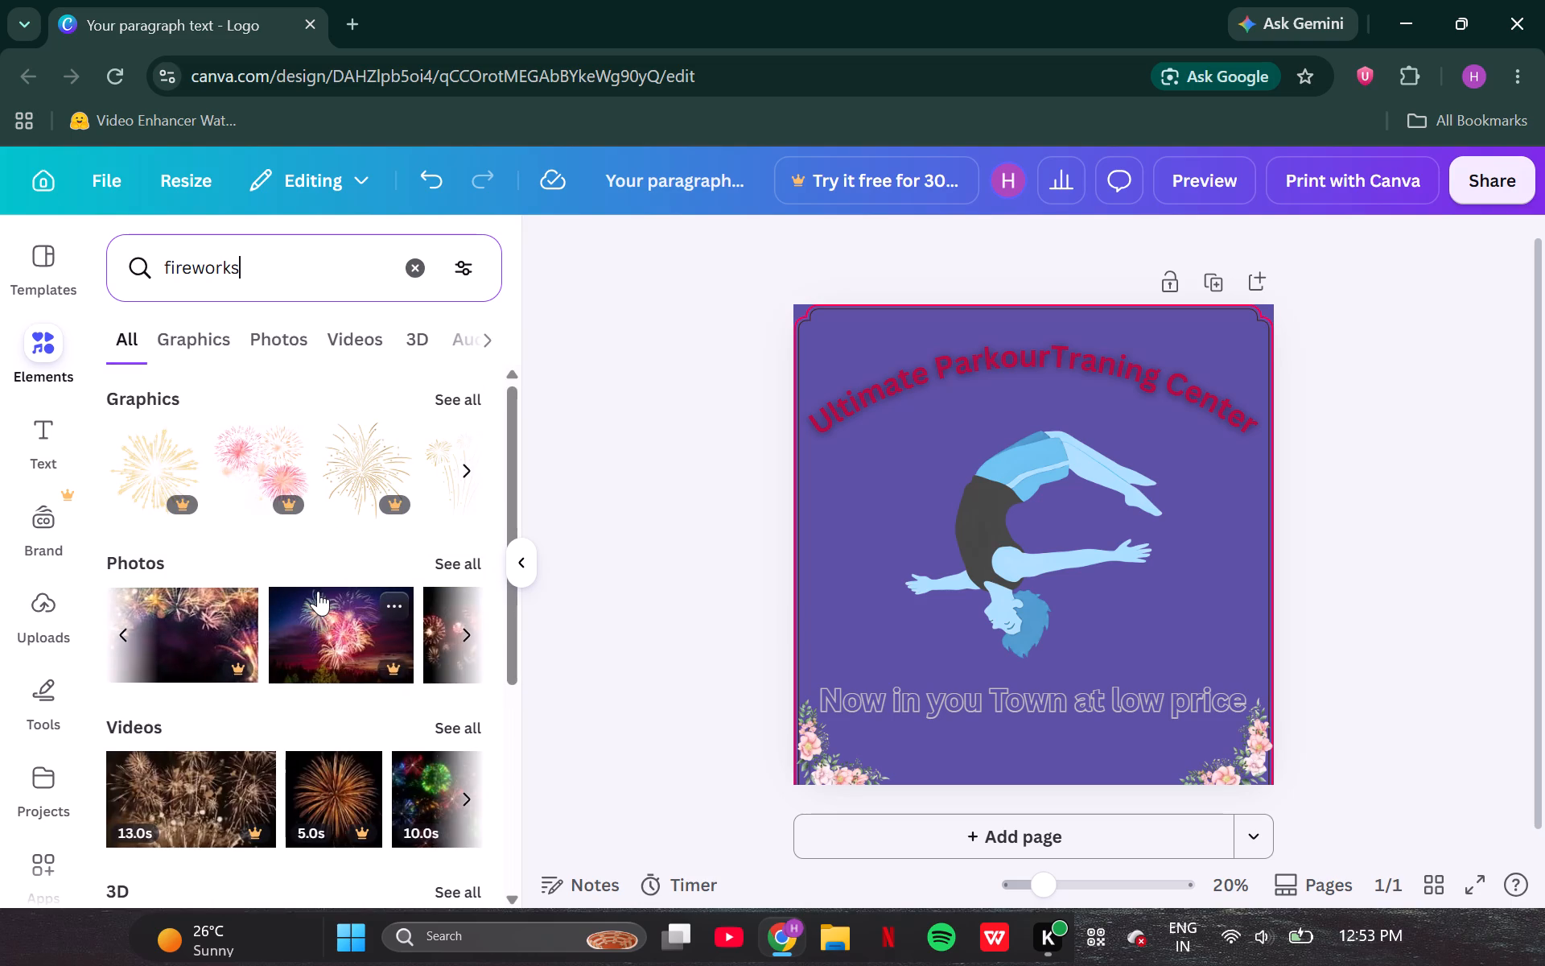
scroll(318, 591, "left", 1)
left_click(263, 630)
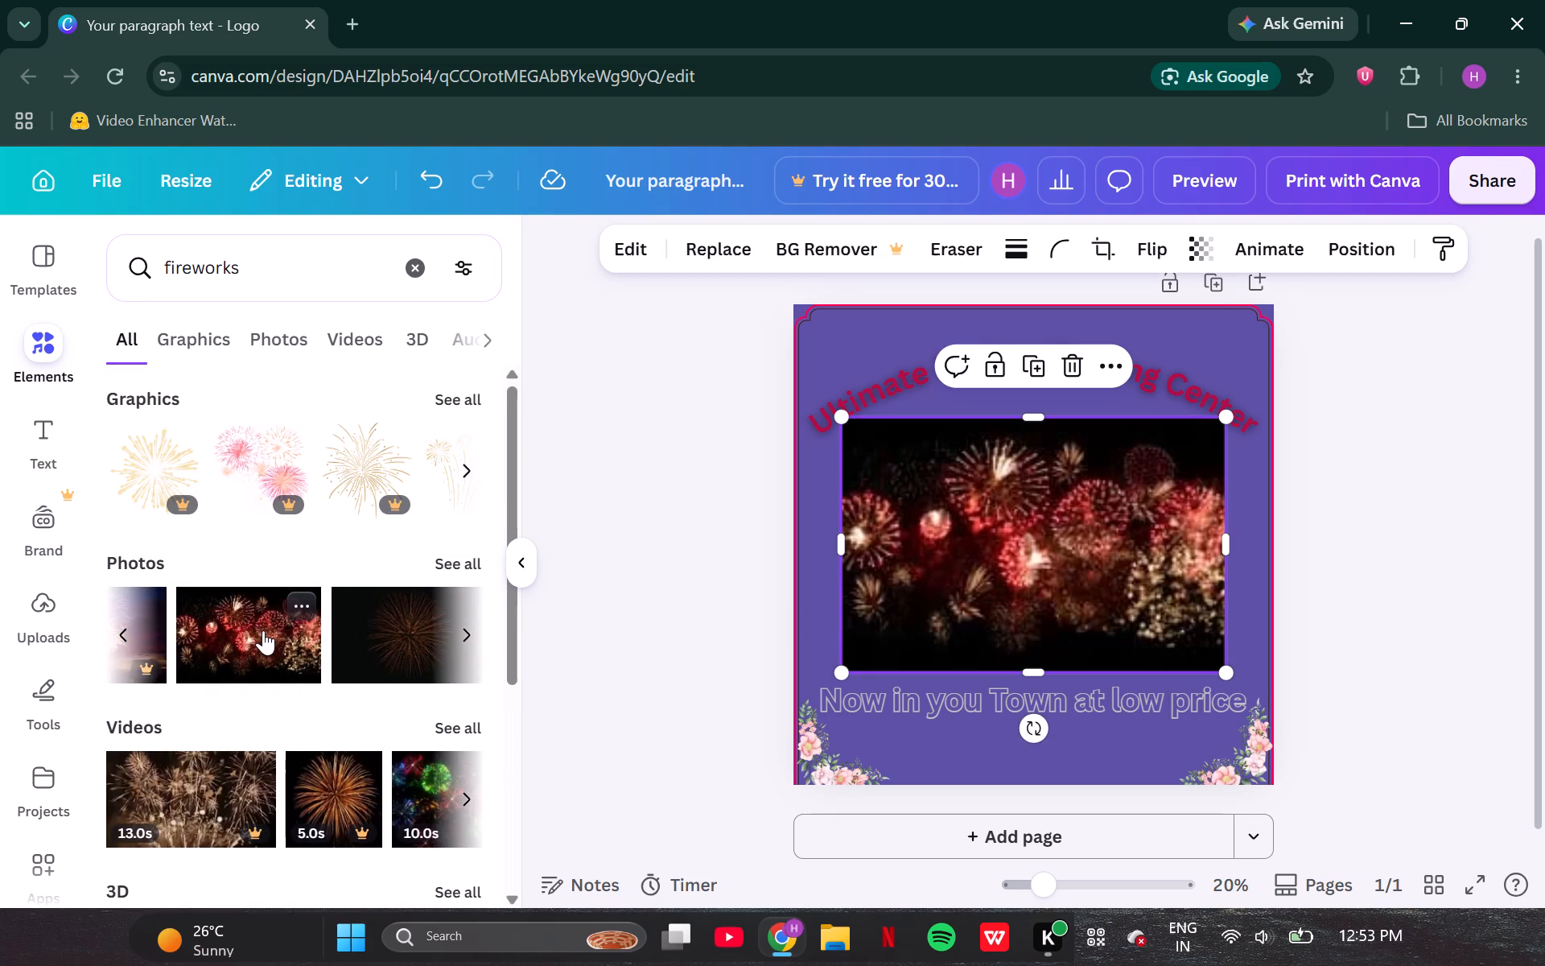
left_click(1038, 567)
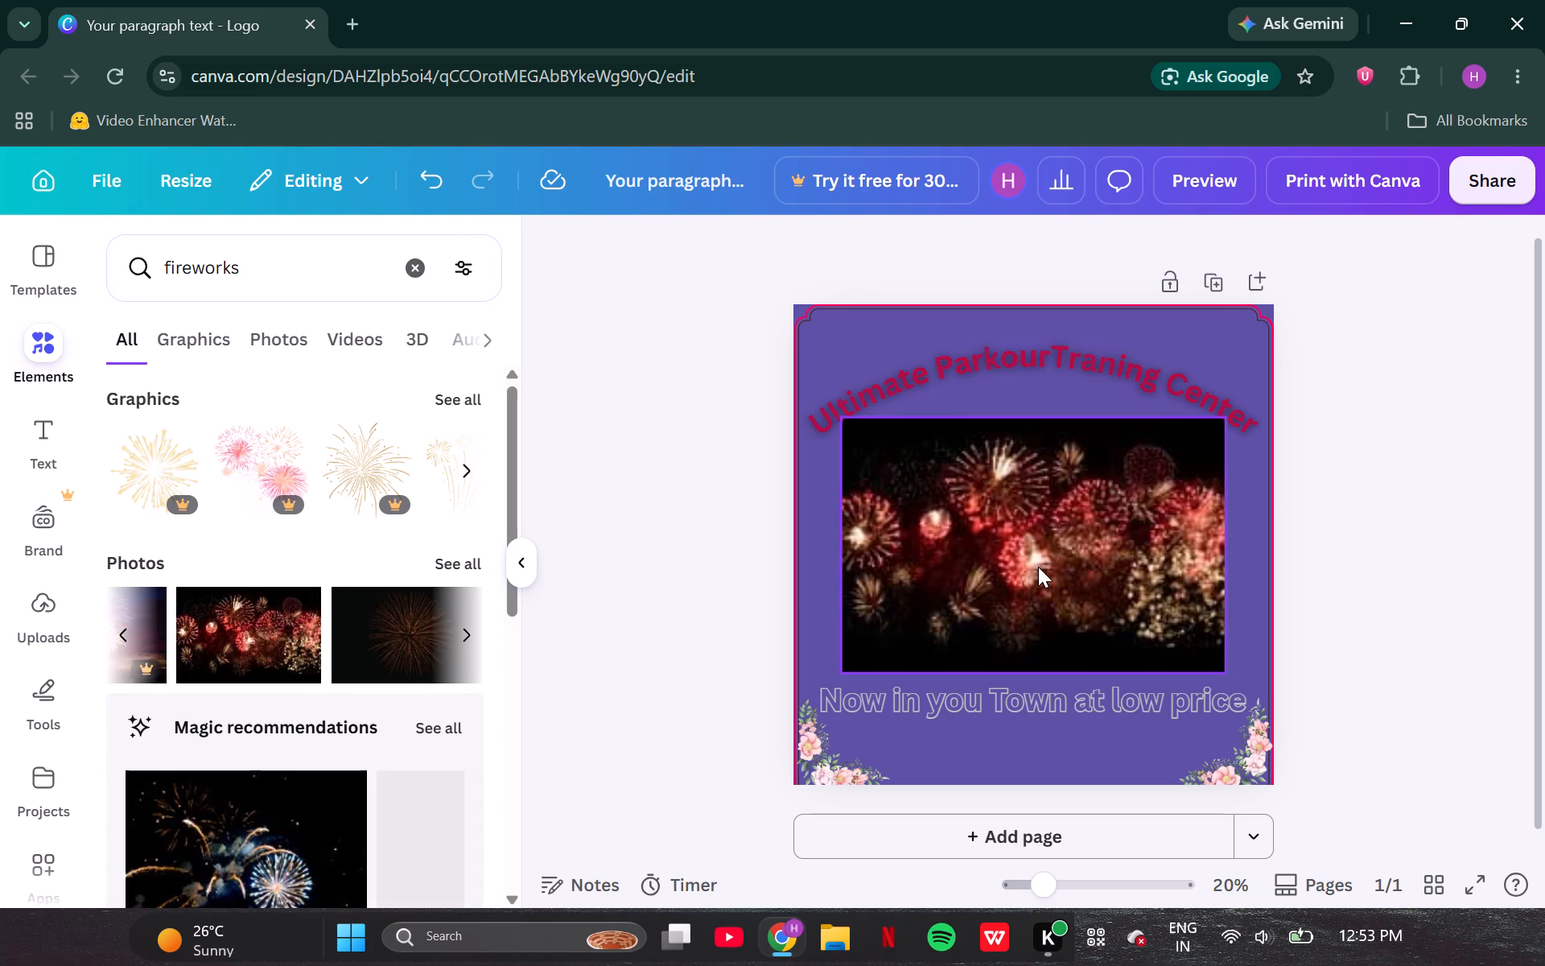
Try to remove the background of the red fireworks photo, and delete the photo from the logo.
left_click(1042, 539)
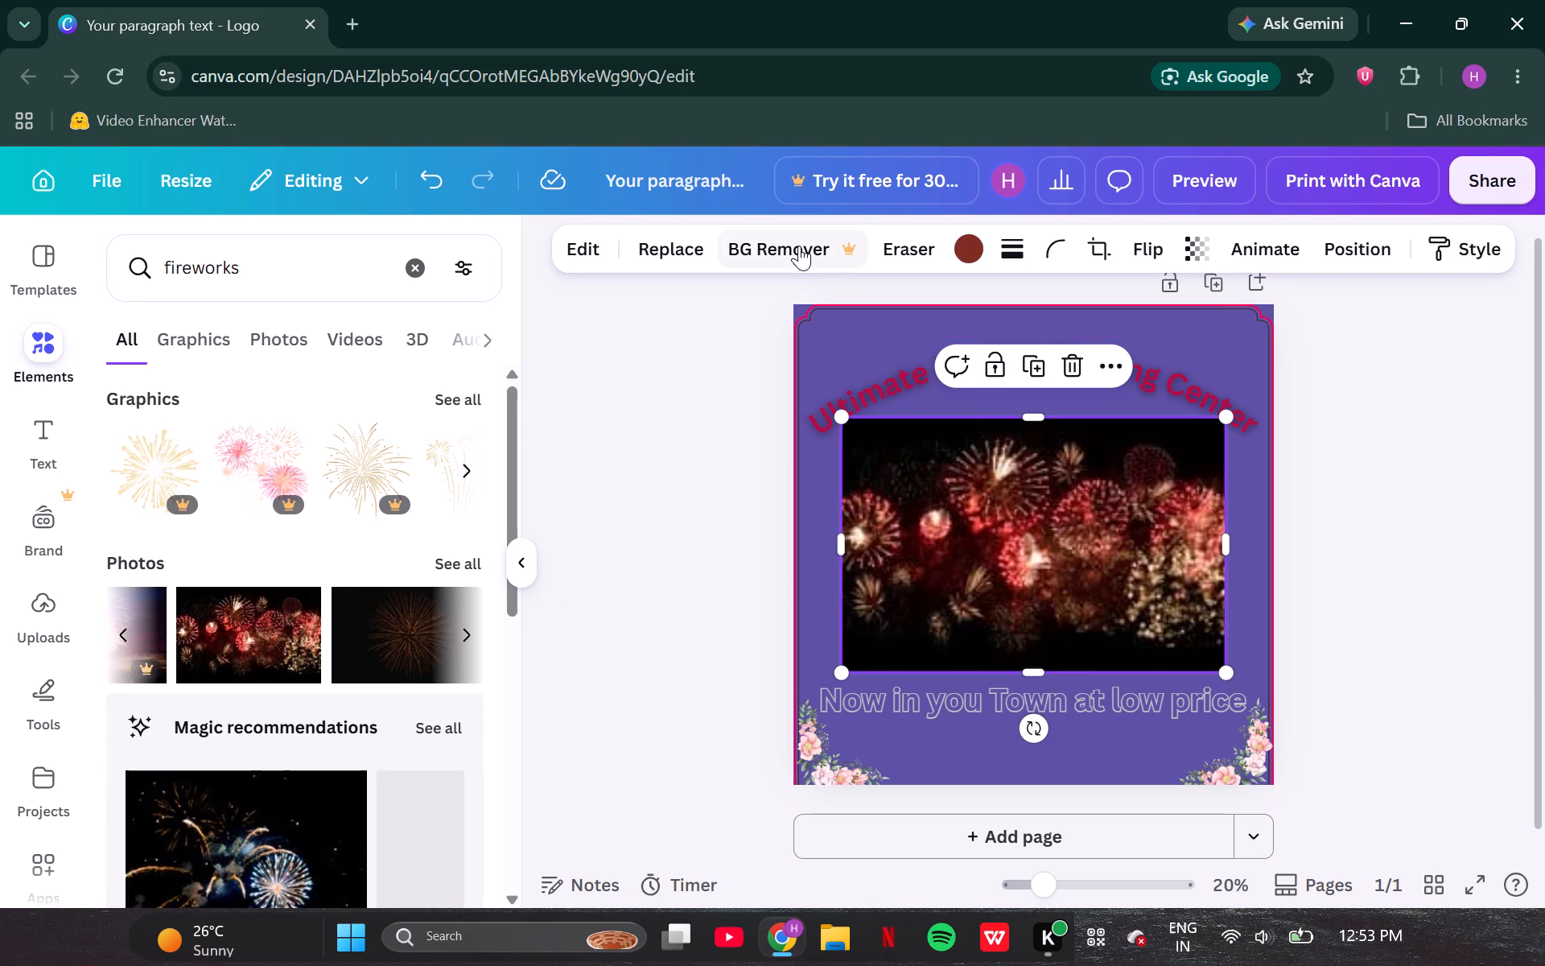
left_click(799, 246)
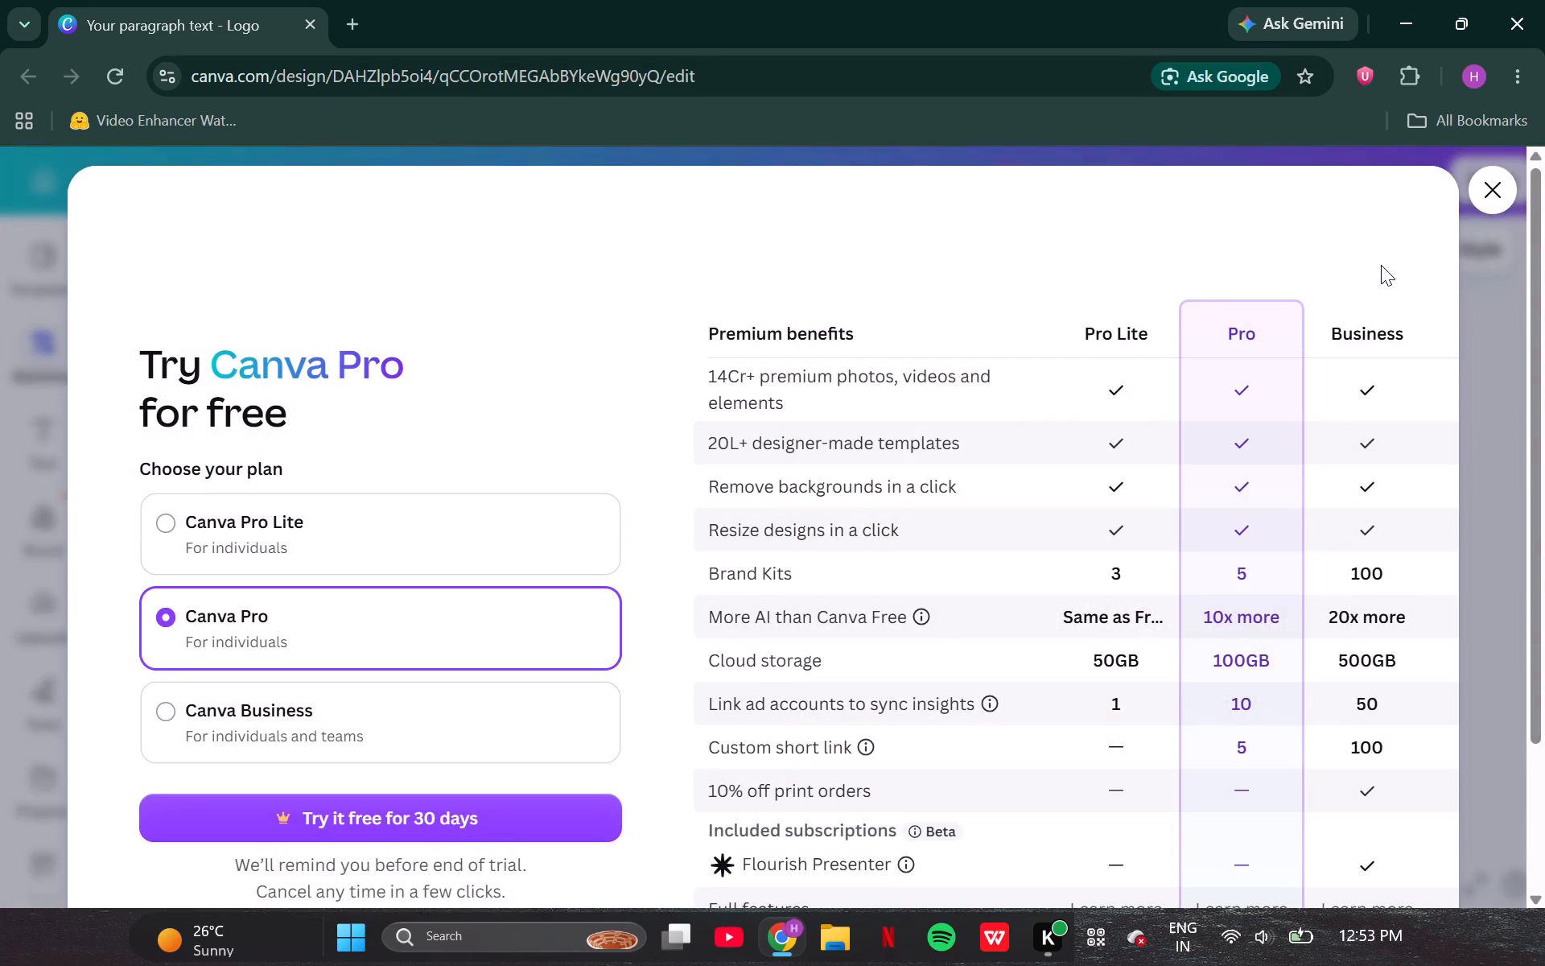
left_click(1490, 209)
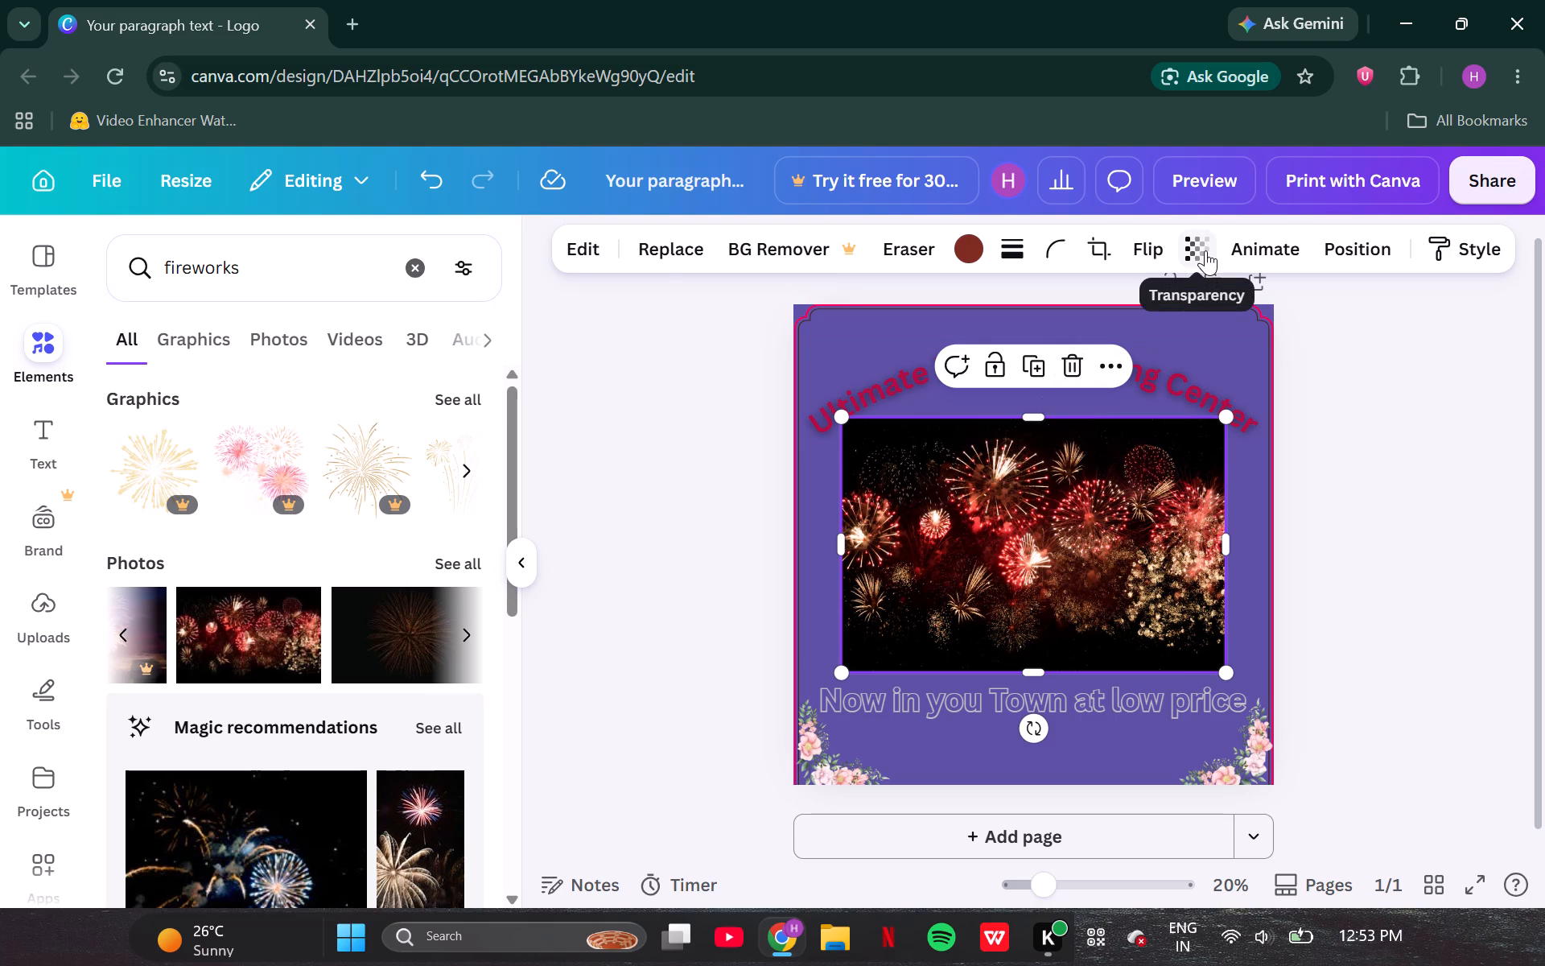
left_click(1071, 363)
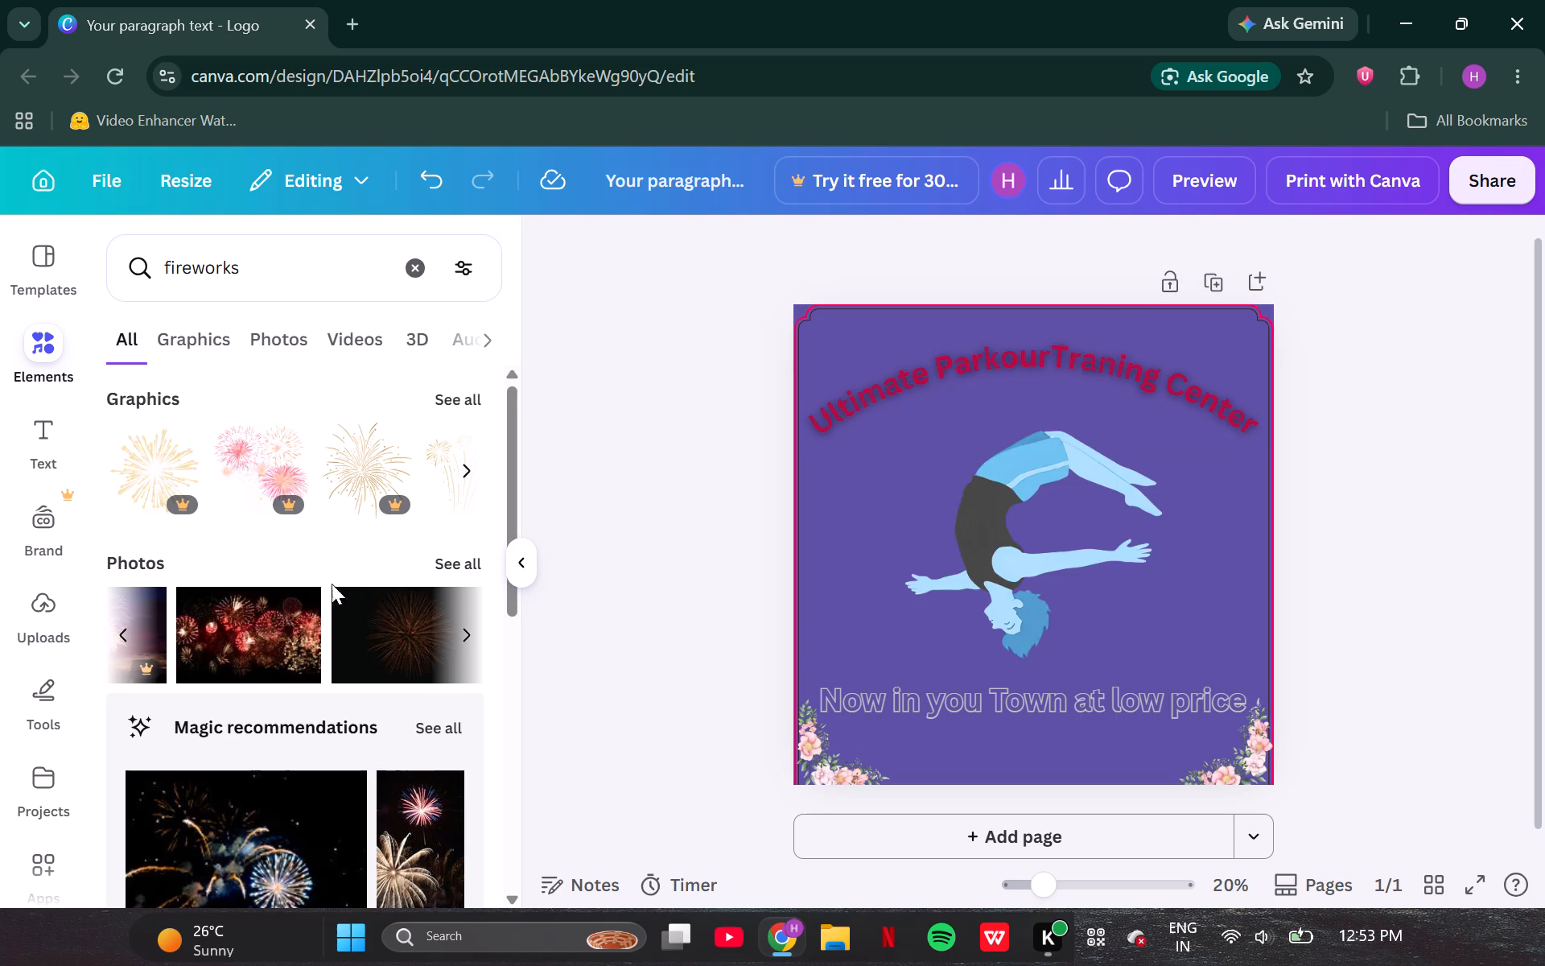
Insert the graphic of several gold fireworks bursts on long trails from the fireworks Graphics results.
scroll(328, 485, "right", 4)
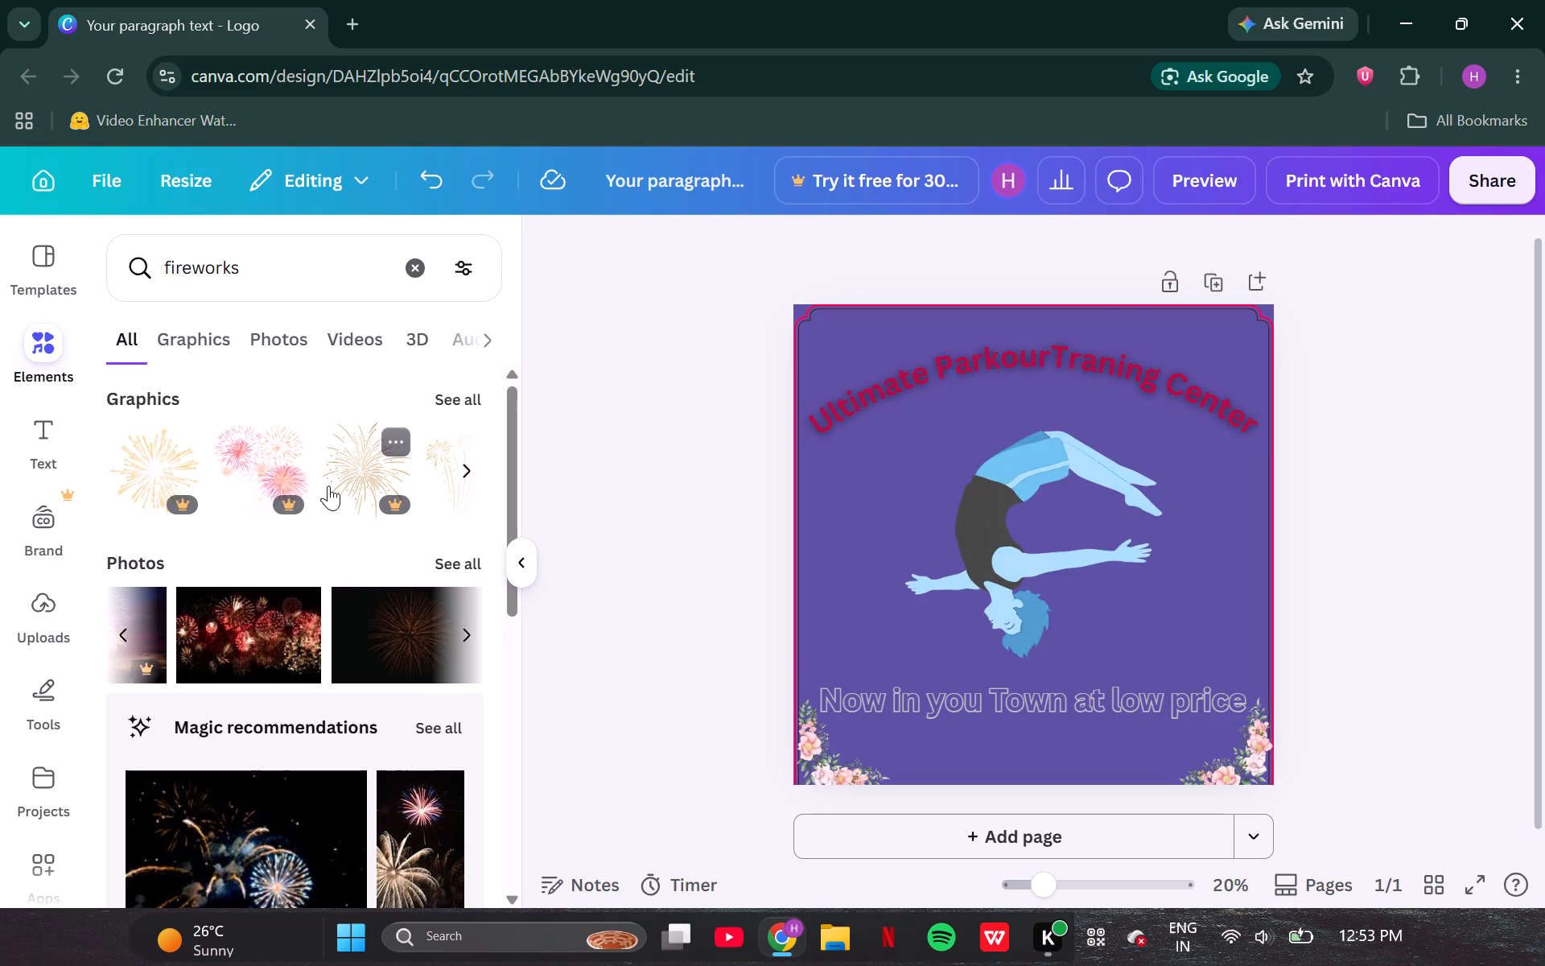
scroll(328, 485, "left", 4)
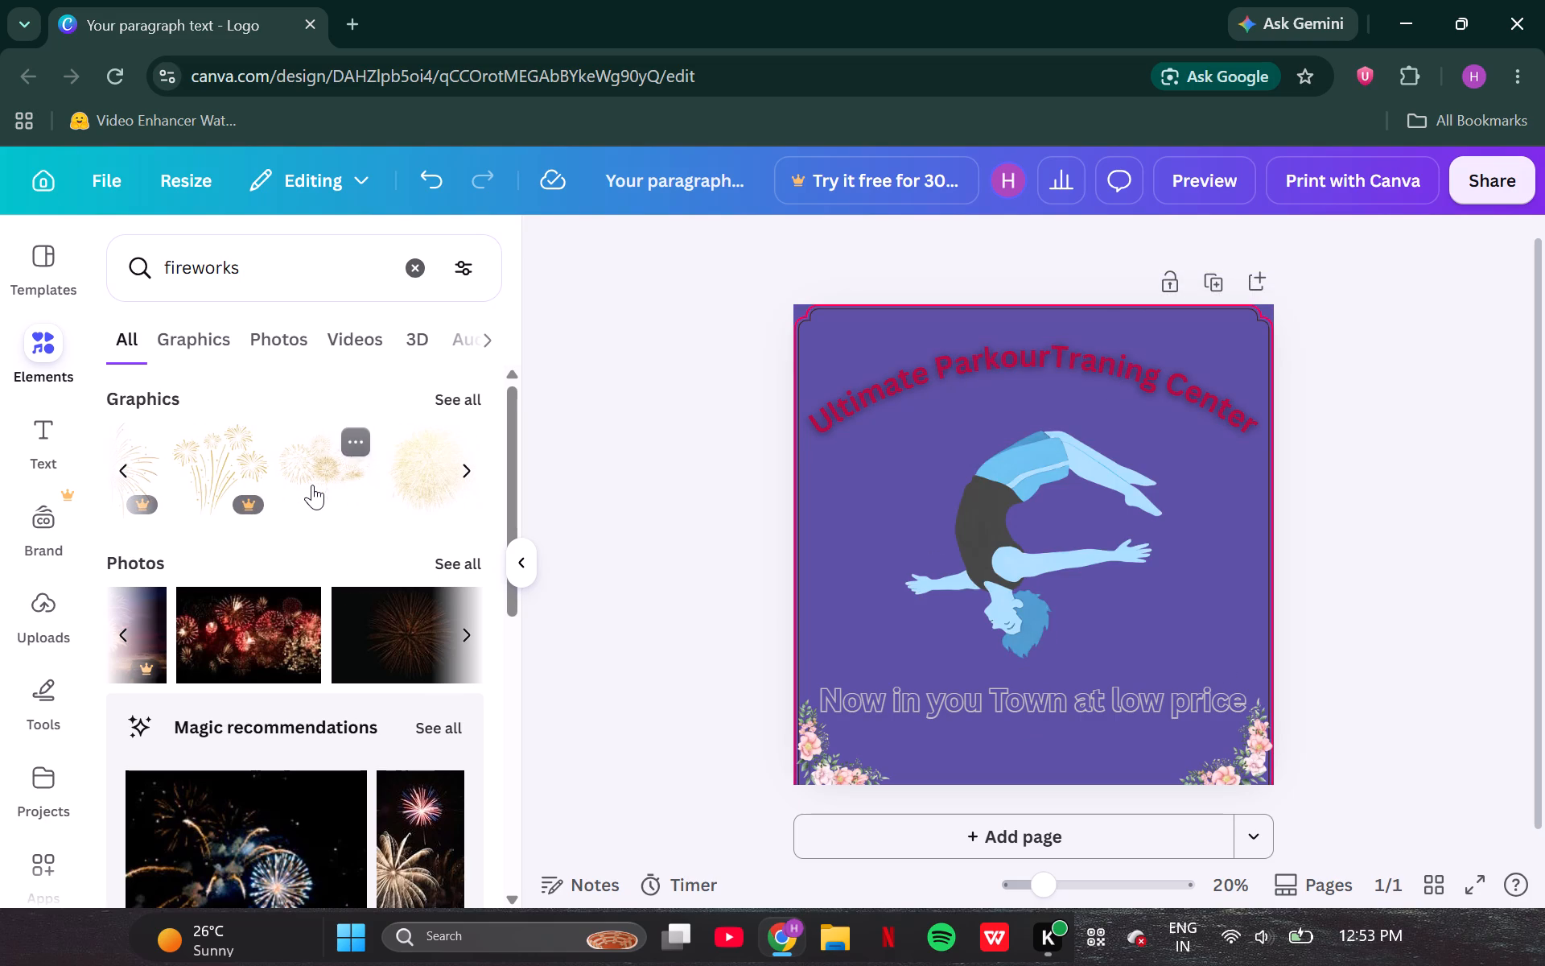
scroll(262, 483, "right", 6)
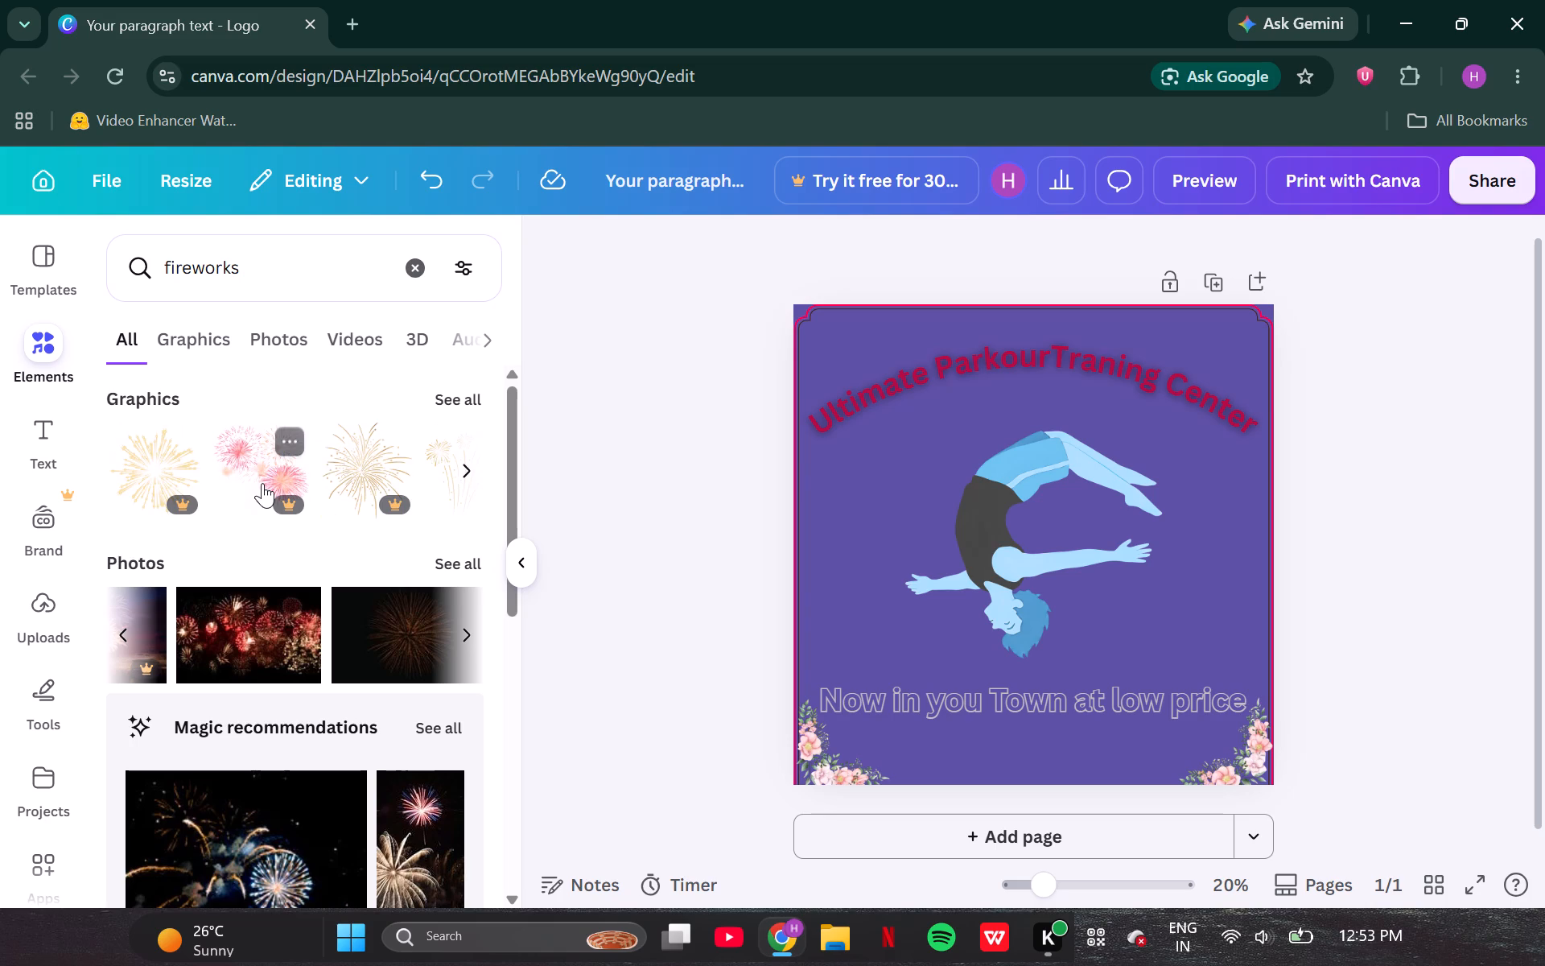
scroll(347, 481, "left", 2)
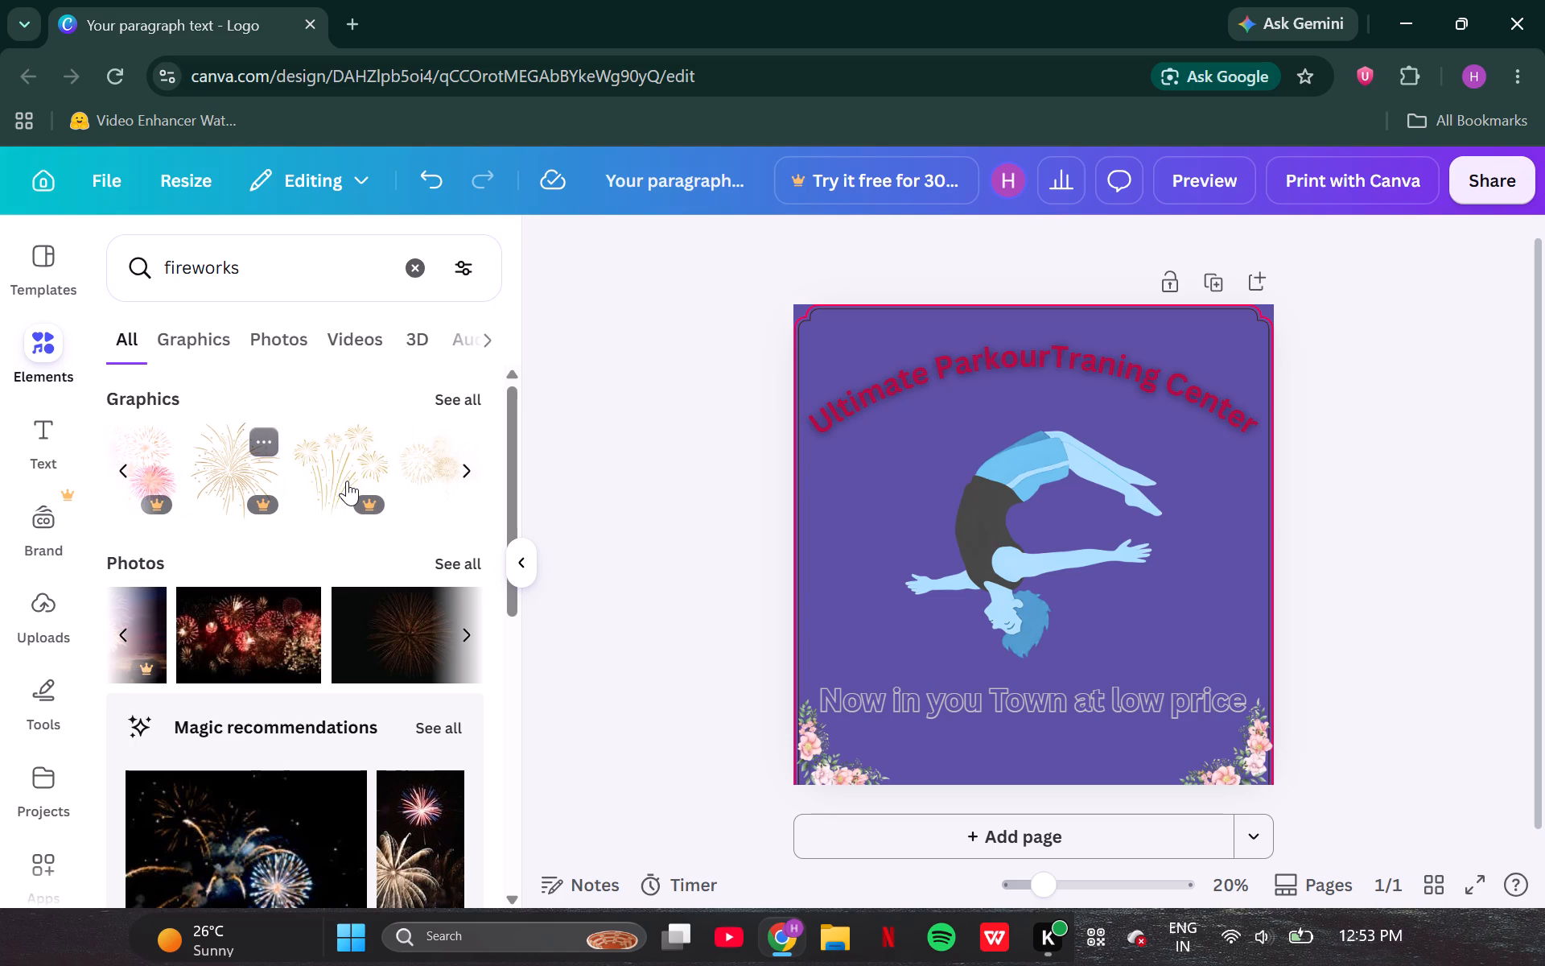
left_click(347, 481)
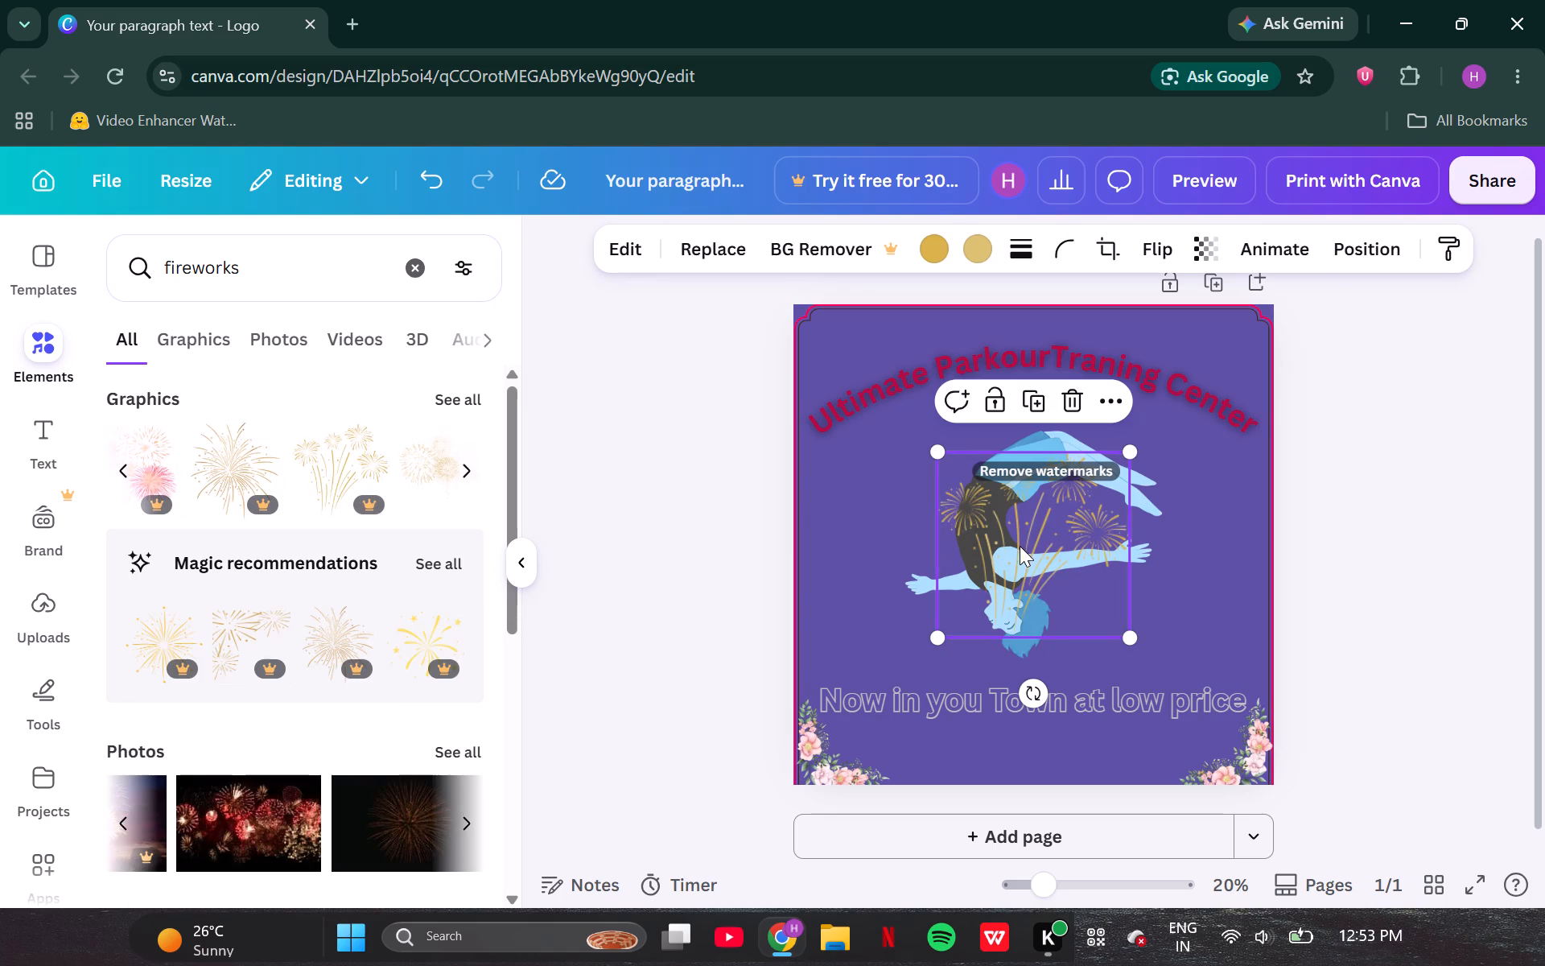
Shrink the gold fireworks graphic and place it beside the figure's feet, just below the right end of the curved heading.
left_click_drag(1020, 546, 1160, 470)
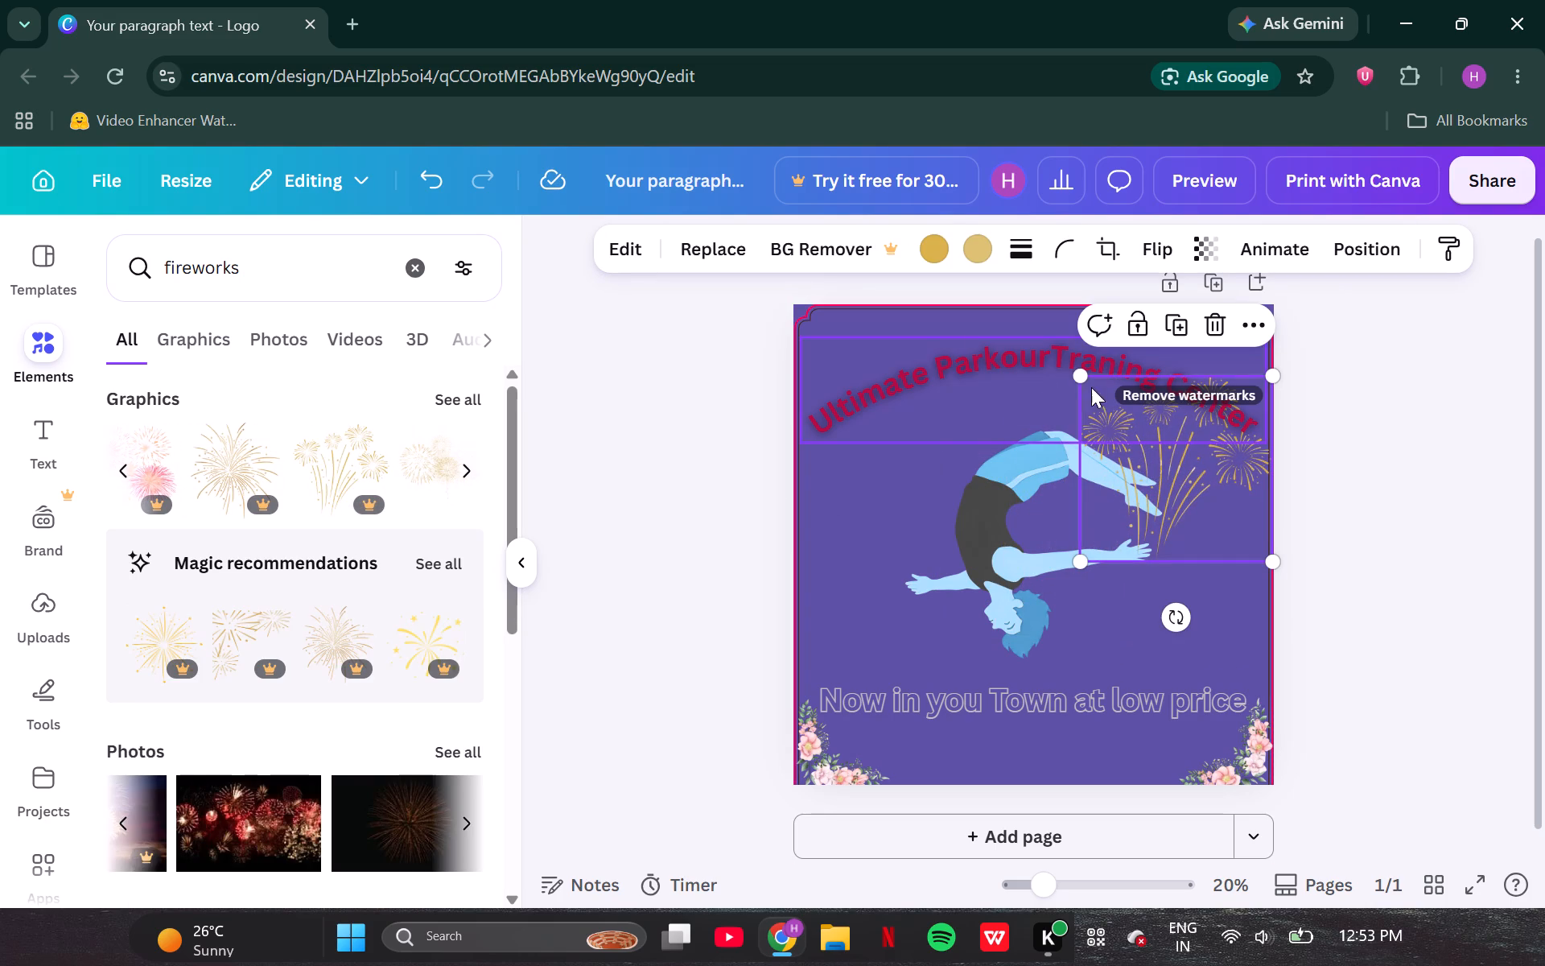
left_click_drag(1085, 382, 1122, 413)
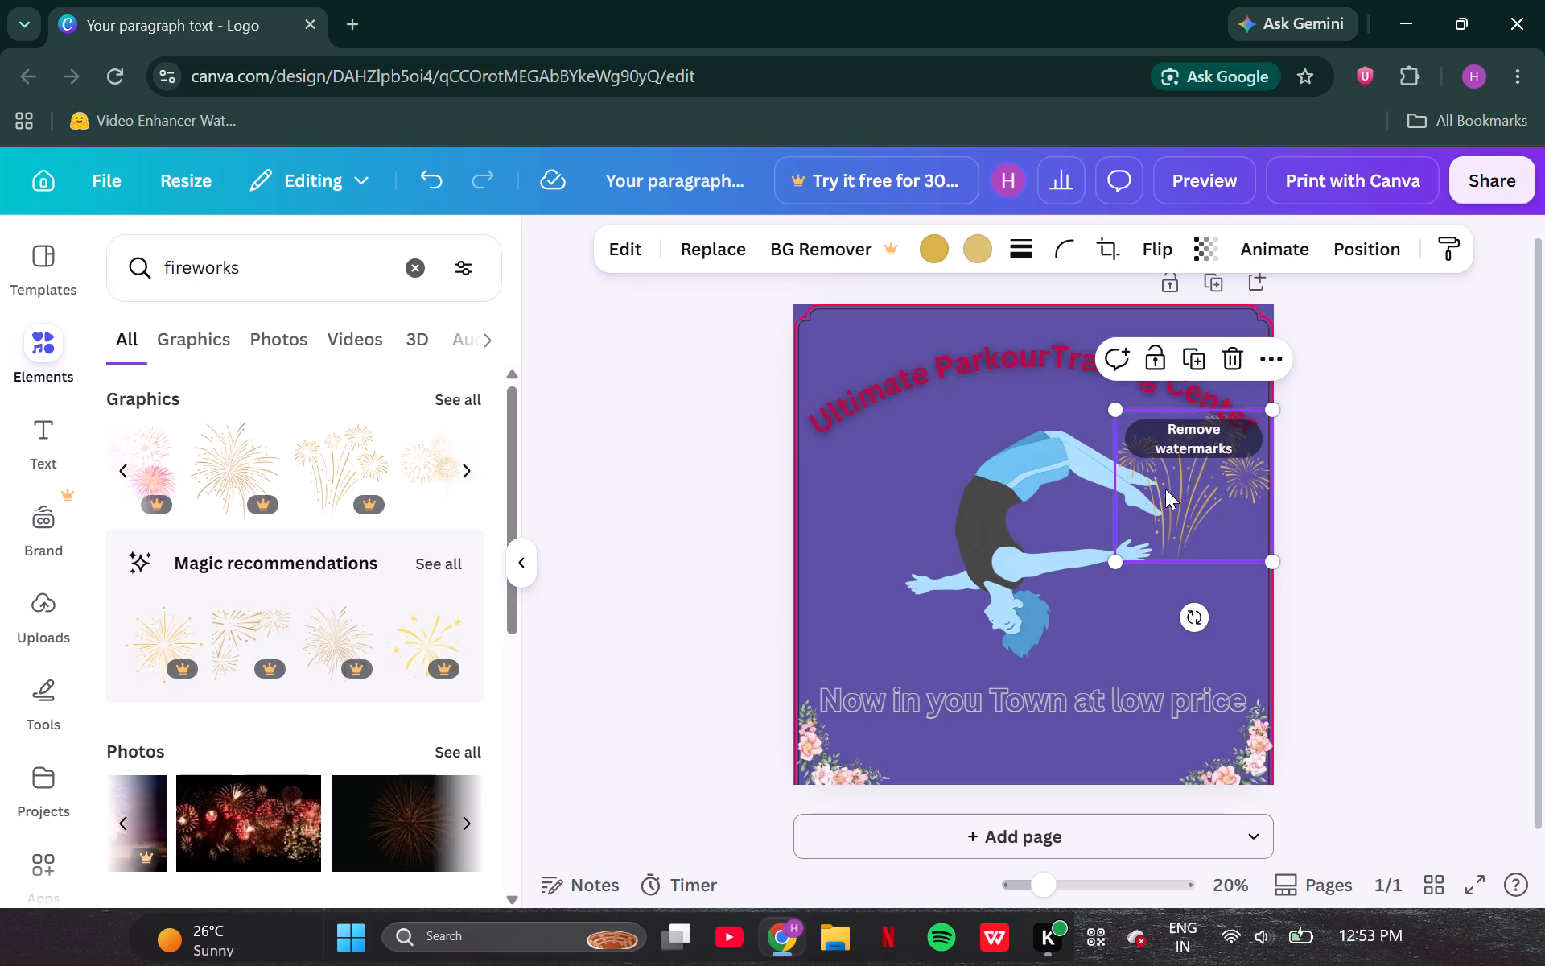
left_click_drag(1165, 489, 1154, 385)
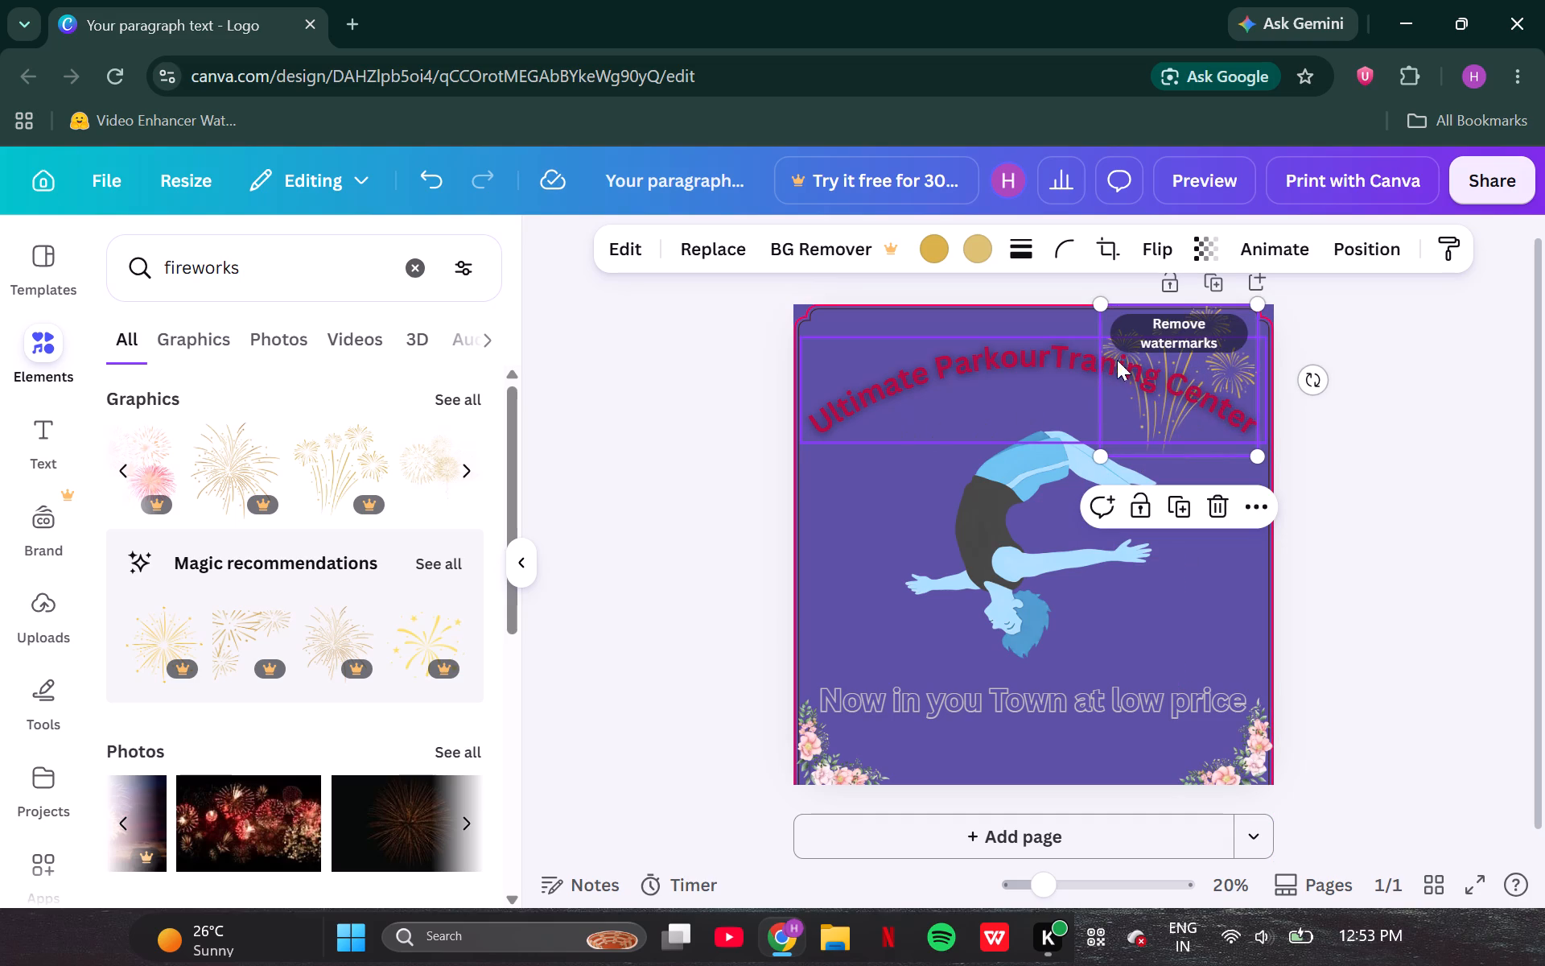
left_click_drag(1098, 305, 1160, 345)
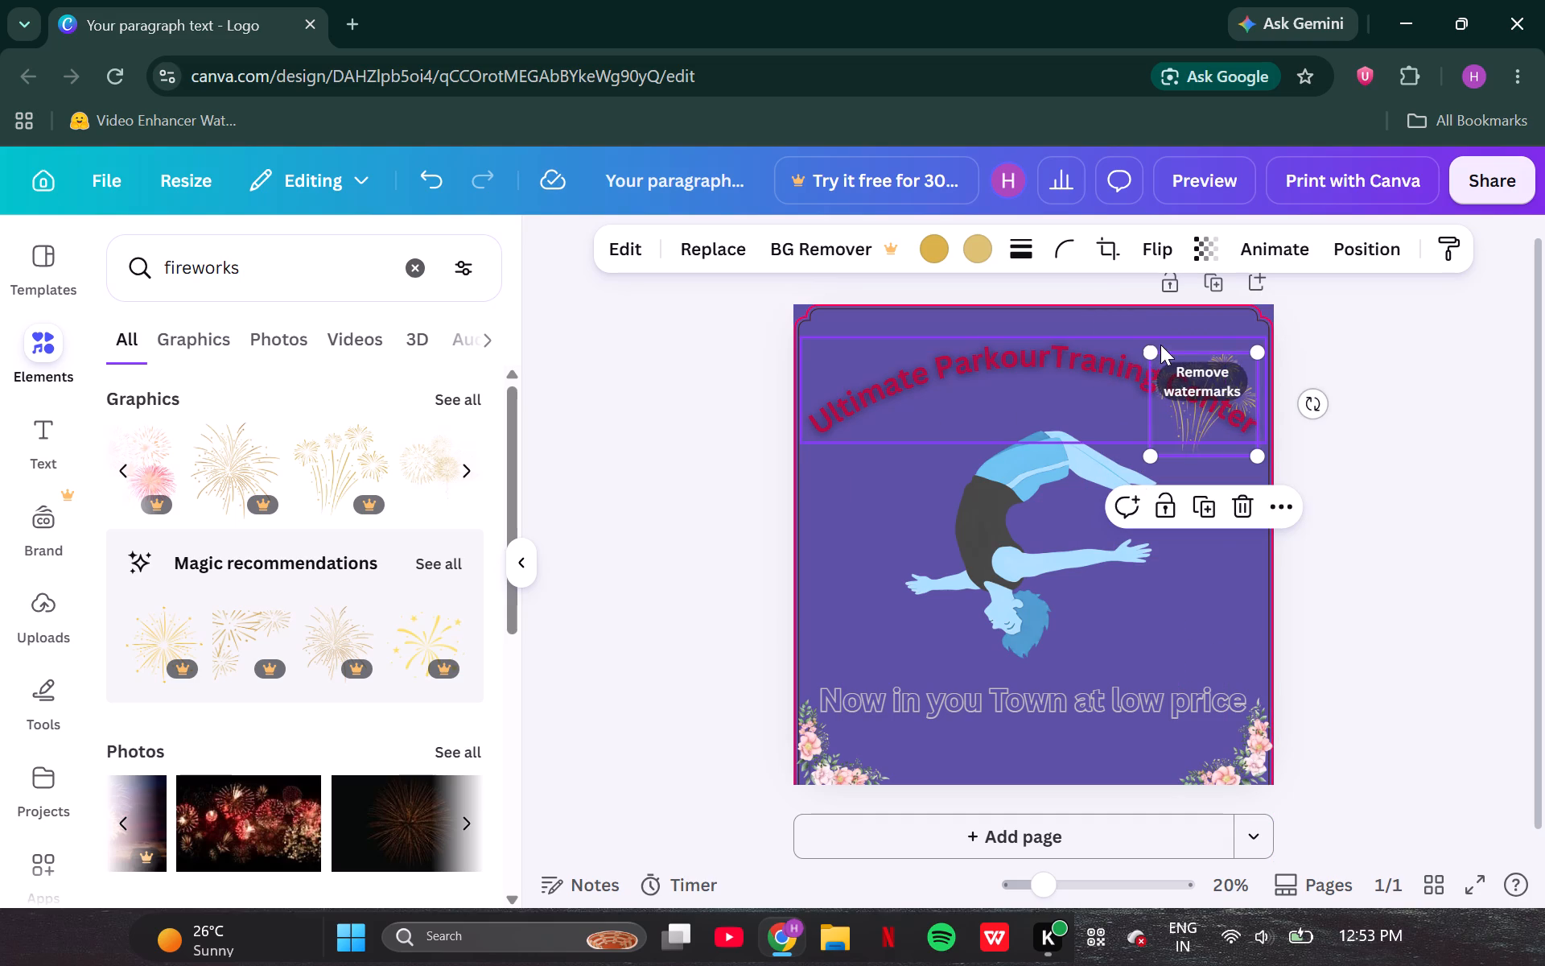
left_click(1196, 402)
left_click_drag(1198, 448, 1193, 513)
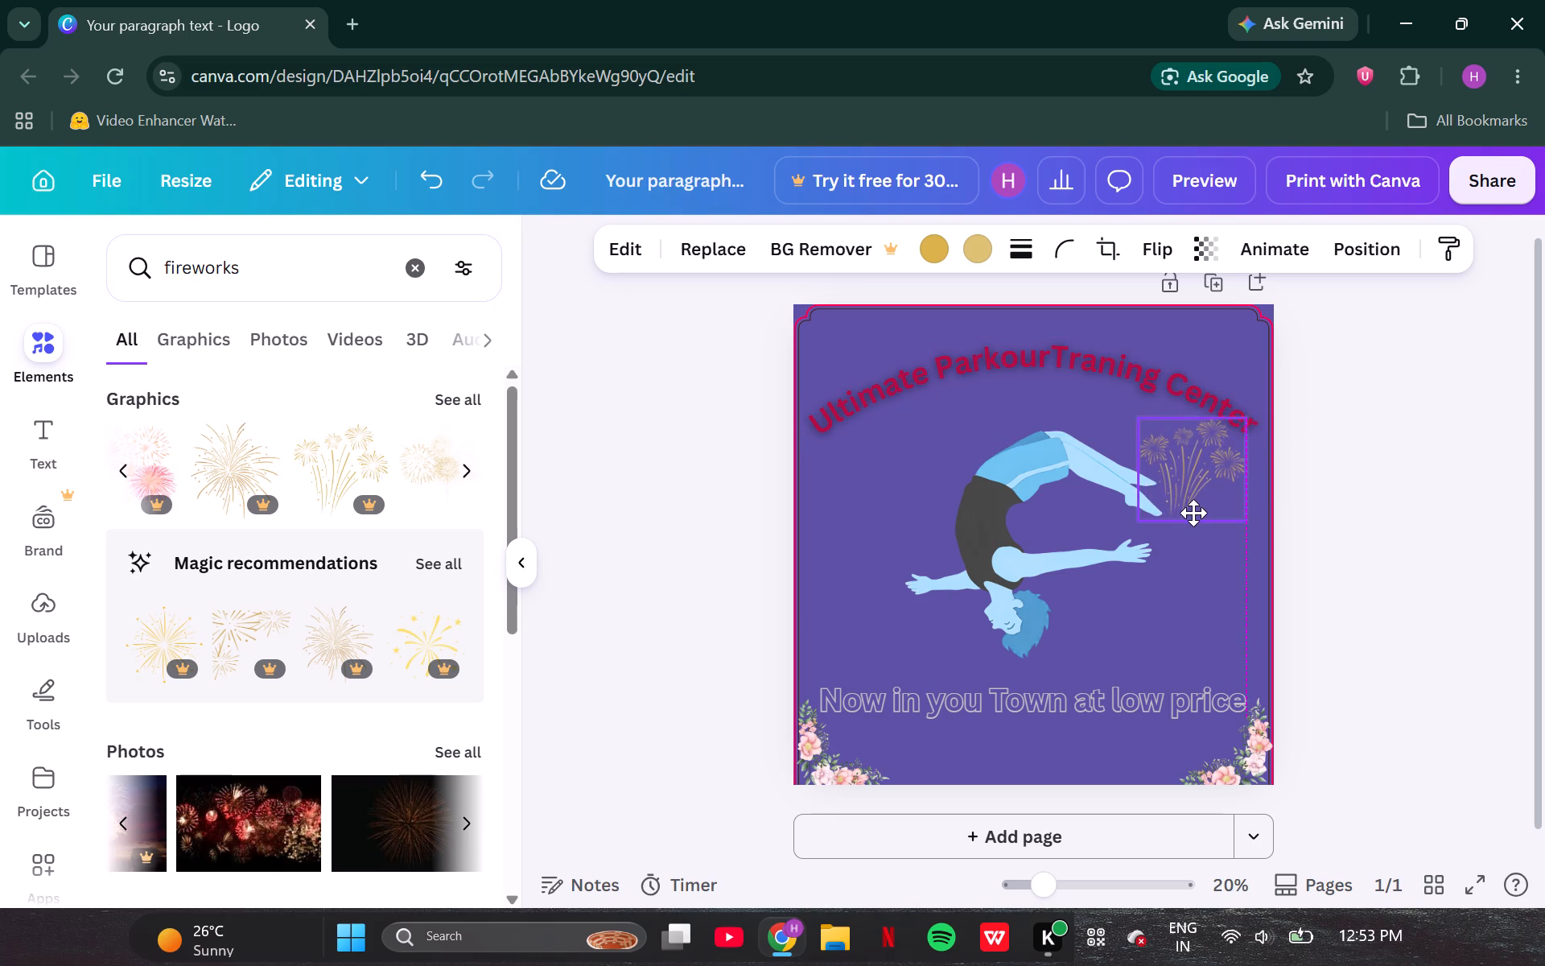
left_click_drag(1193, 513, 1199, 530)
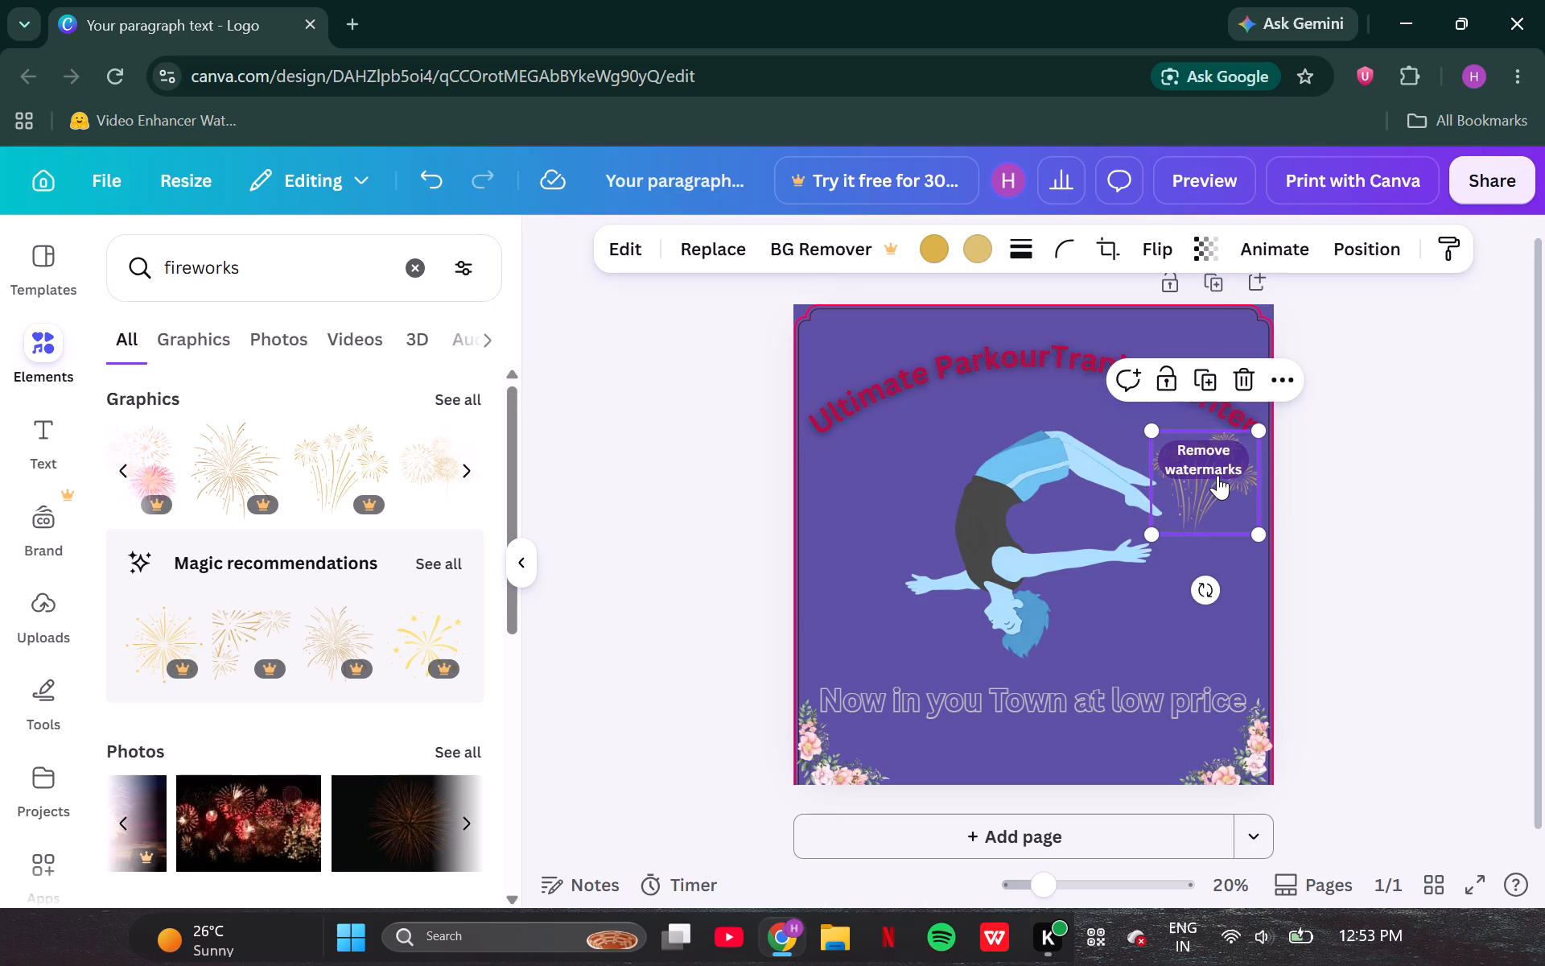
Duplicate the small gold fireworks graphic and place the copy level with it on the logo's left side, below the heading's start.
key("ctrl+c")
key("ctrl+c")
key("ctrl+c")
key("ctrl+c")
key("ctrl+c")
key("ctrl+c")
key("ctrl+c")
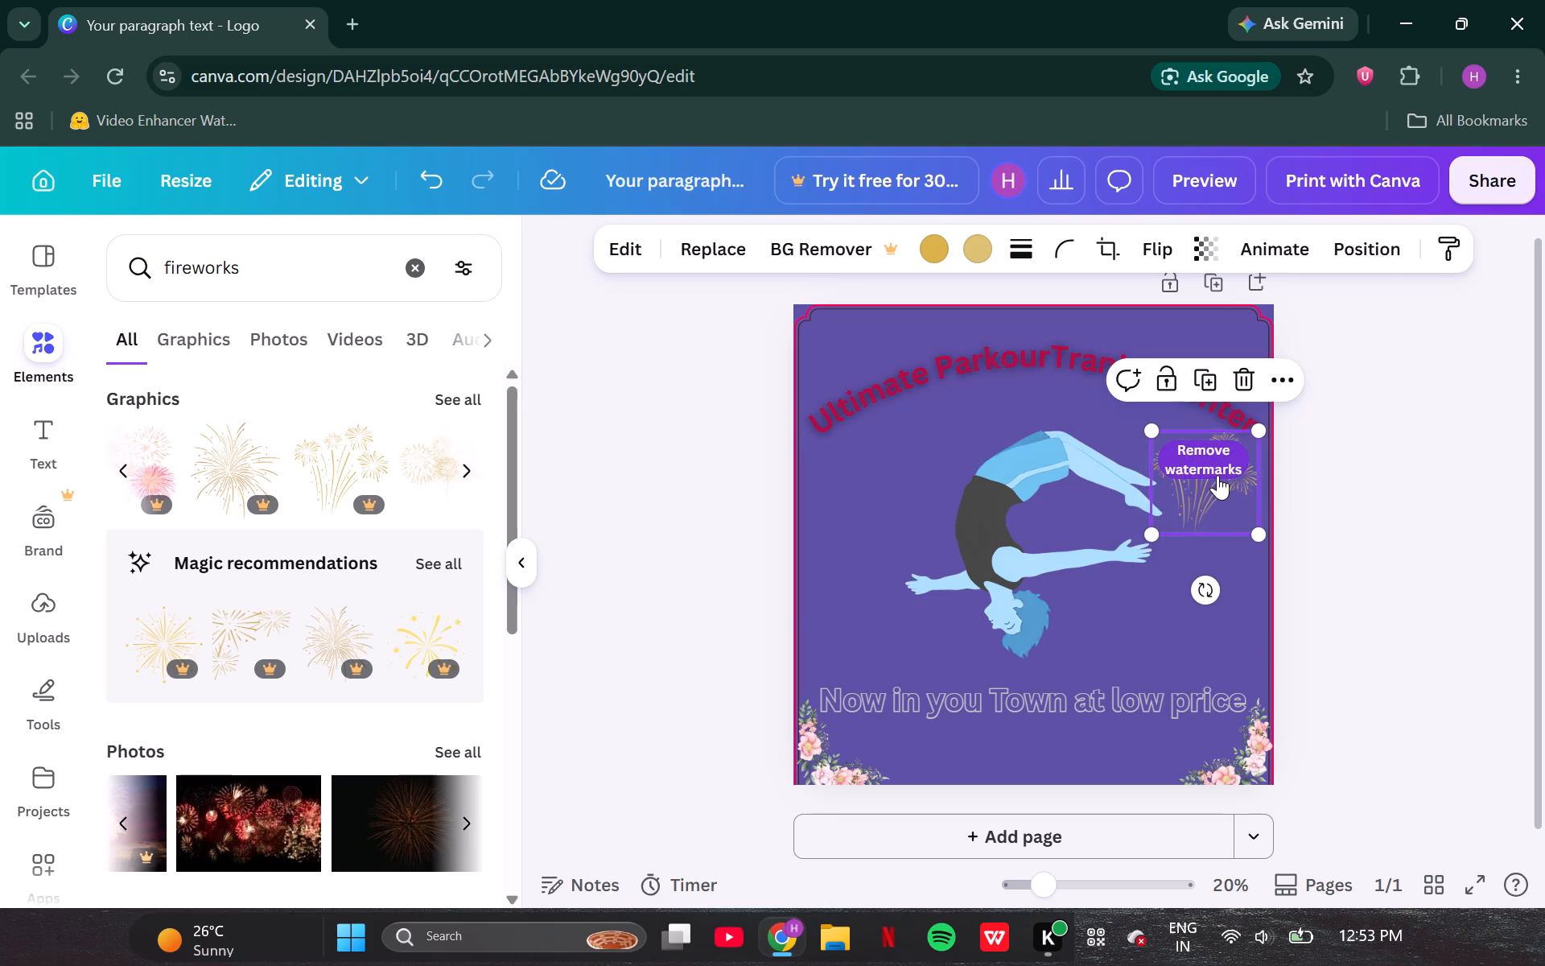
key("ctrl+c")
left_click(838, 493)
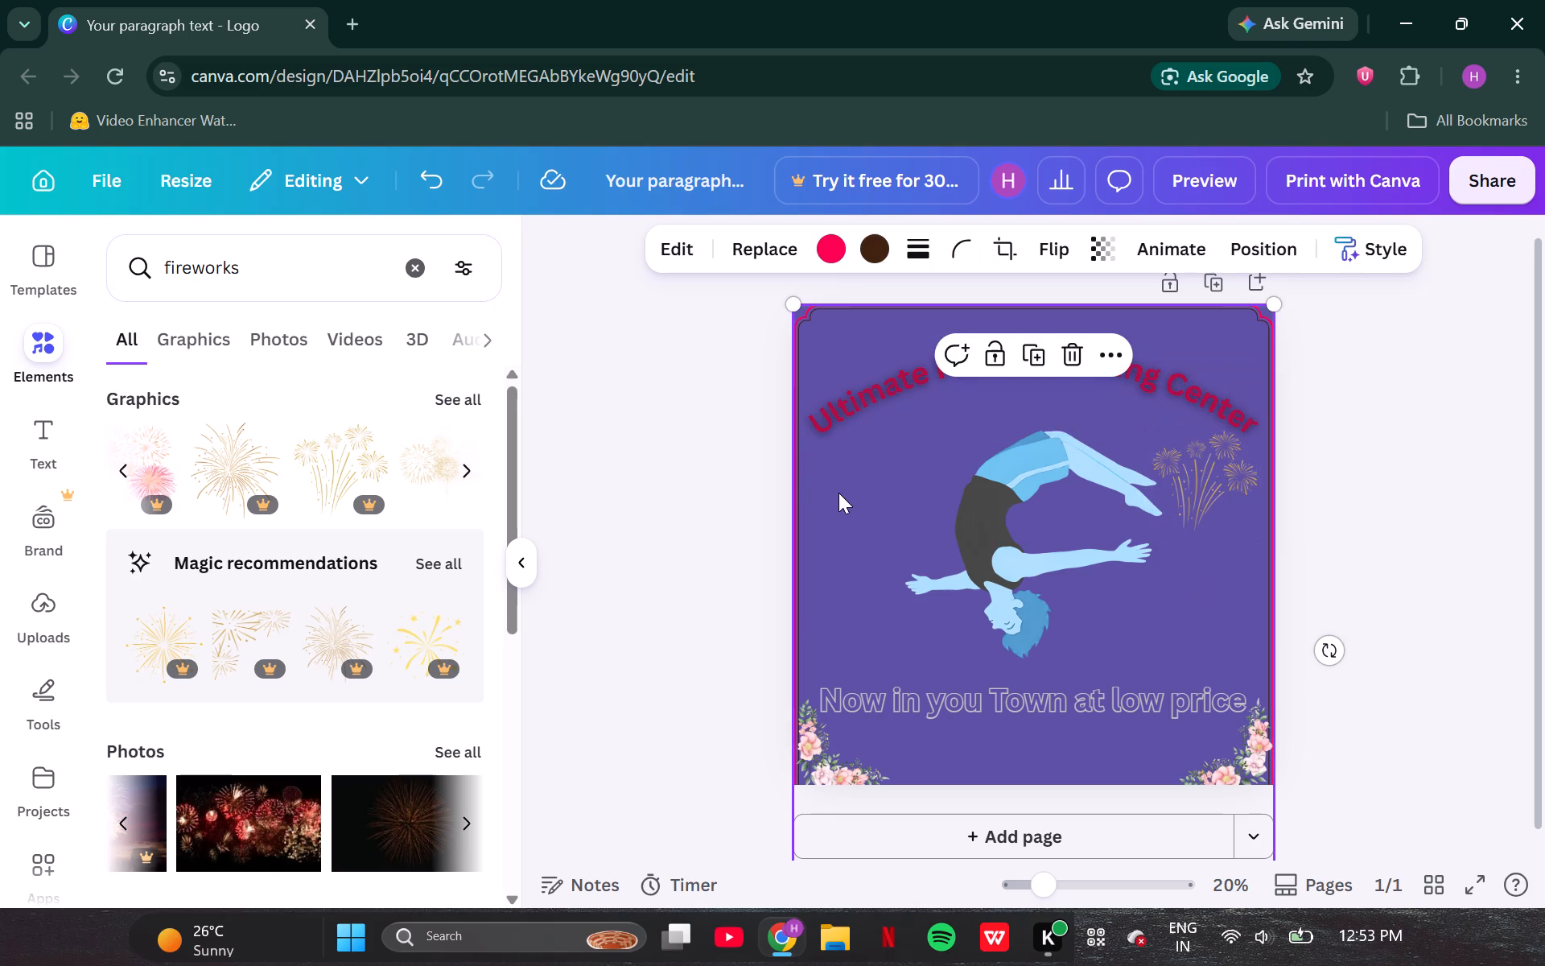
key("ctrl+v")
left_click_drag(1200, 502, 1104, 499)
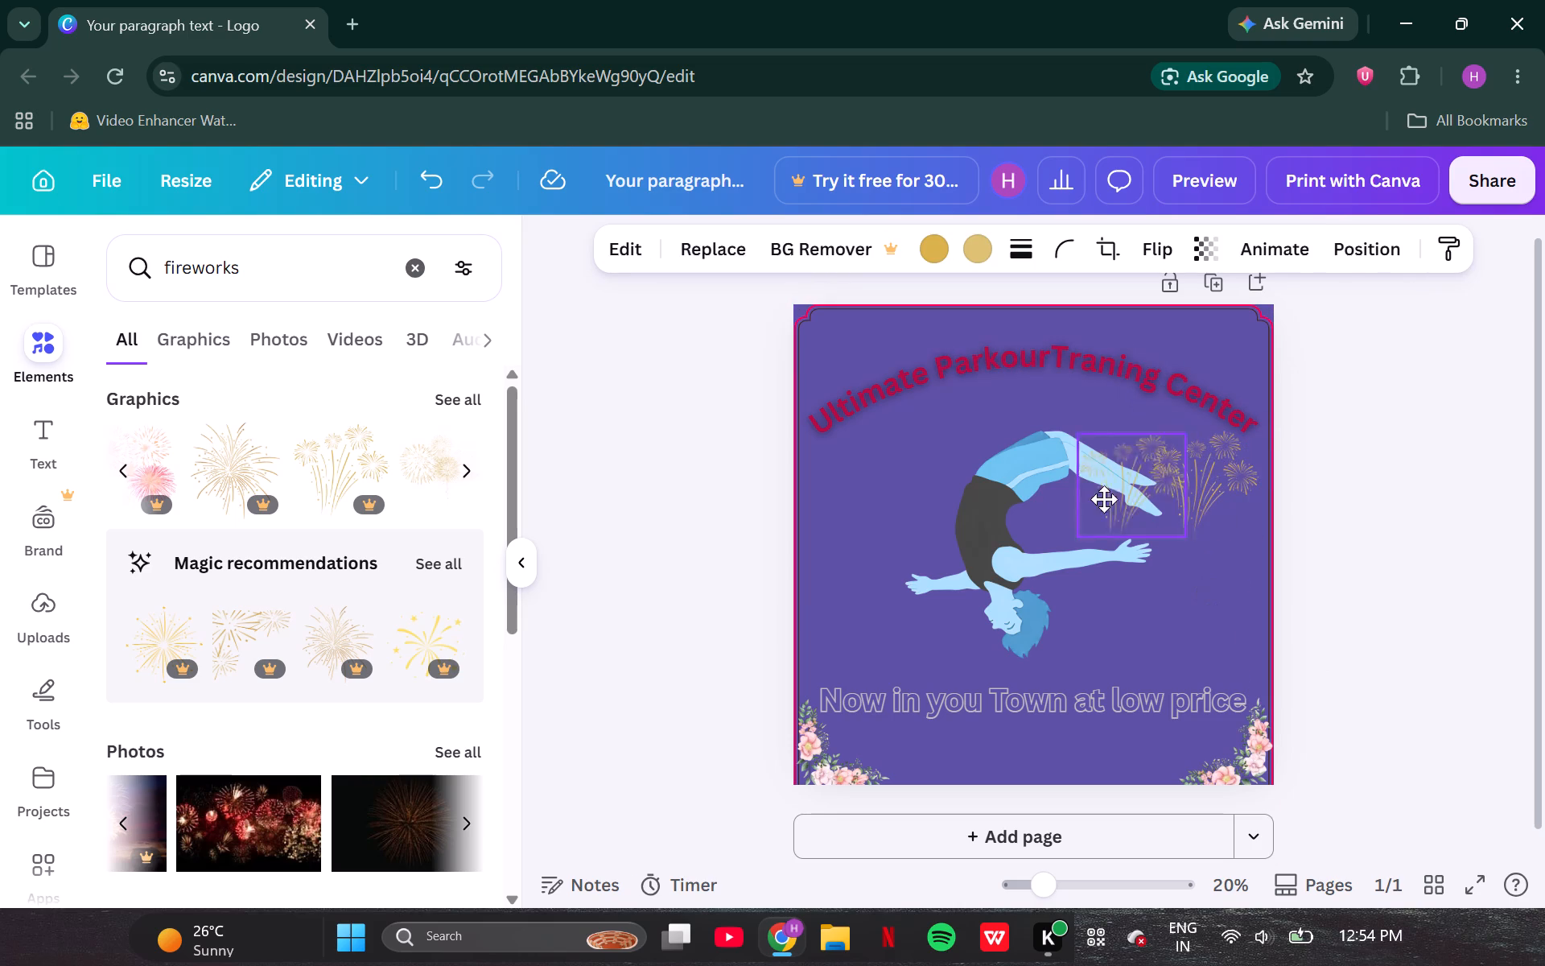
left_click_drag(1104, 499, 887, 488)
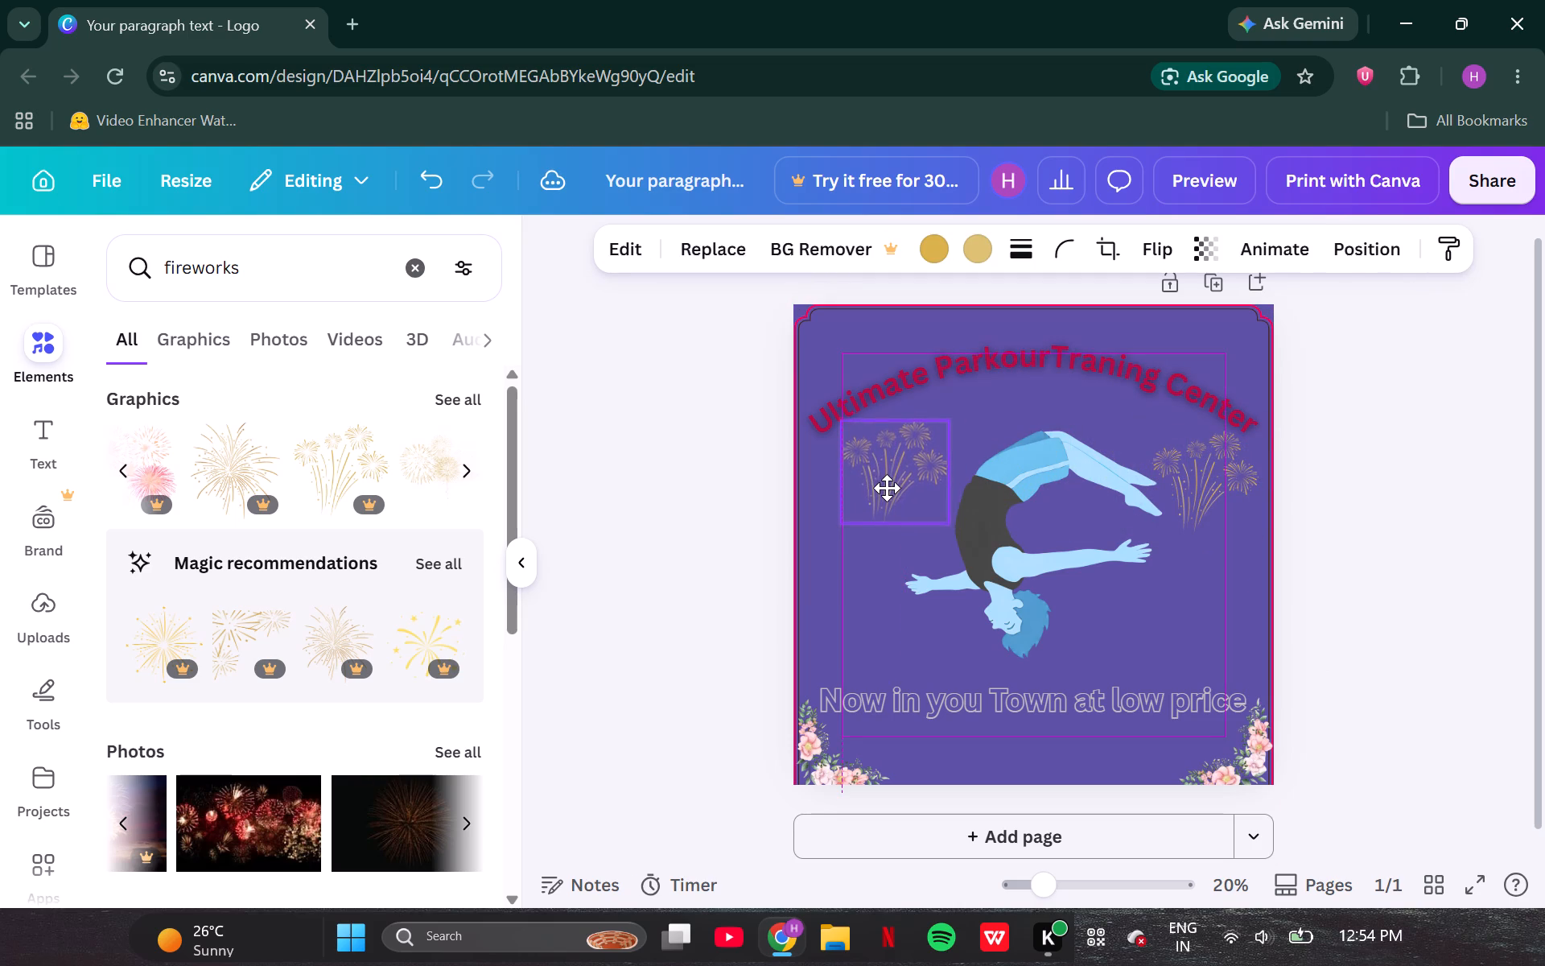
left_click_drag(887, 488, 887, 495)
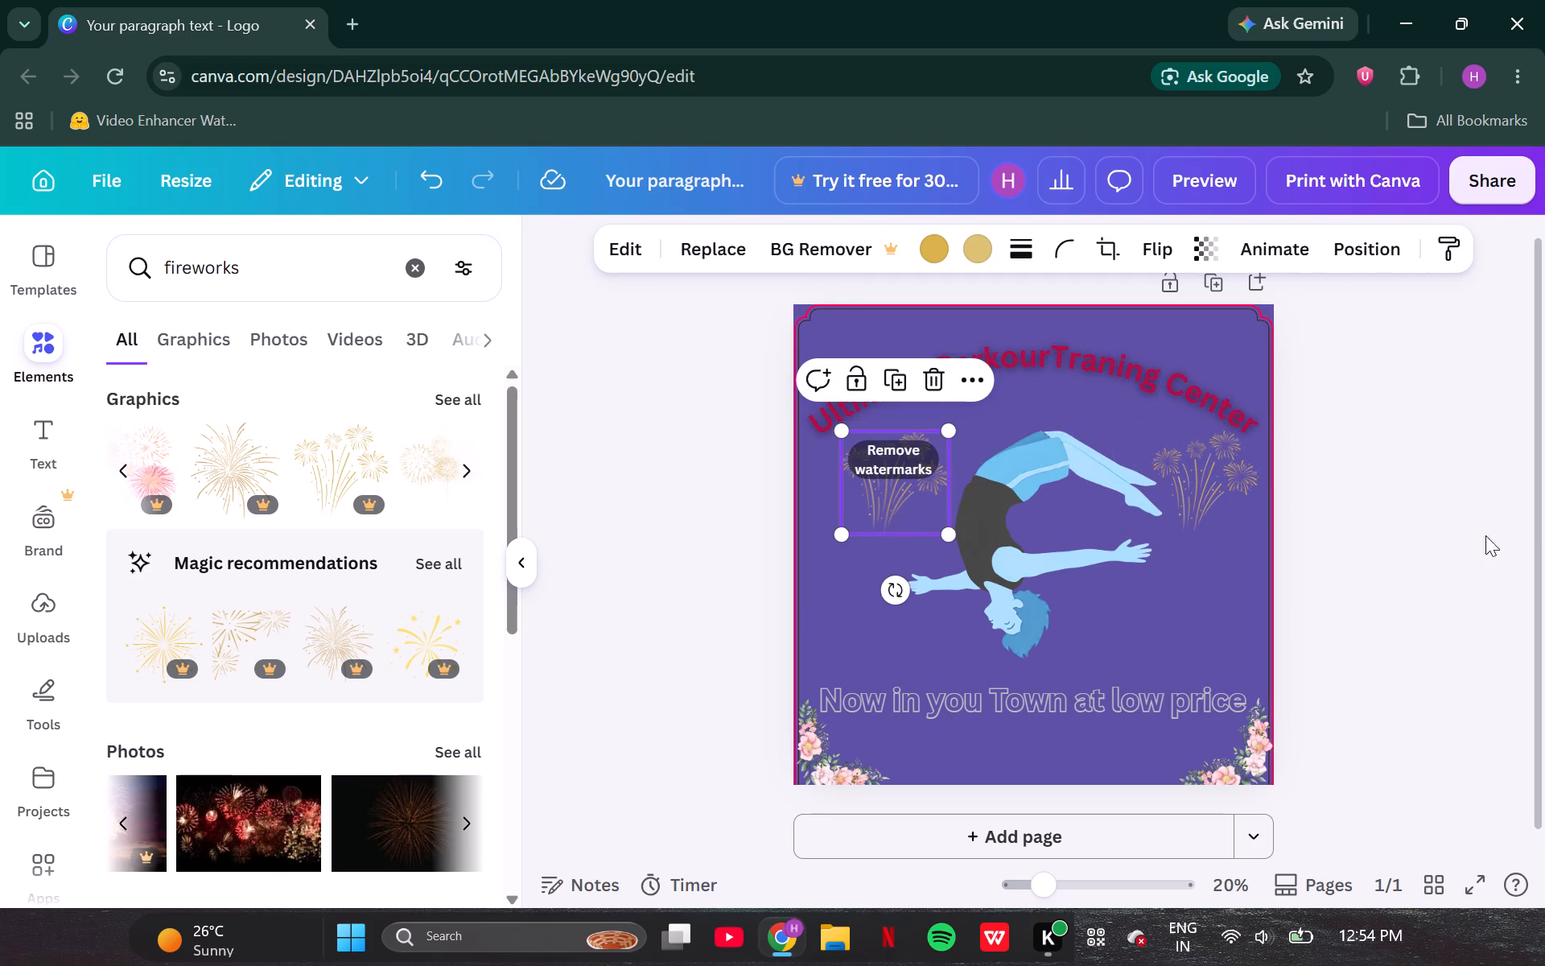
left_click(1442, 540)
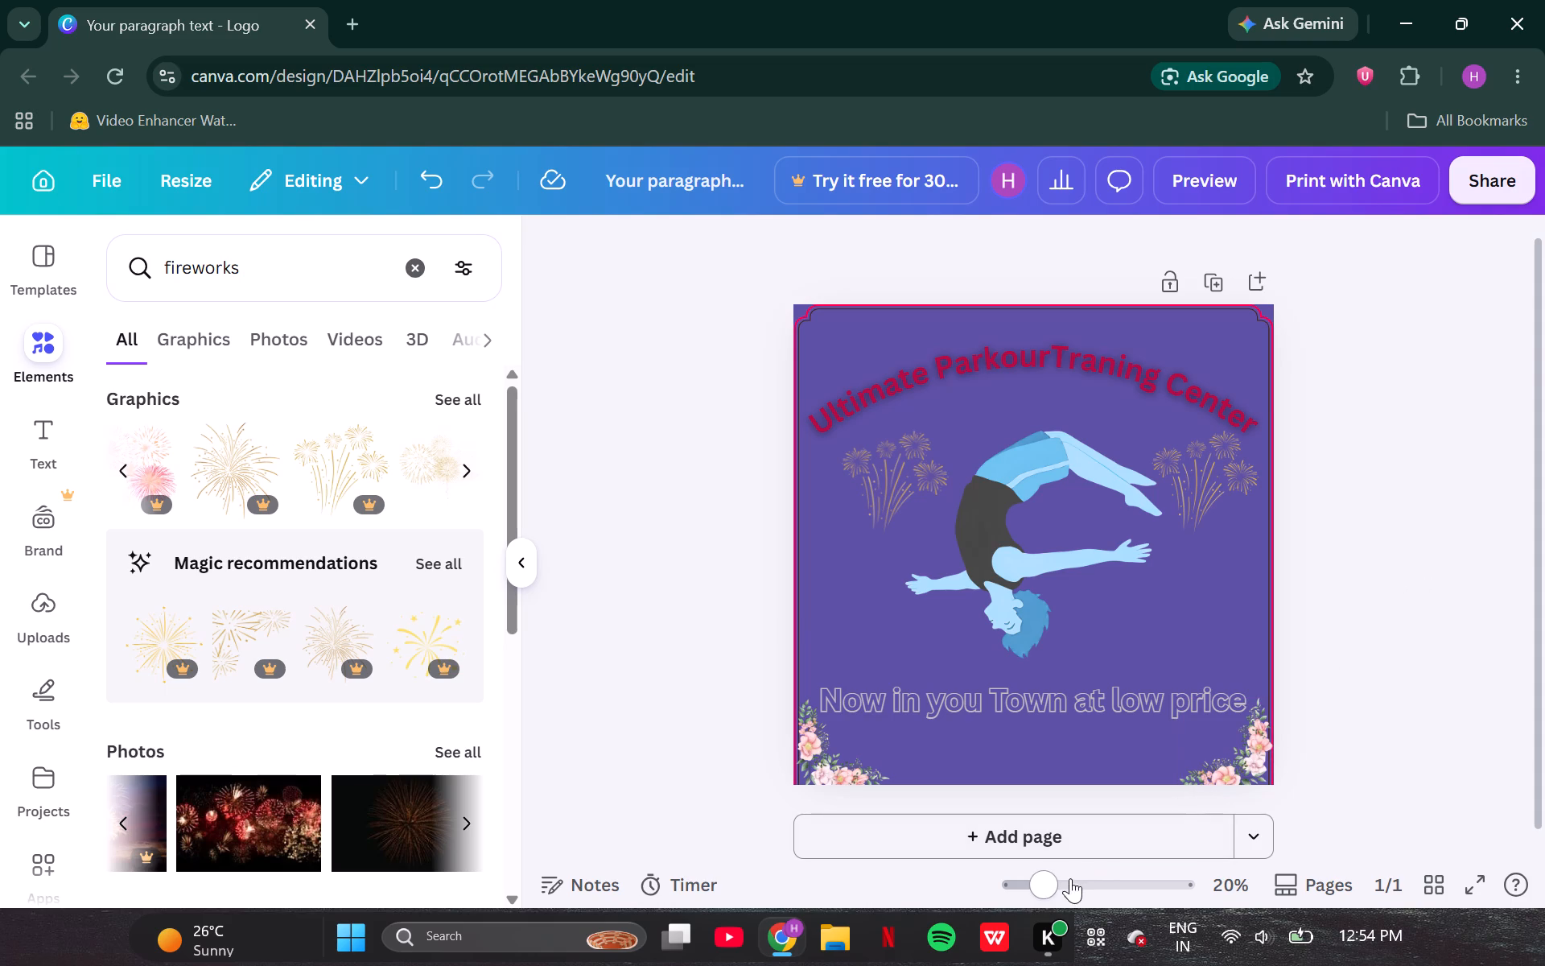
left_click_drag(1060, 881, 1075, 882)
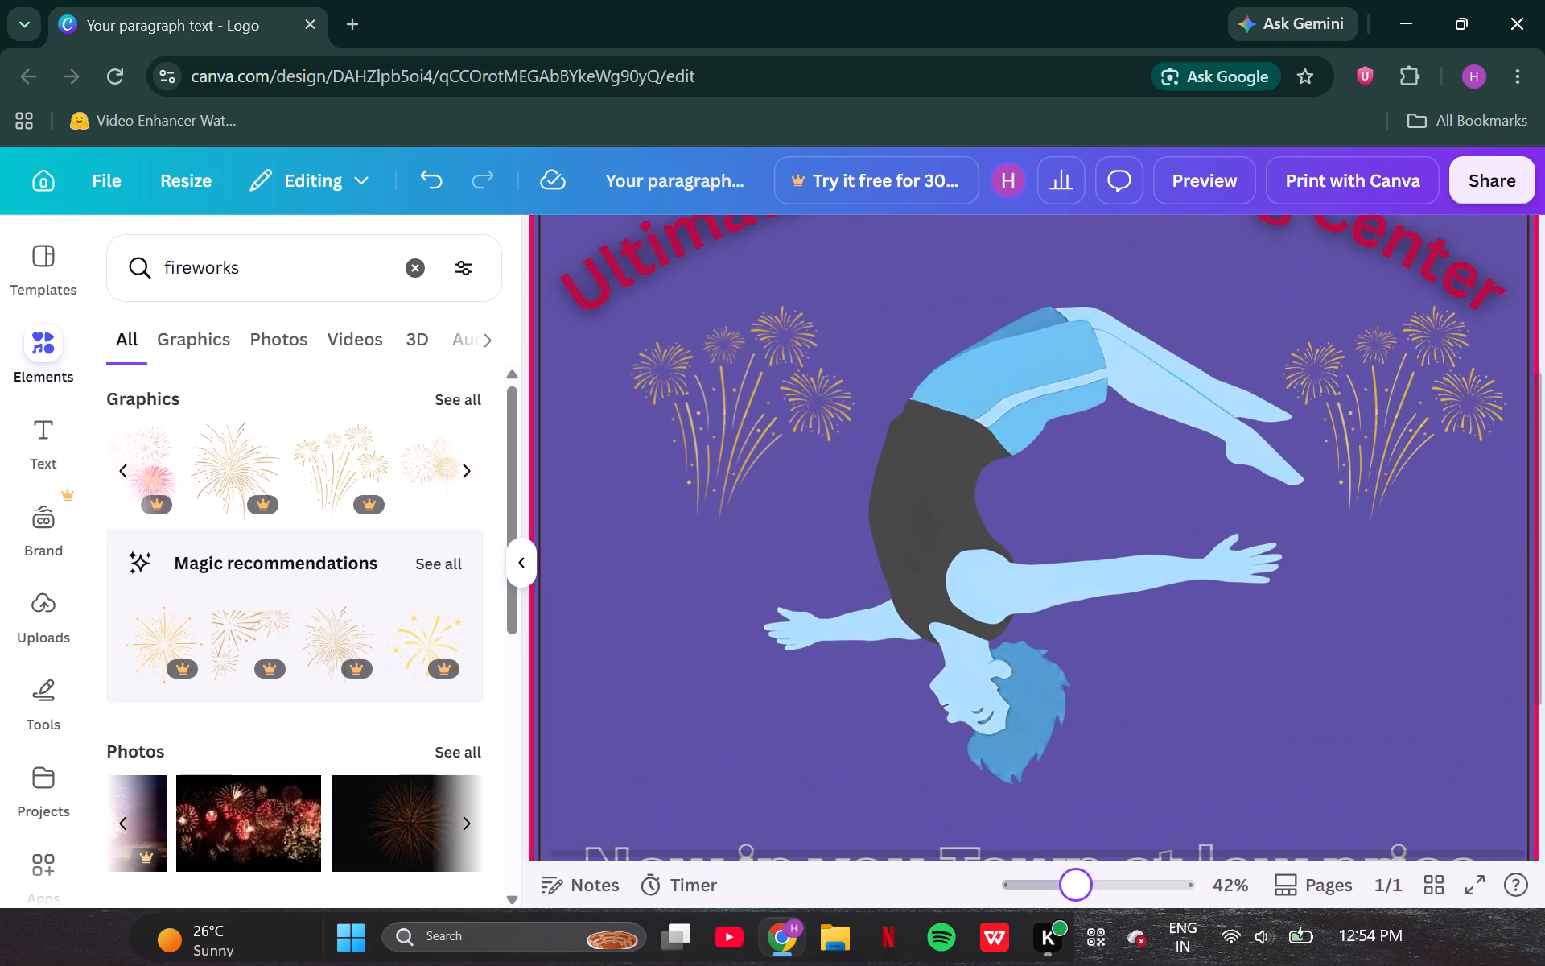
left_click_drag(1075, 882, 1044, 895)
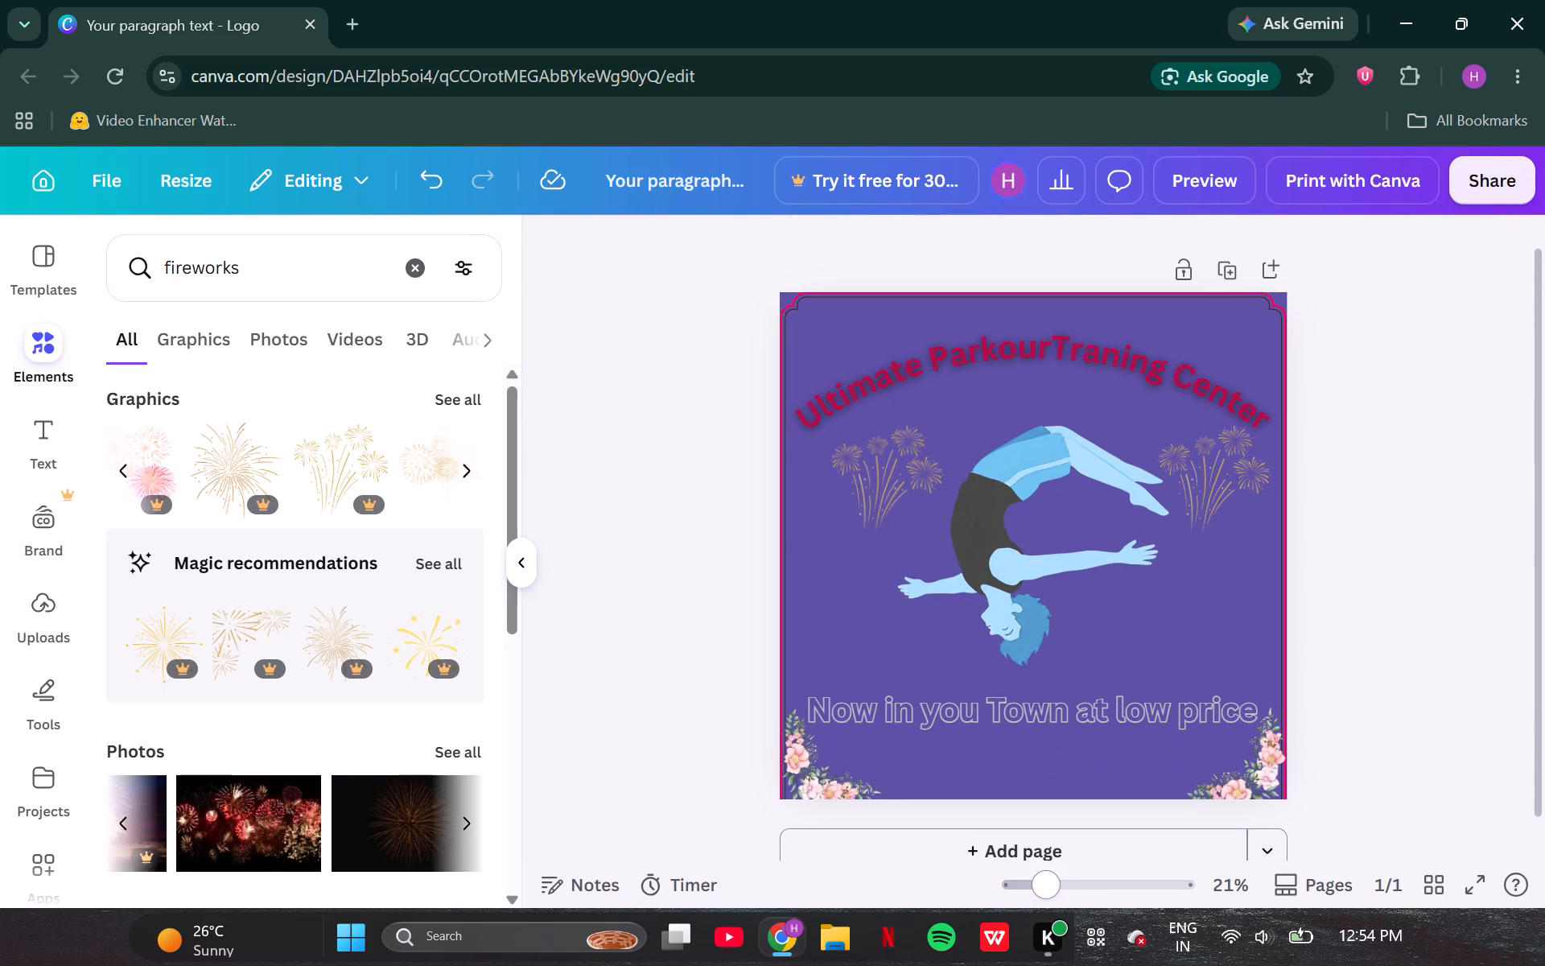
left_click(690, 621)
Replace the elements search with "ramp" and insert the graphic of the orange ramp on legs.
left_click(418, 262)
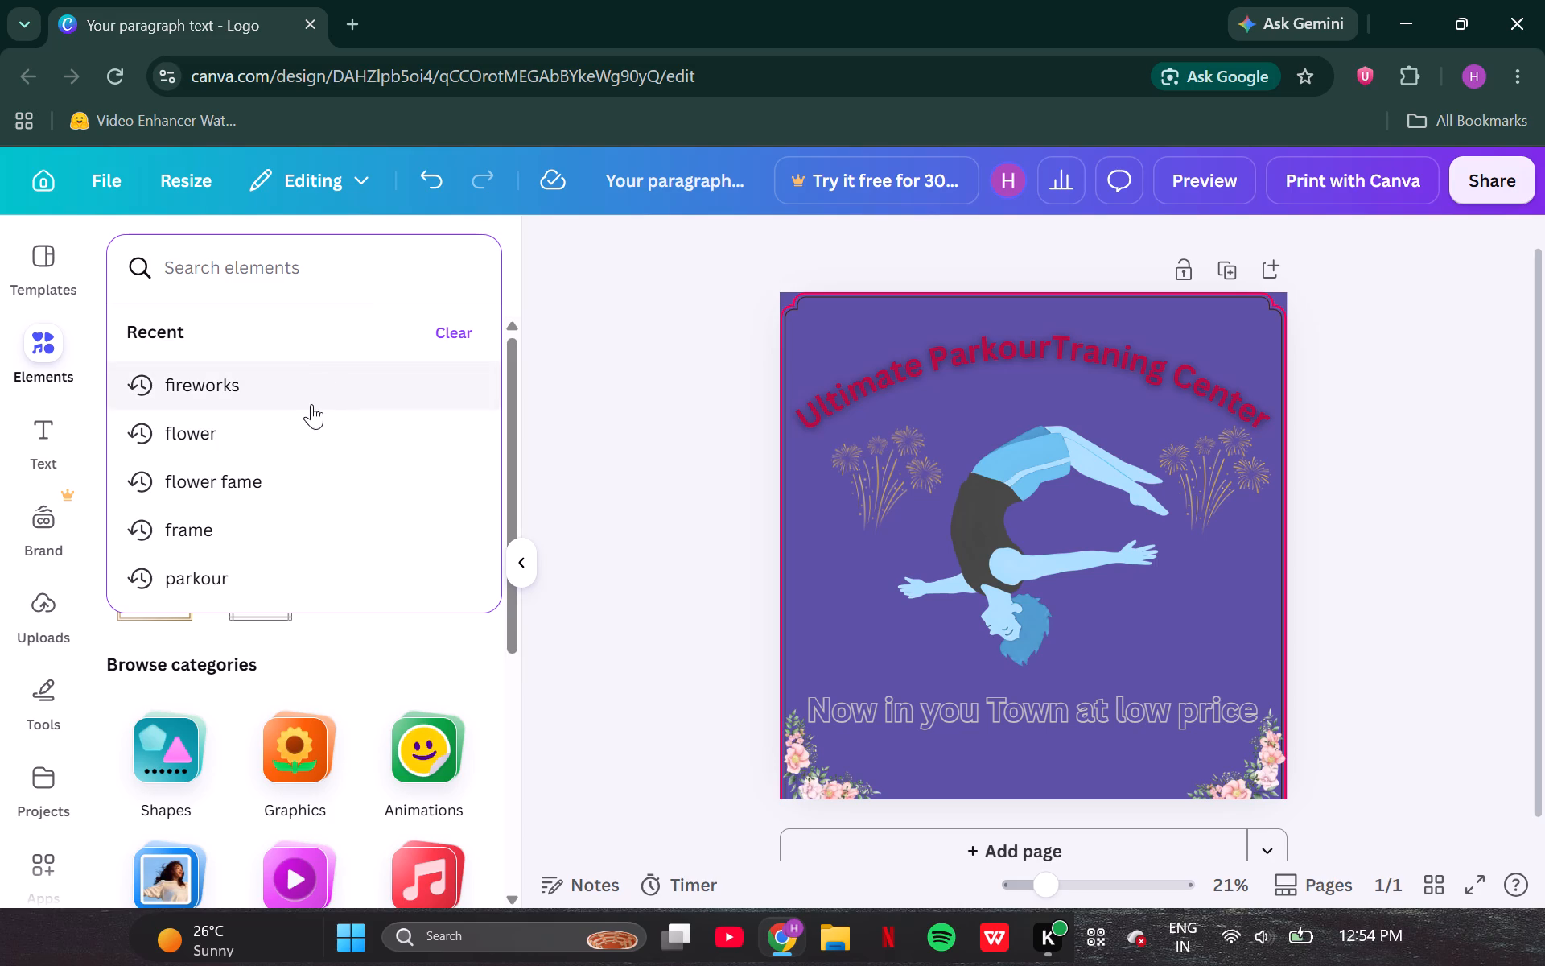
scroll(301, 410, "down", 2)
type("ra")
type("mp")
key("Return")
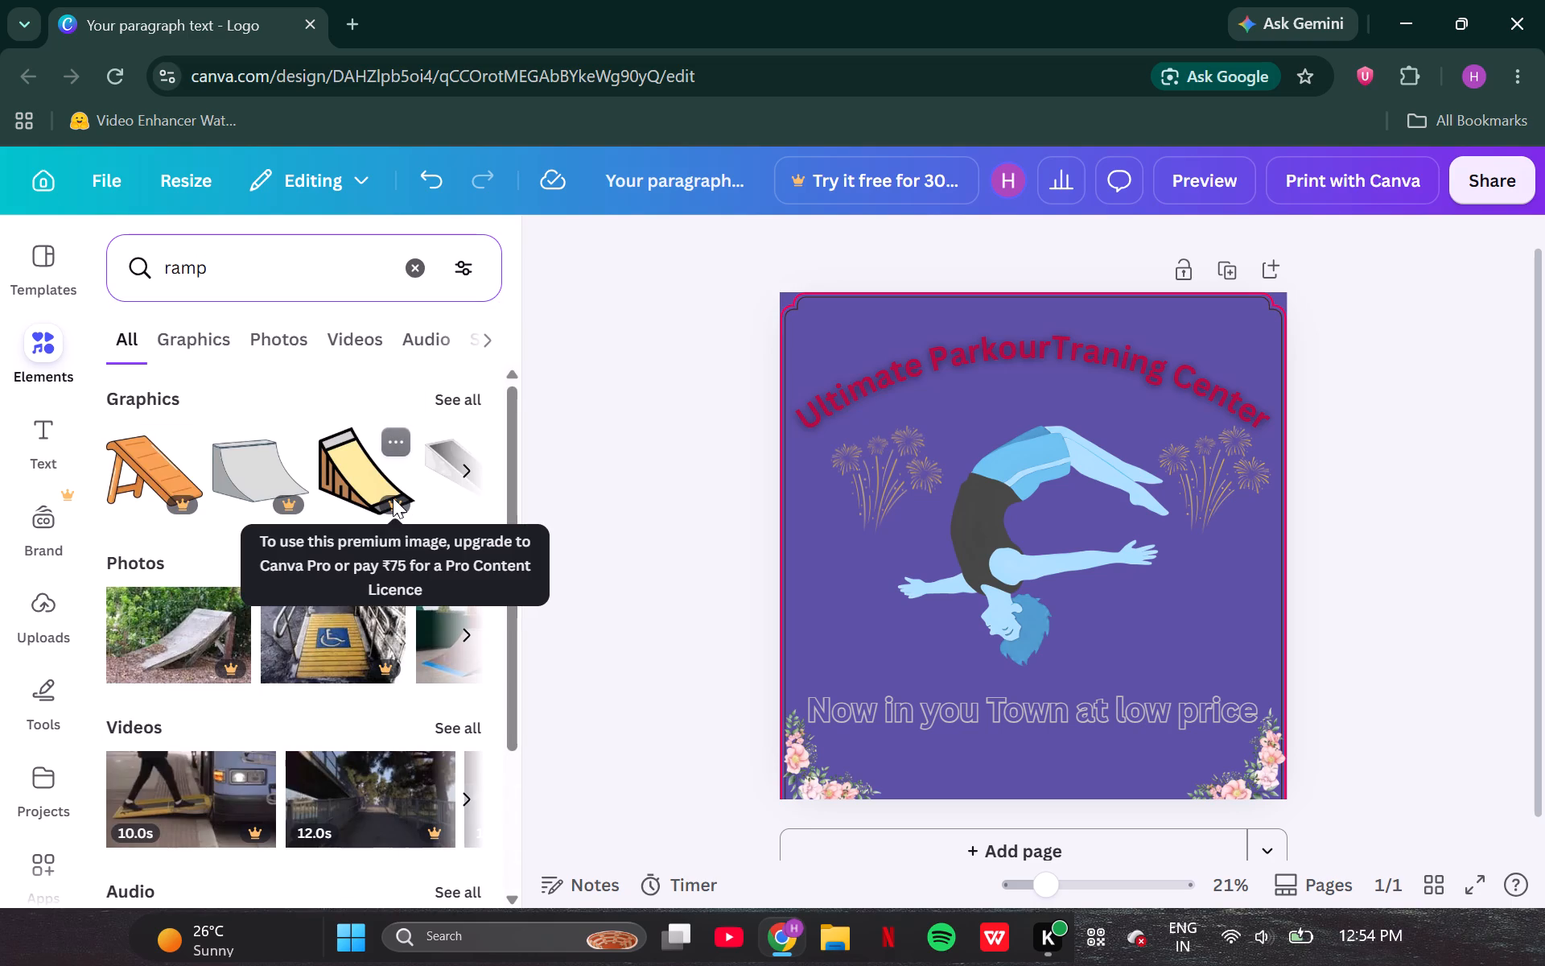
scroll(393, 497, "left", 6)
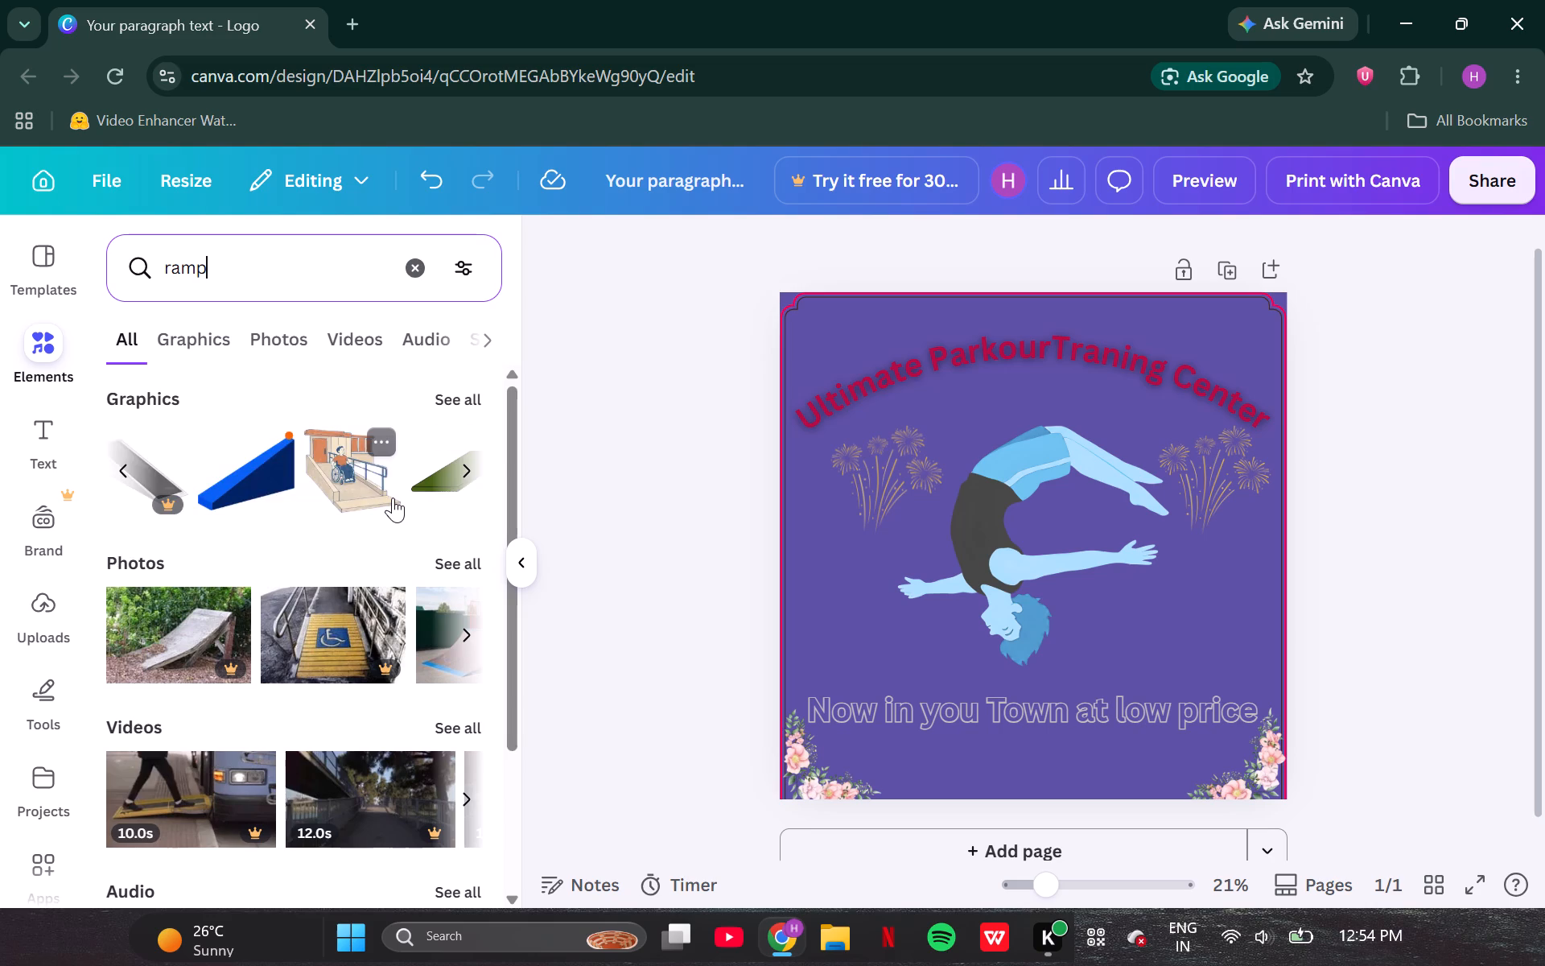
scroll(393, 497, "left", 2)
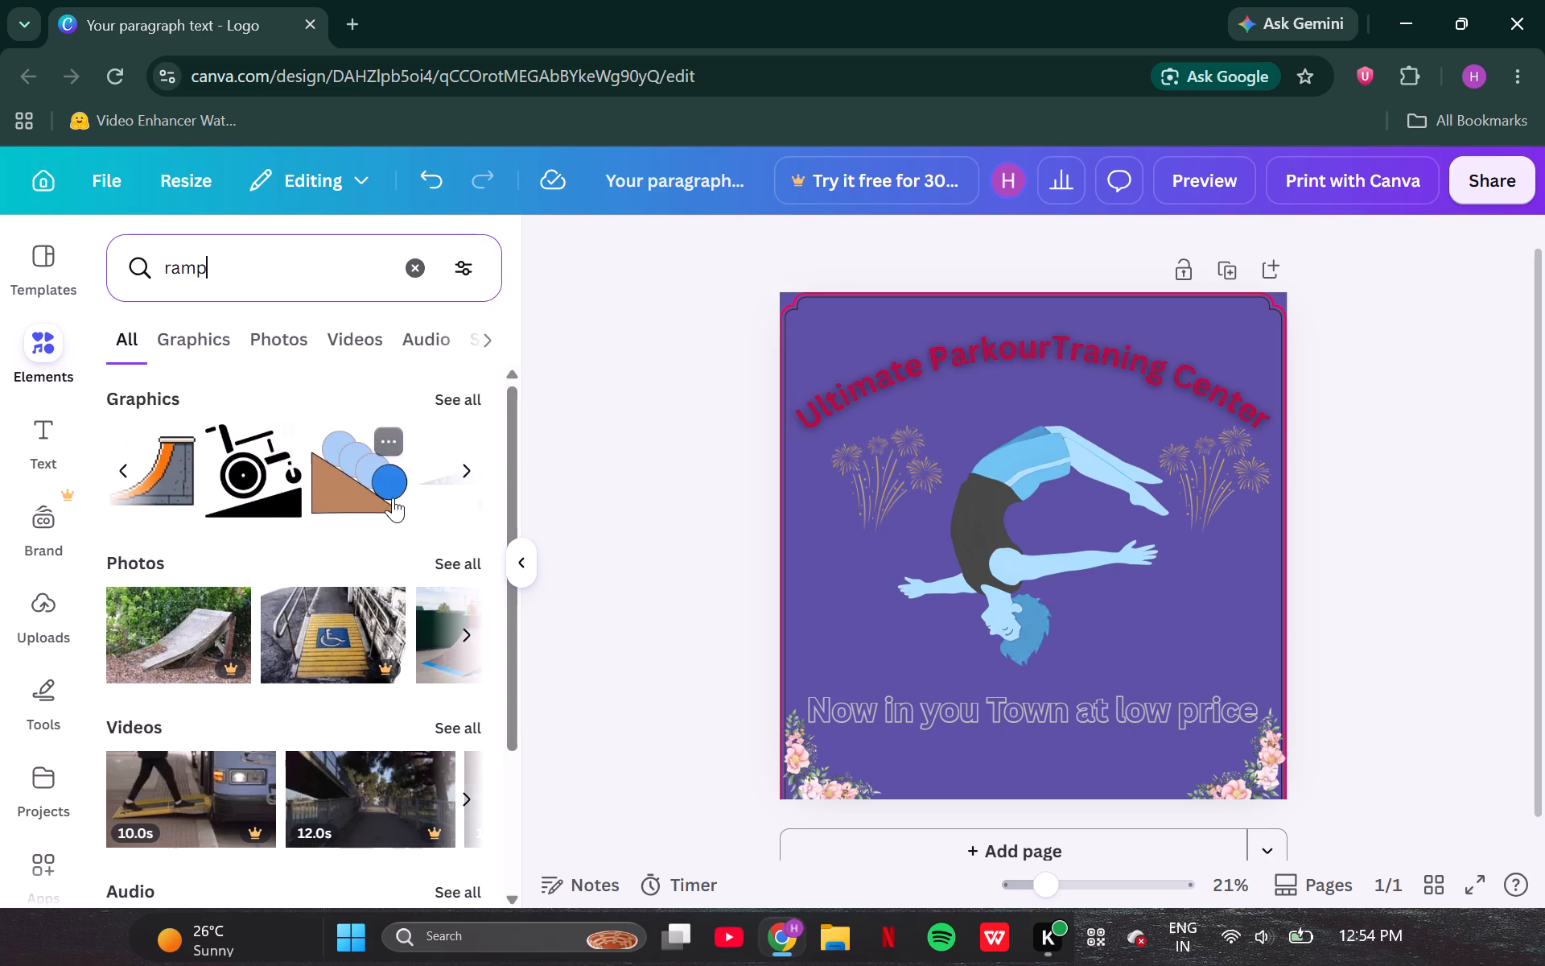
scroll(393, 497, "left", 2)
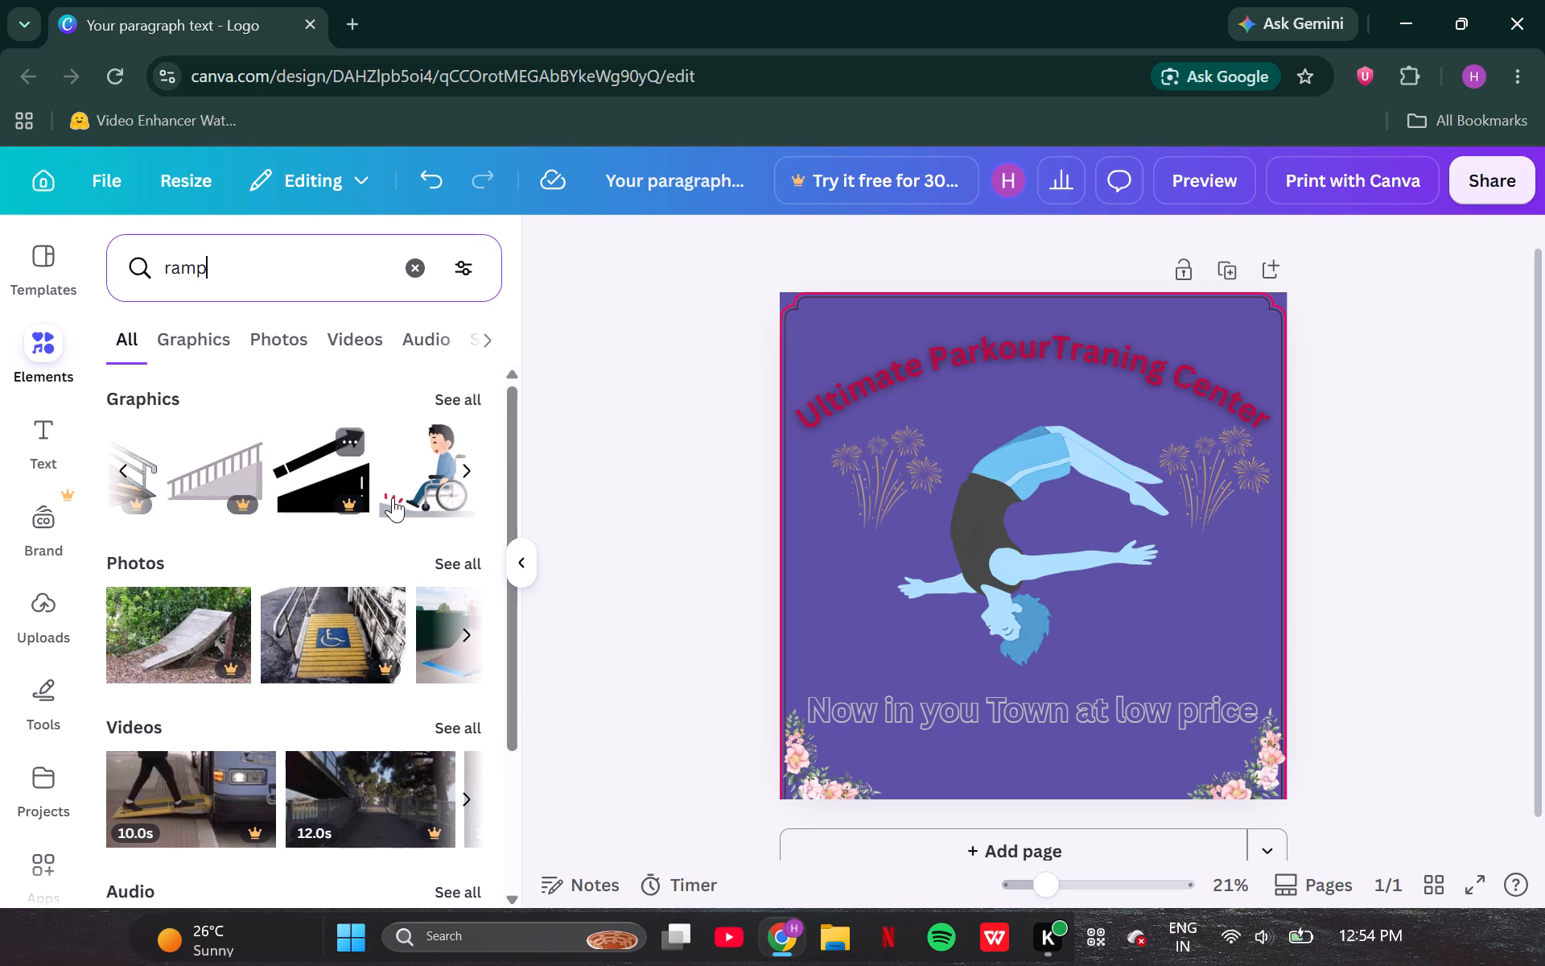
scroll(393, 497, "left", 5)
scroll(393, 497, "right", 8)
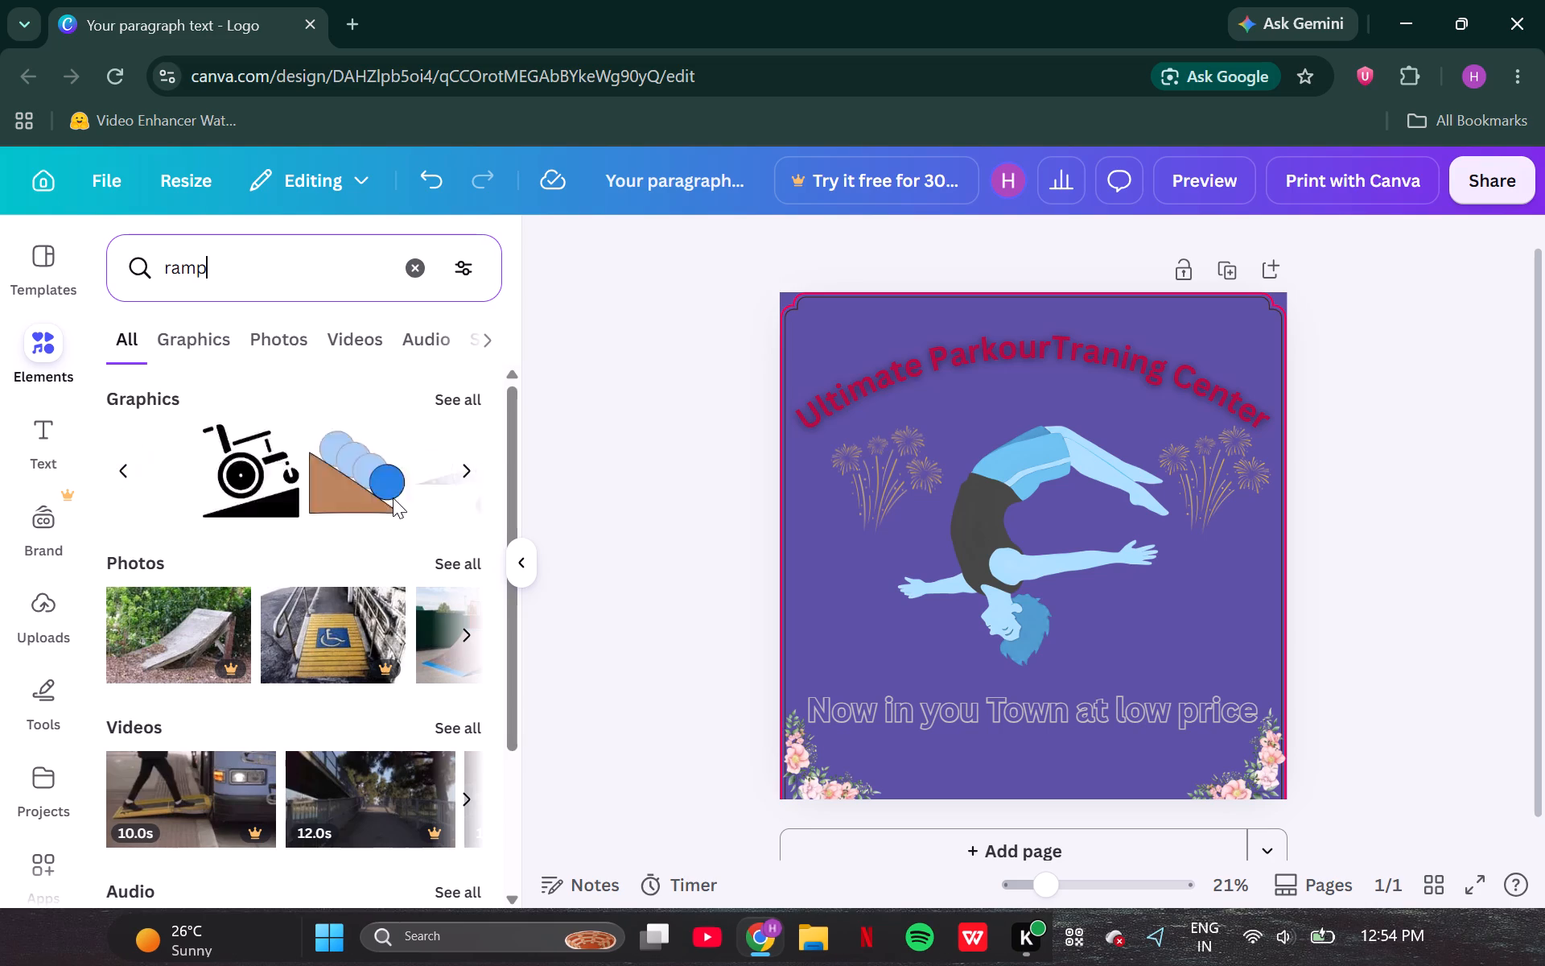
left_click(138, 477)
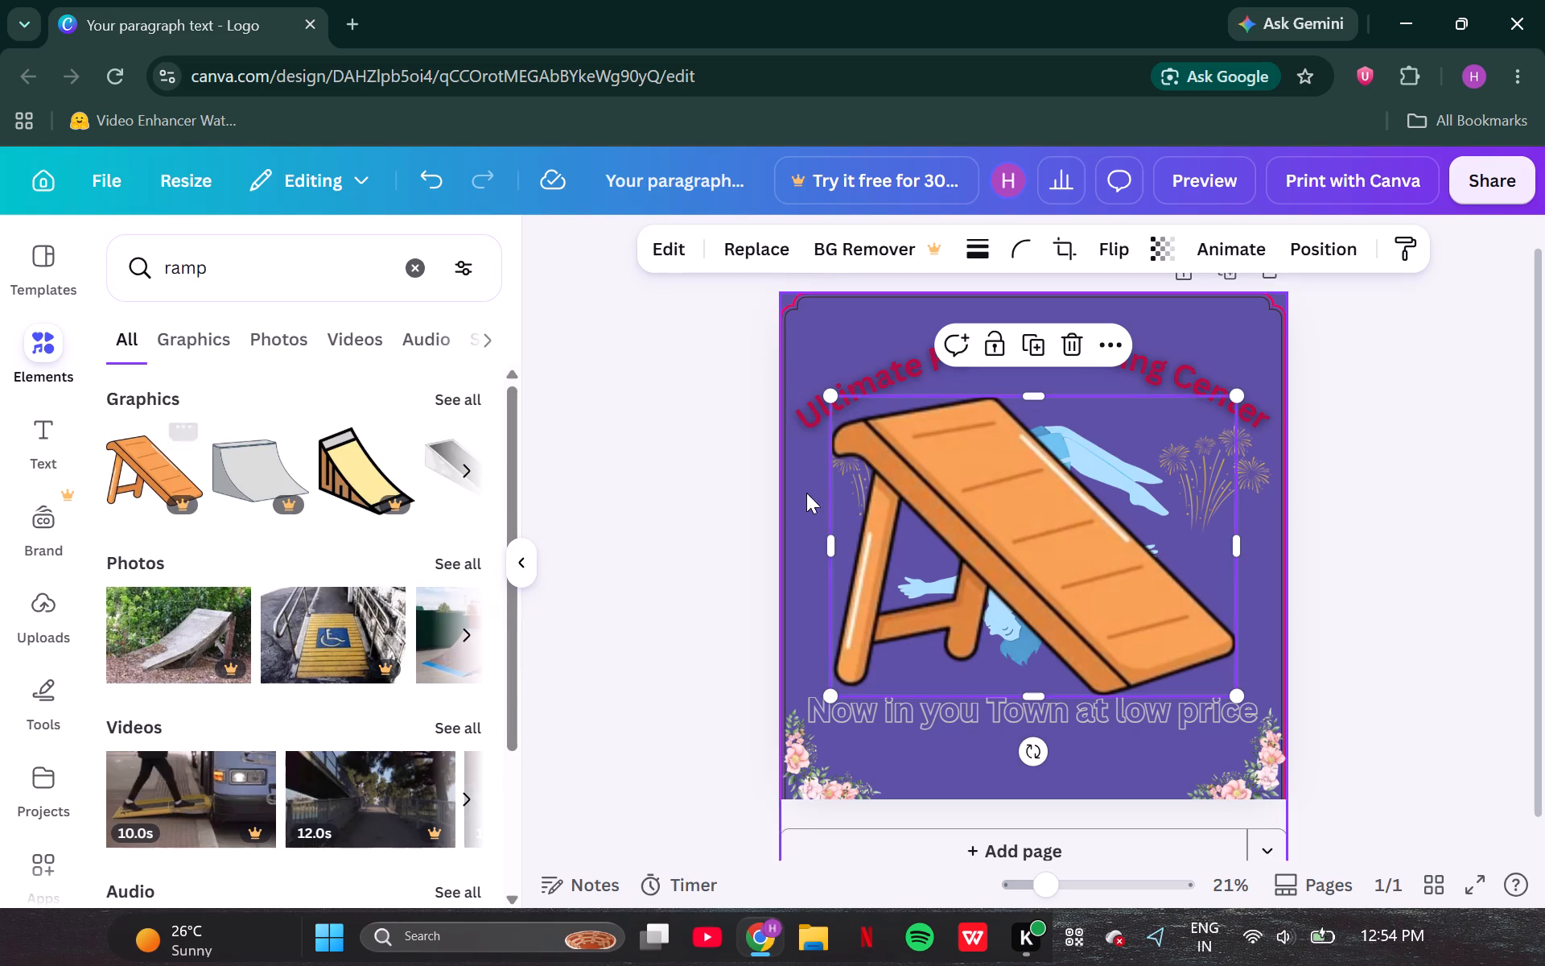
Shrink the orange ramp, tilt it counterclockwise to a gentler slope, and place it left of the figure's head above the subheading.
left_click_drag(834, 402, 950, 555)
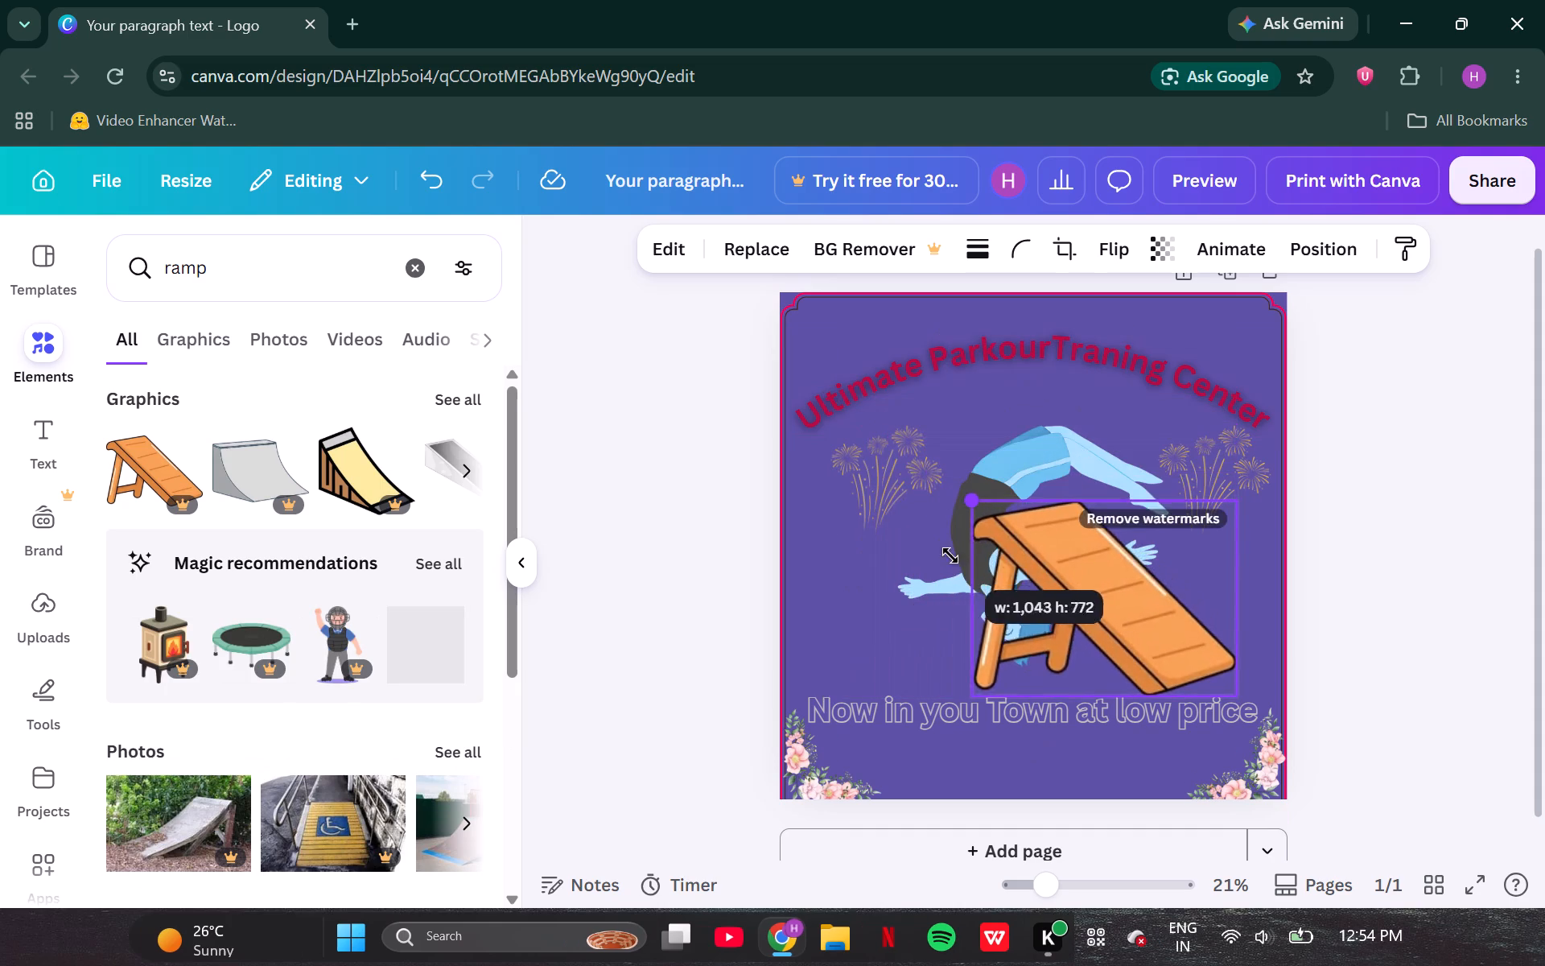
left_click_drag(950, 555, 966, 594)
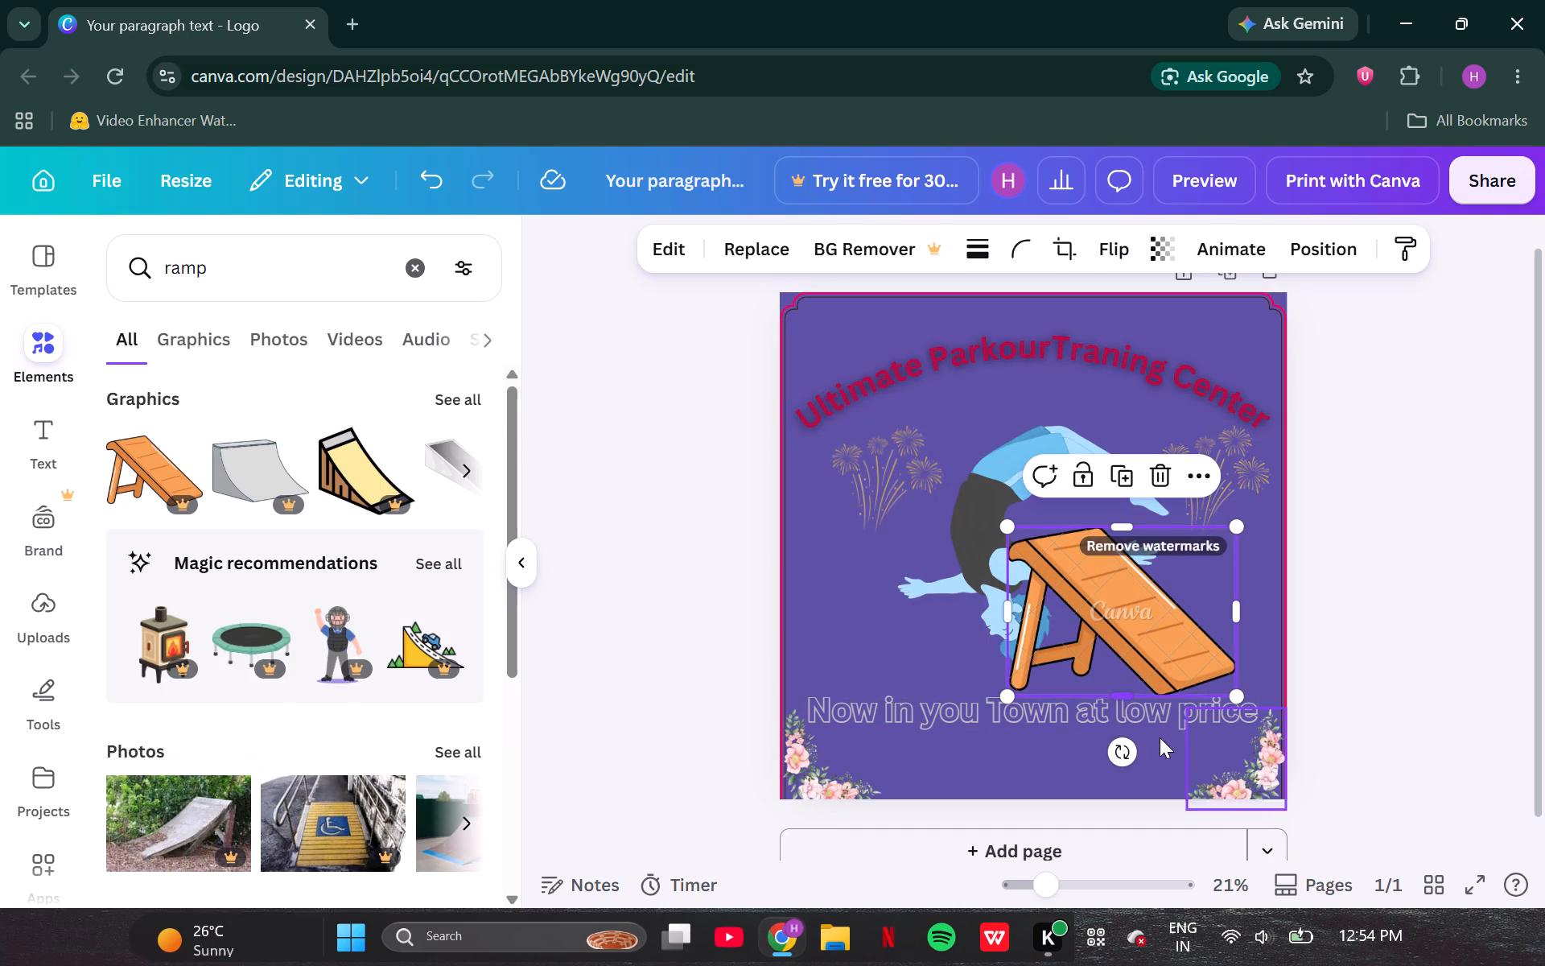
left_click_drag(1125, 750, 1168, 746)
left_click_drag(1118, 594, 954, 646)
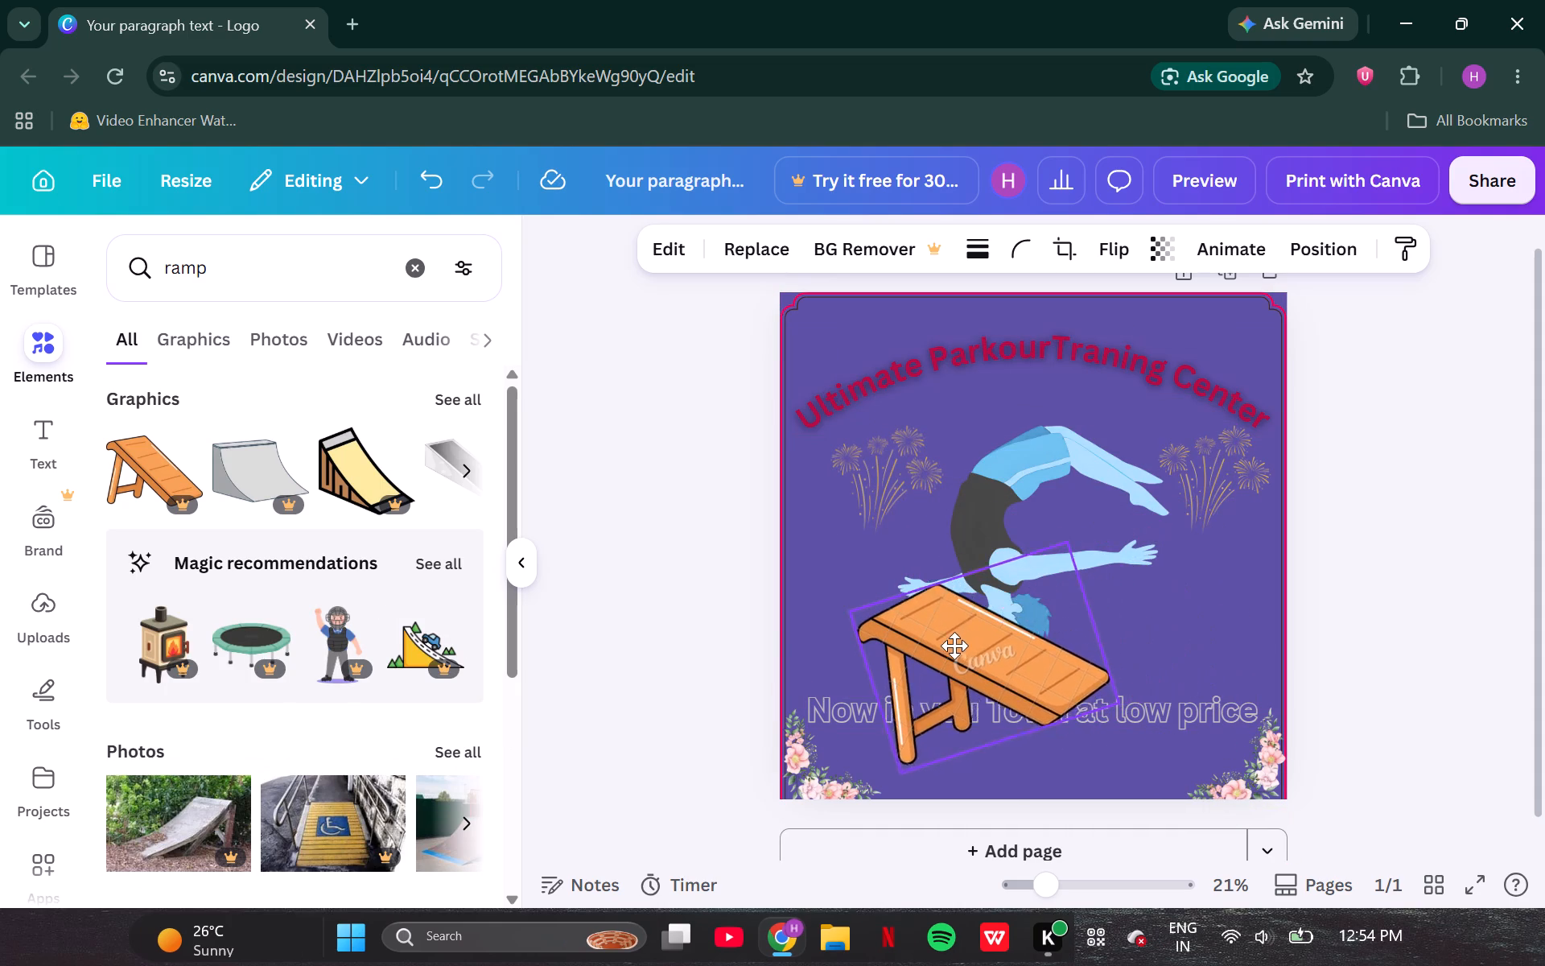
left_click_drag(954, 646, 907, 640)
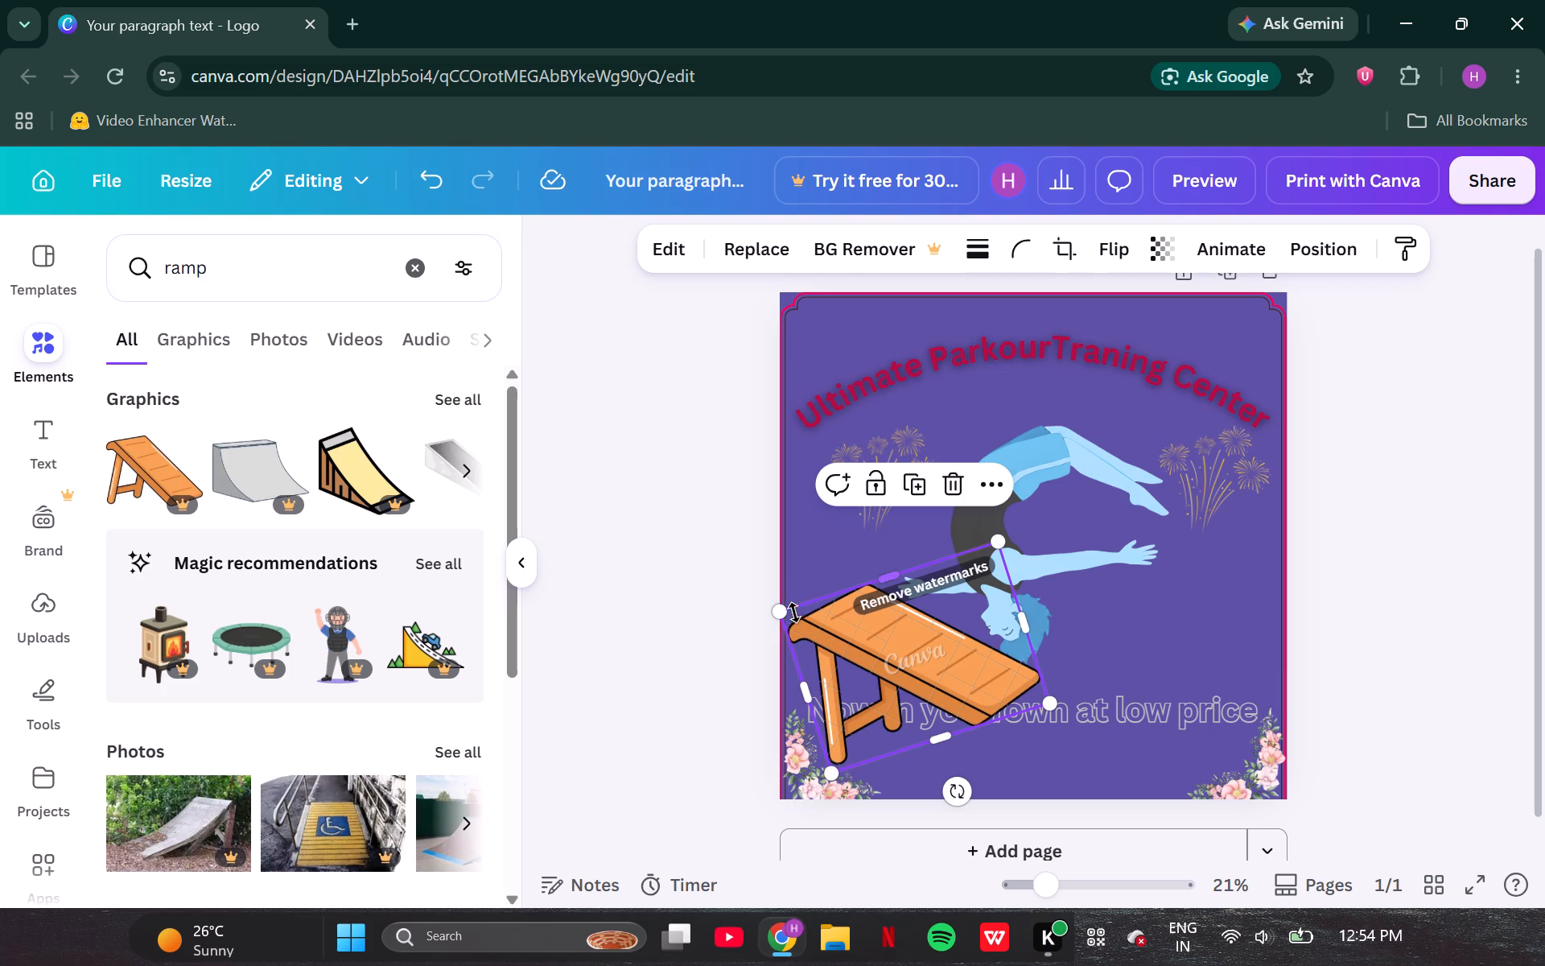
left_click_drag(781, 614, 937, 648)
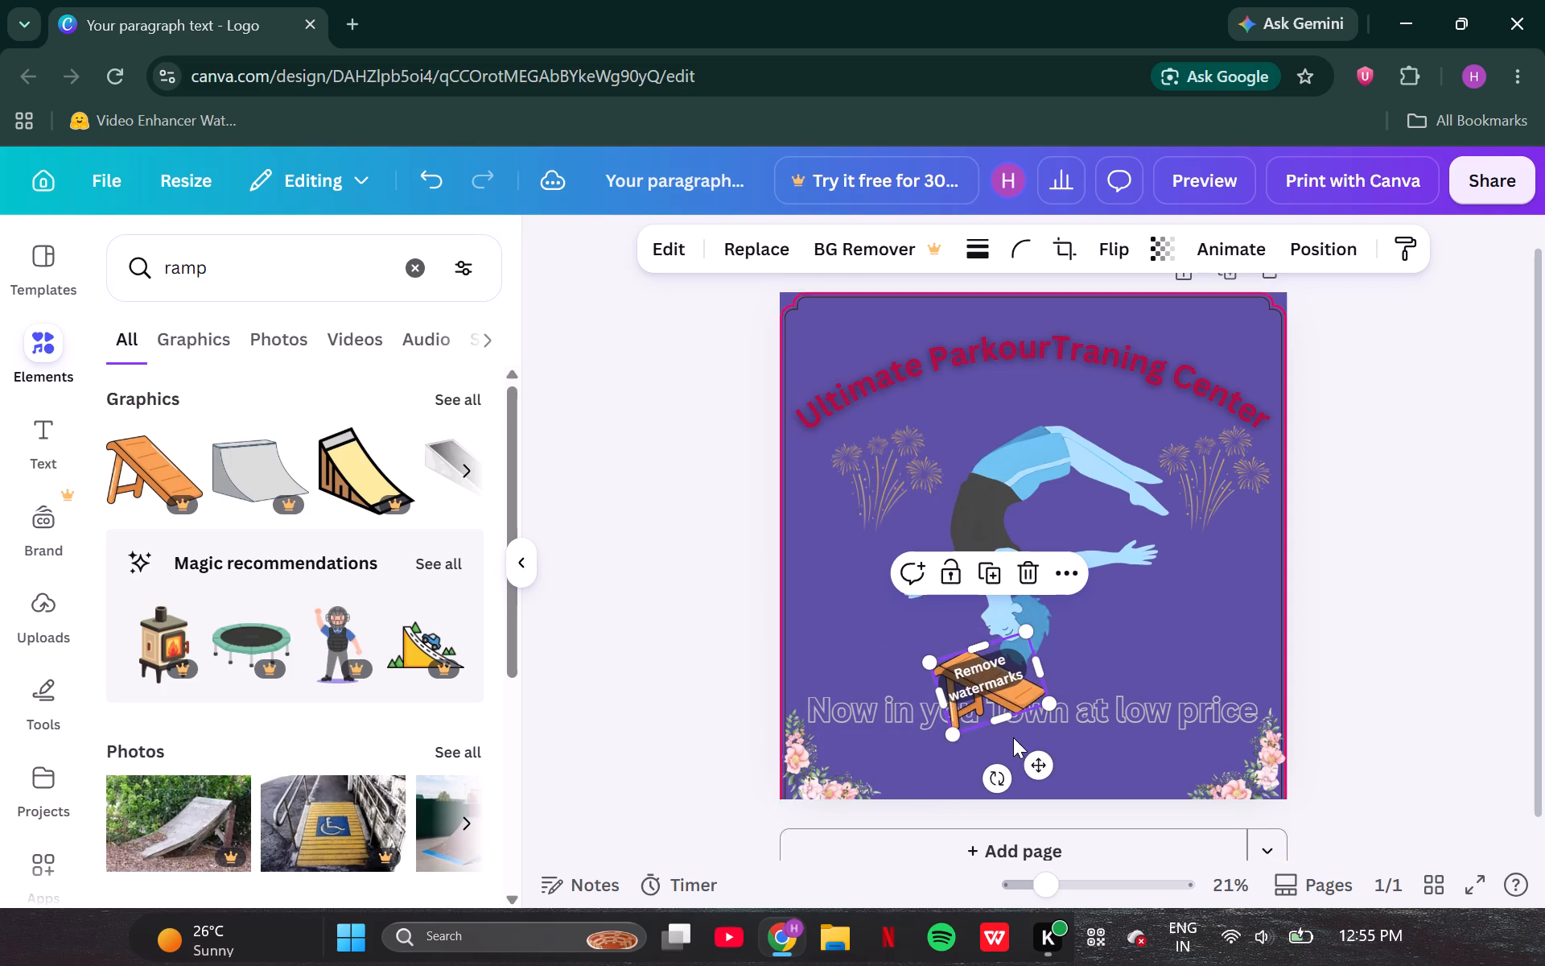
left_click_drag(1050, 766, 921, 712)
left_click(704, 594)
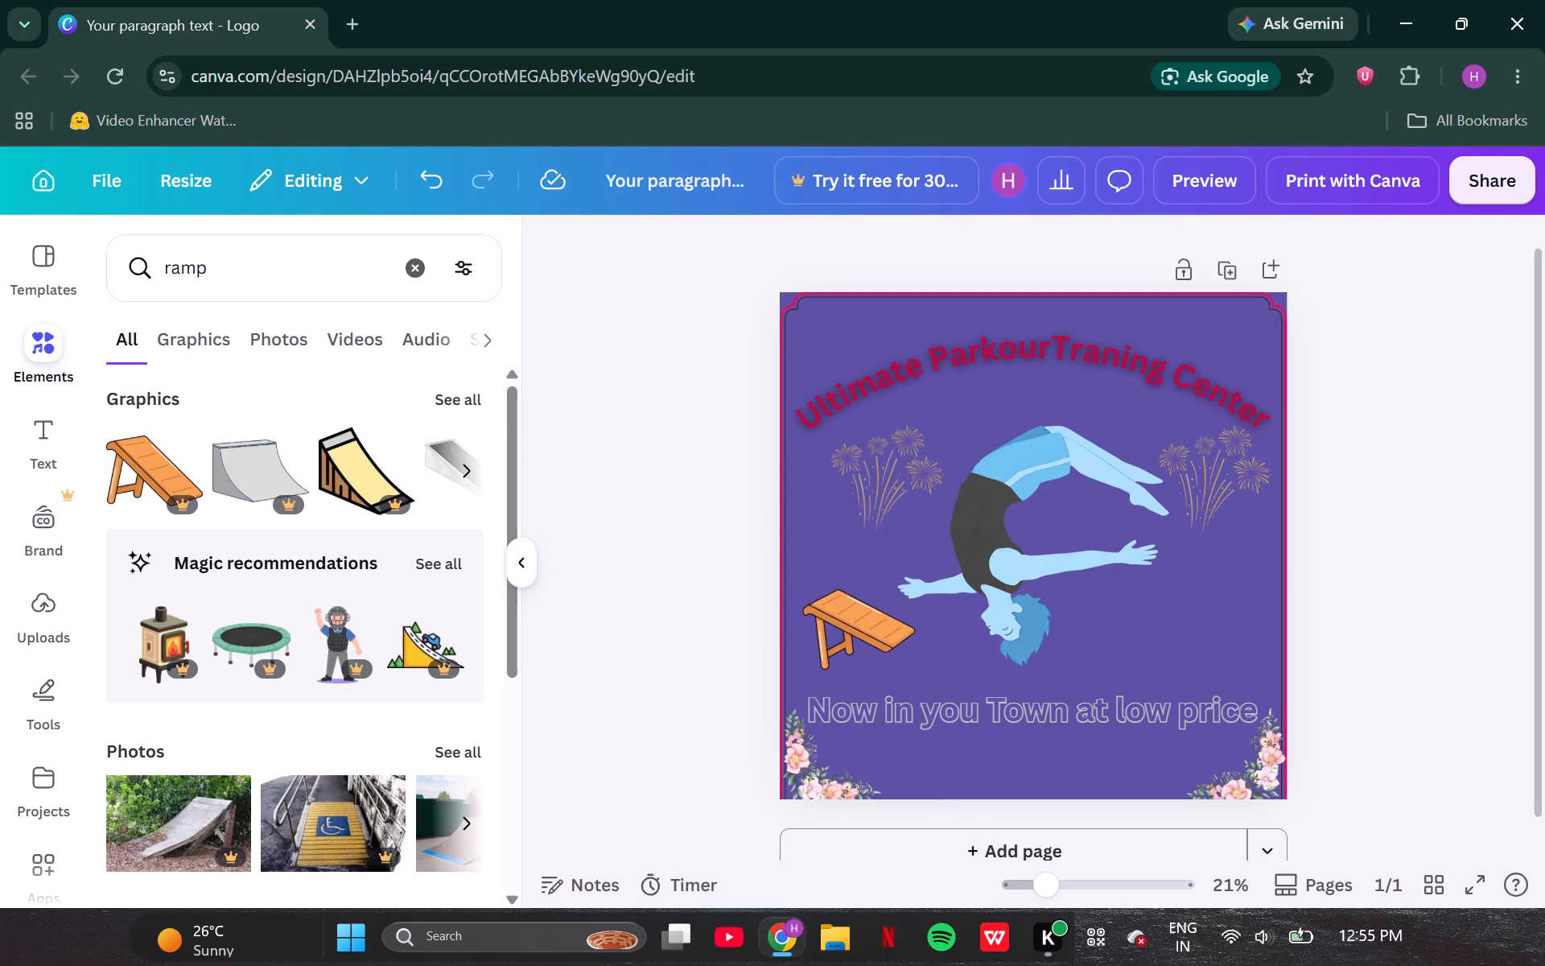
Add the green trampoline from the recommended graphics, small and tilted counterclockwise, right of the figure below the fireworks.
left_click(250, 638)
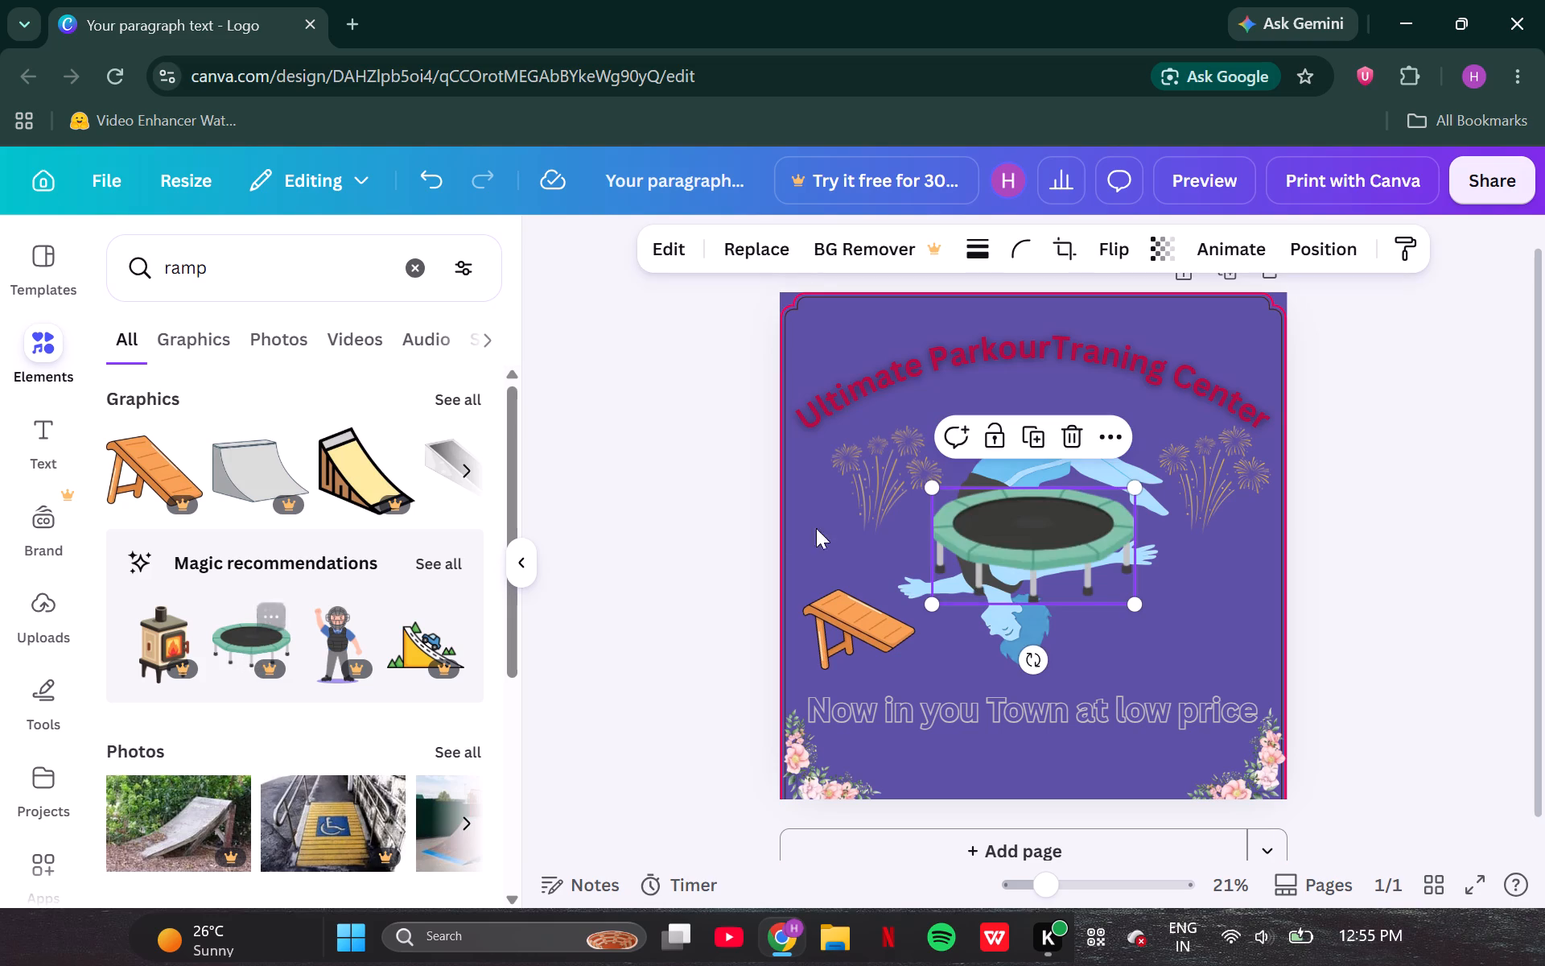
left_click_drag(936, 607, 1044, 564)
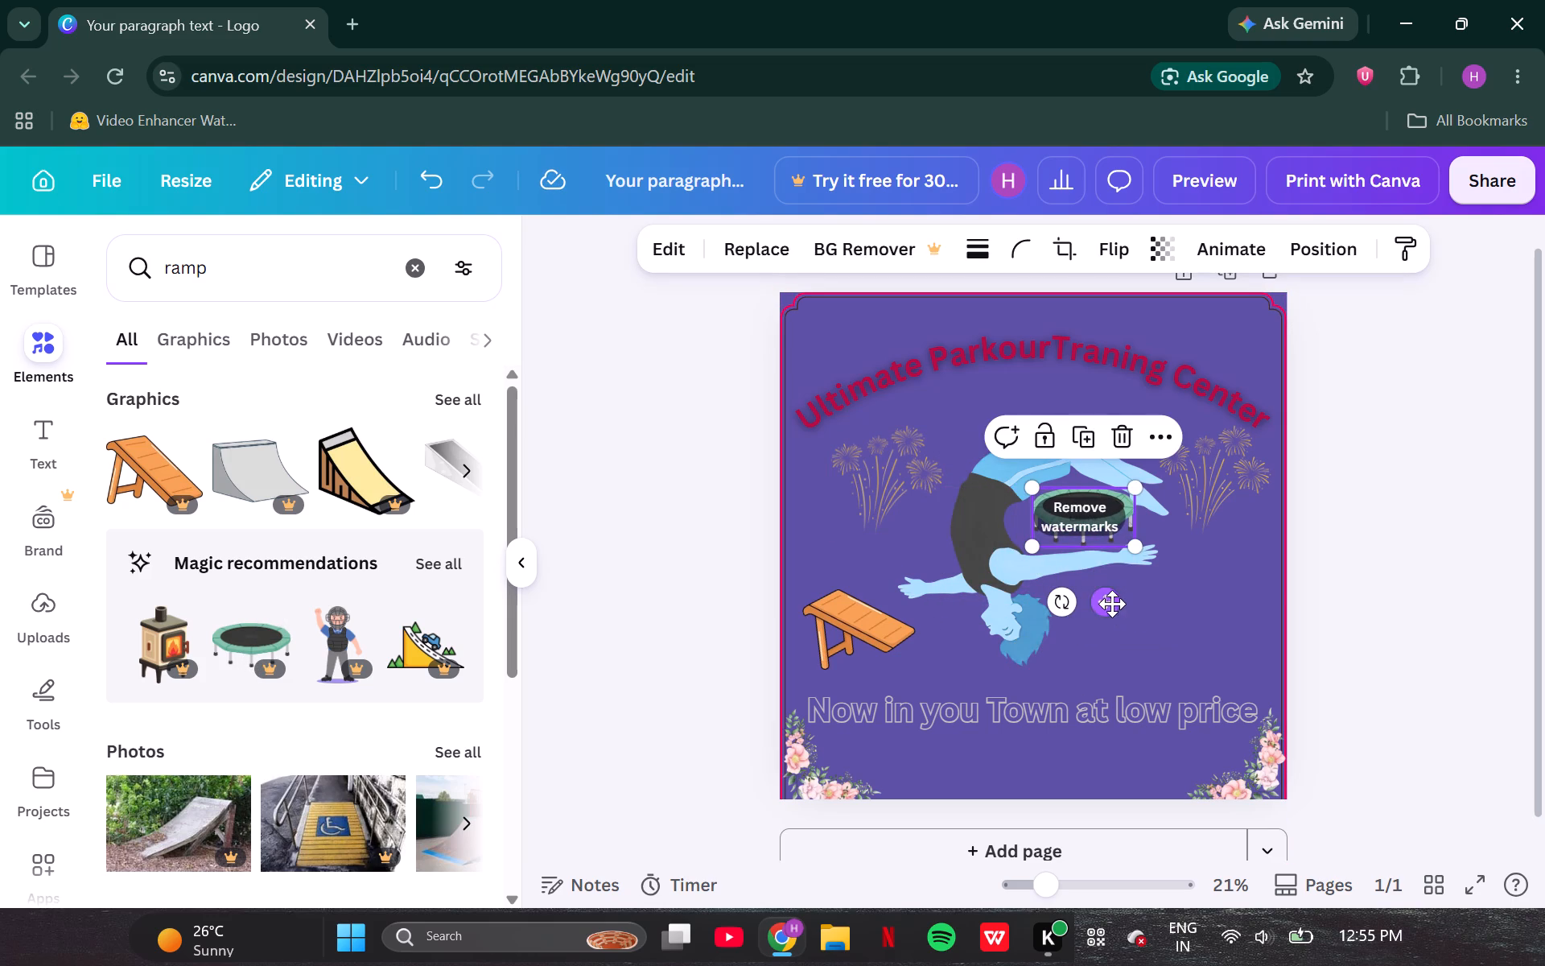
left_click_drag(1110, 604, 1250, 669)
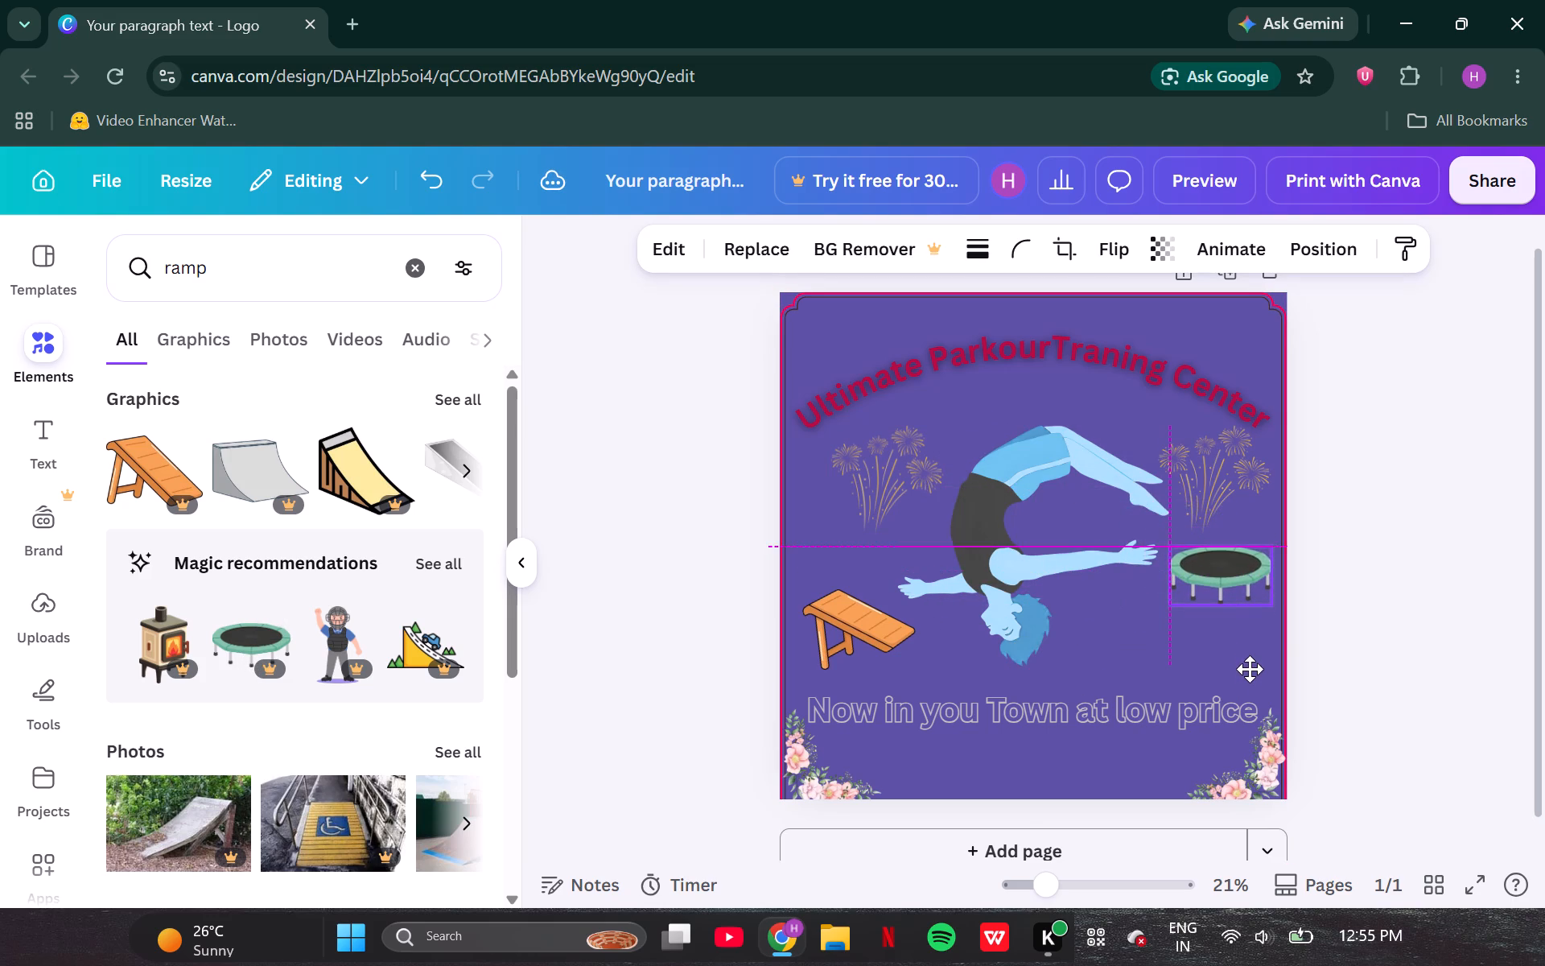
left_click_drag(1250, 669, 1251, 684)
left_click_drag(1196, 691, 1225, 699)
left_click(1406, 626)
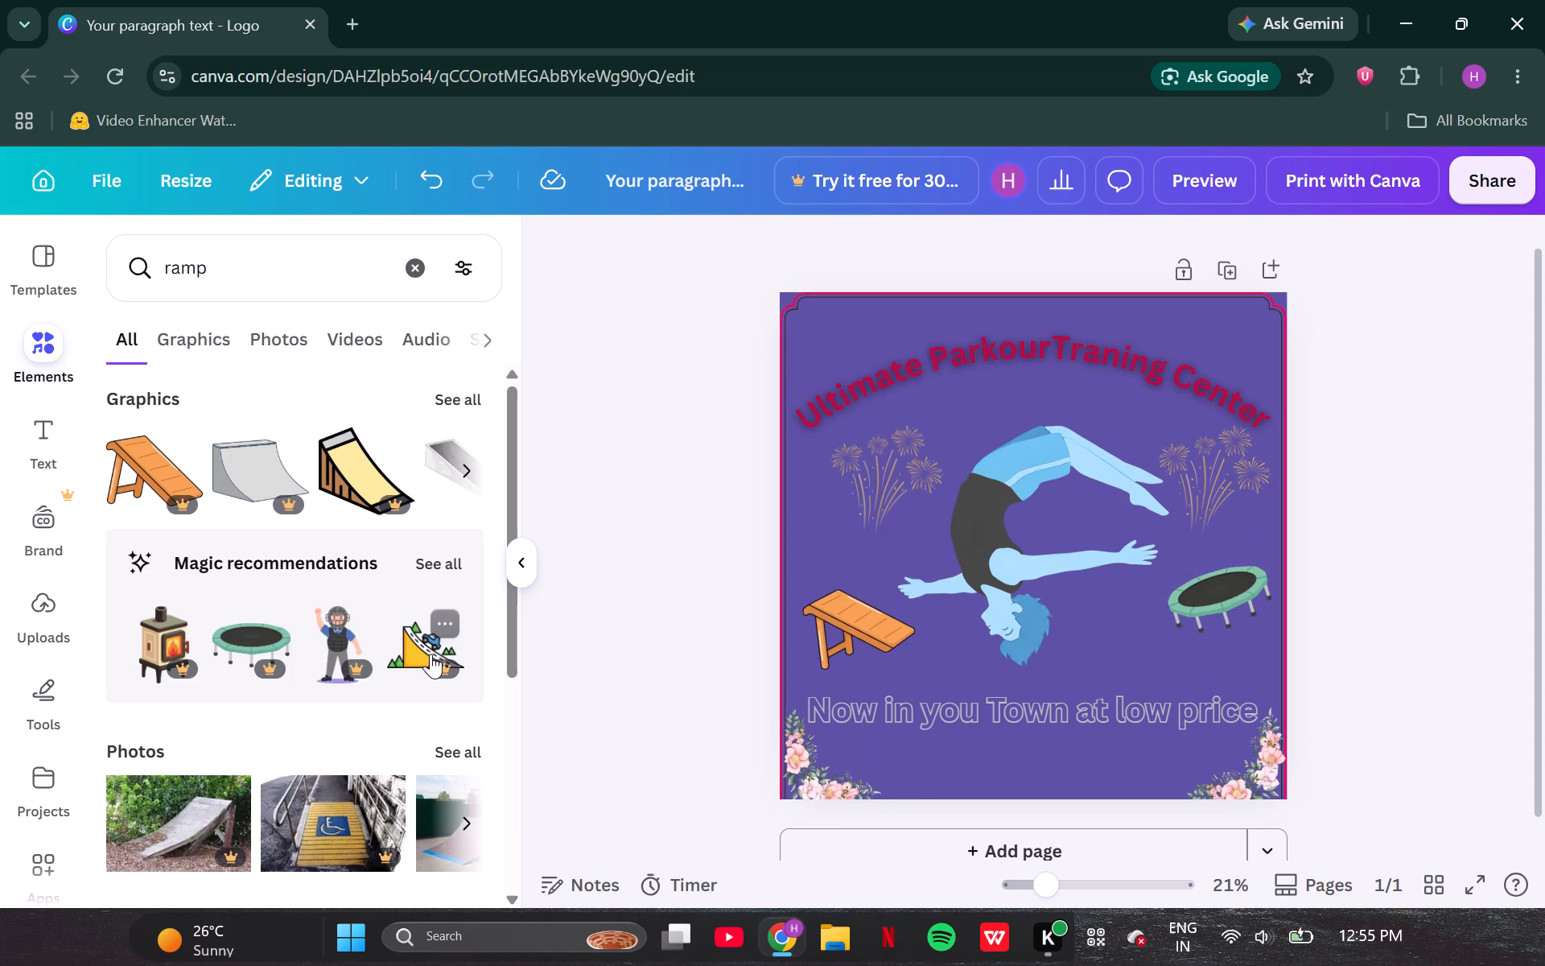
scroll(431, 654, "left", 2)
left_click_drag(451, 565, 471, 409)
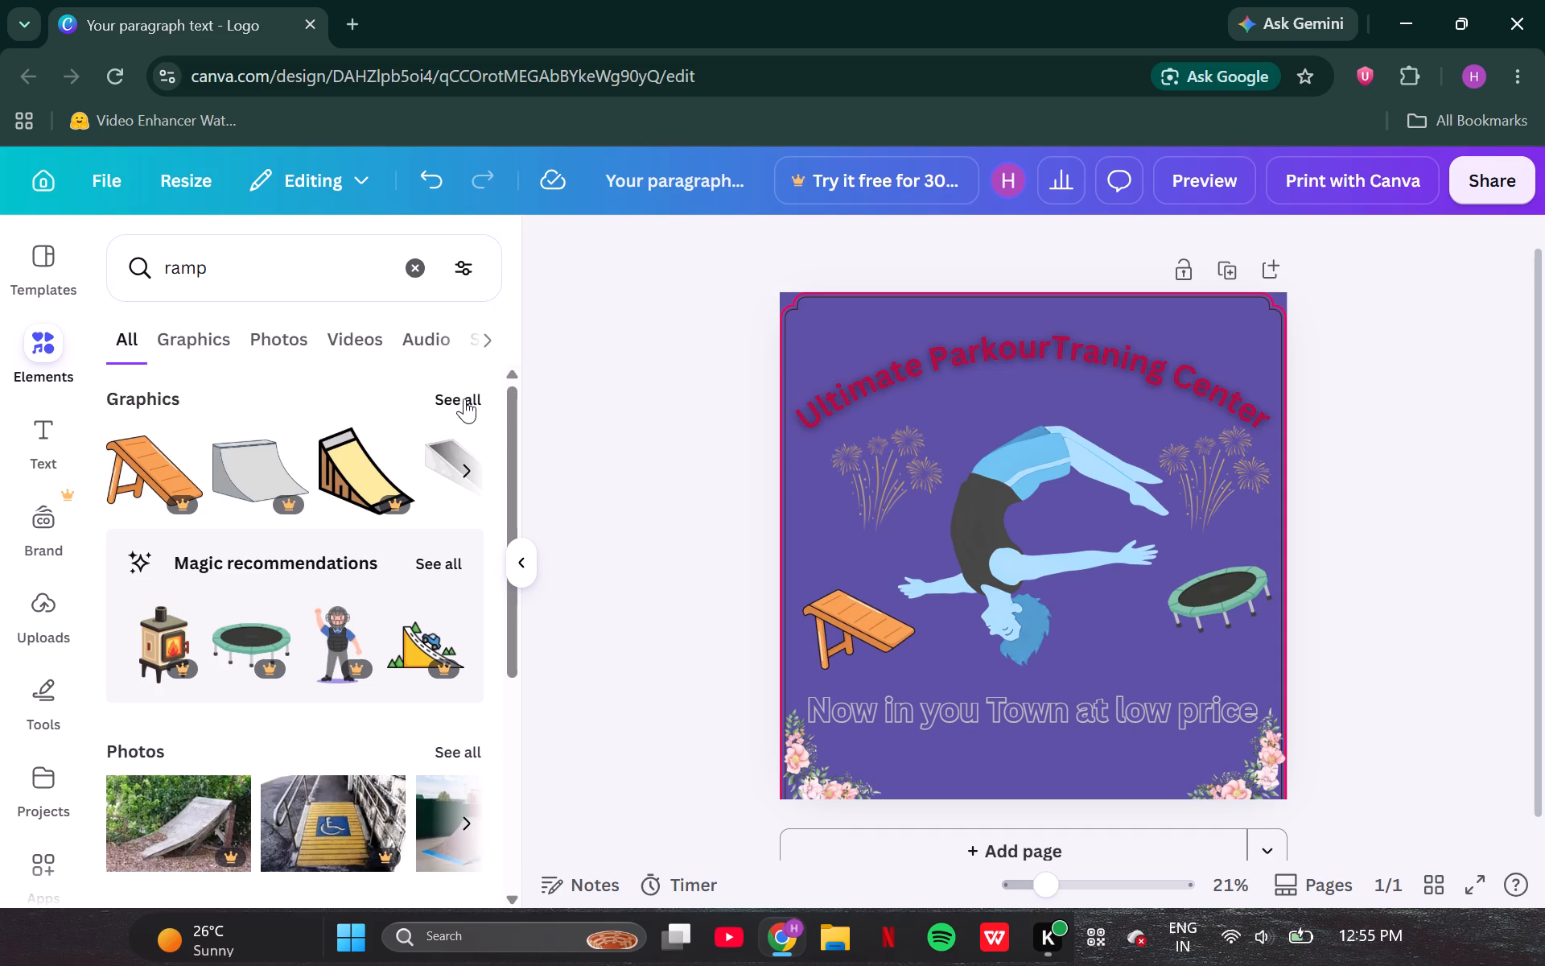
Browse all the ramp graphics and insert the skateboarder in green clothes and purple trousers.
left_click(464, 398)
scroll(333, 535, "down", 3)
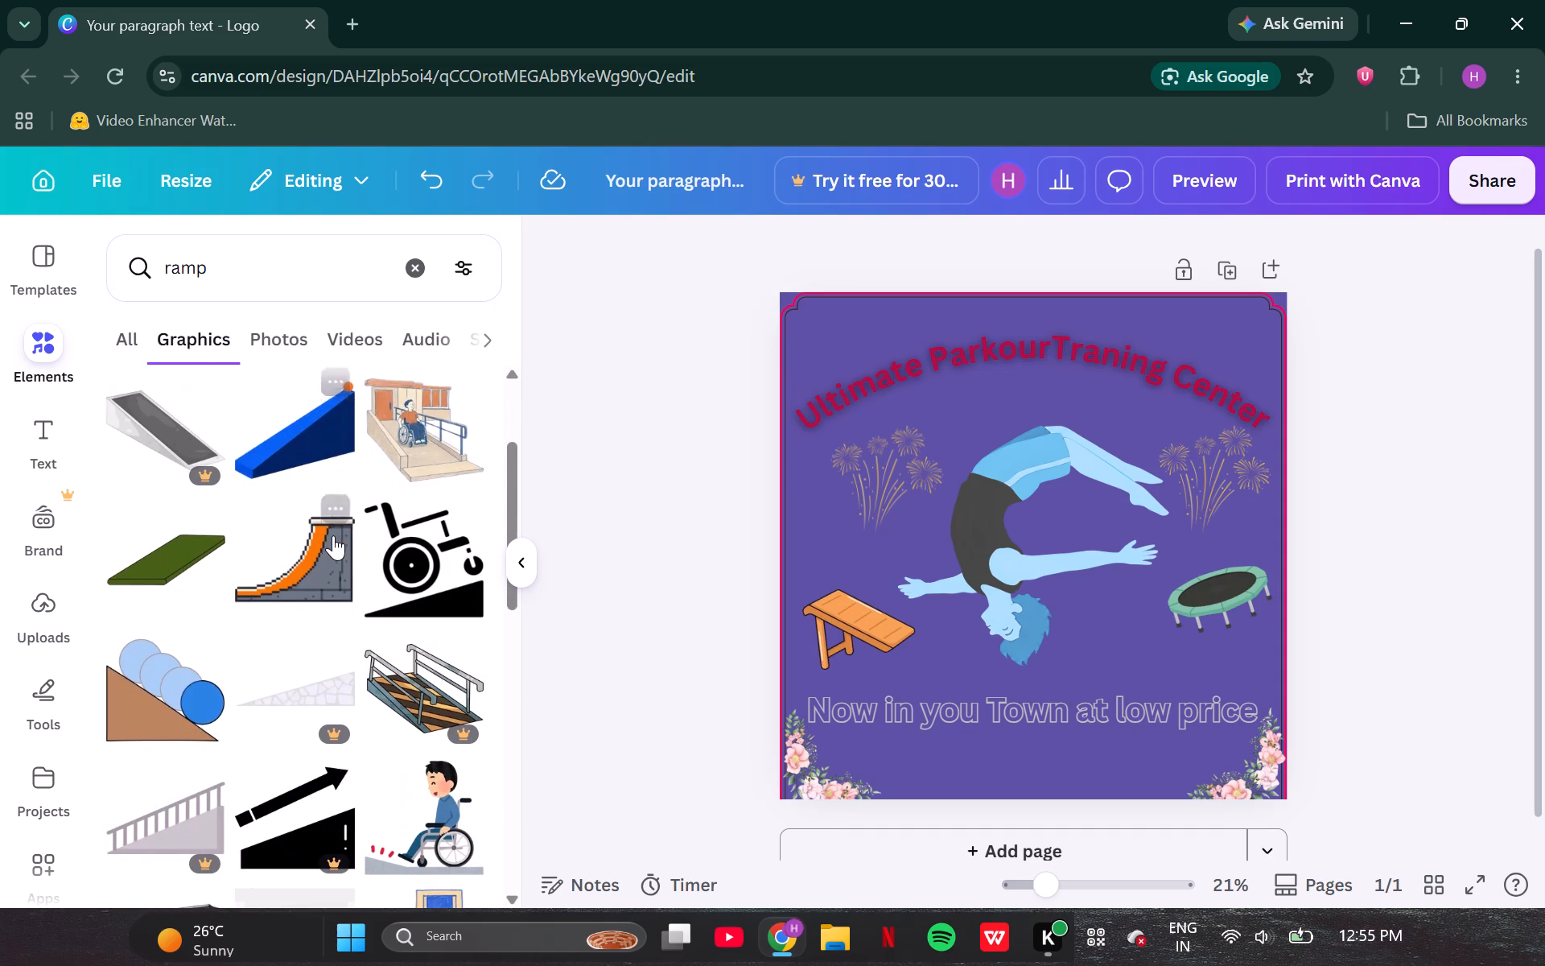
scroll(333, 535, "down", 6)
scroll(333, 535, "up", 4)
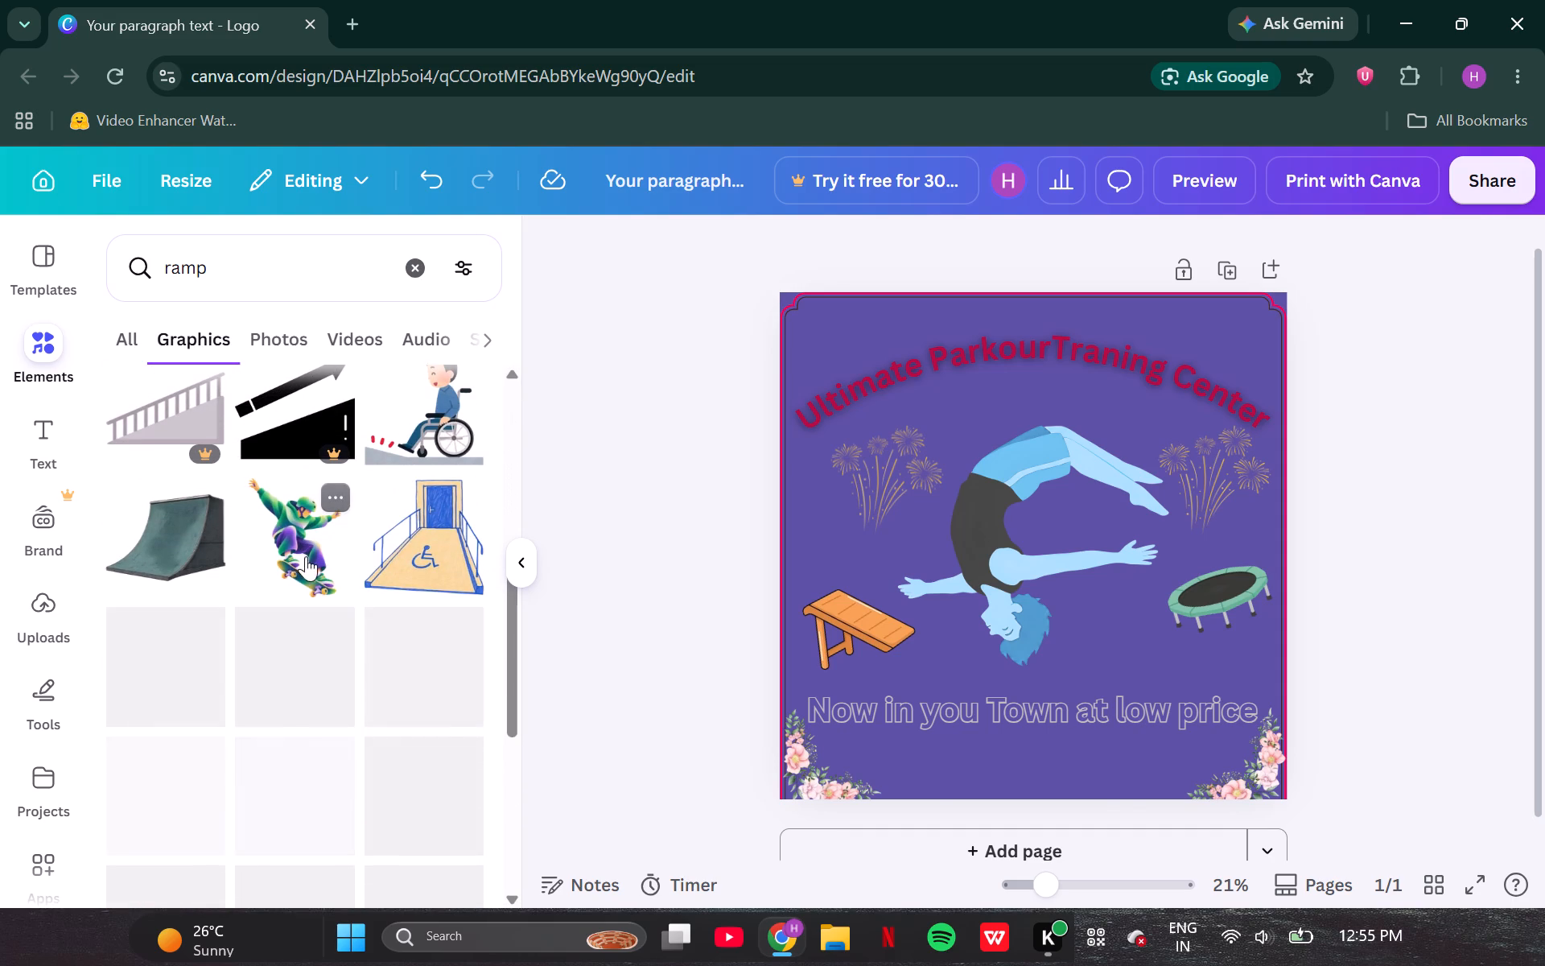
left_click(290, 567)
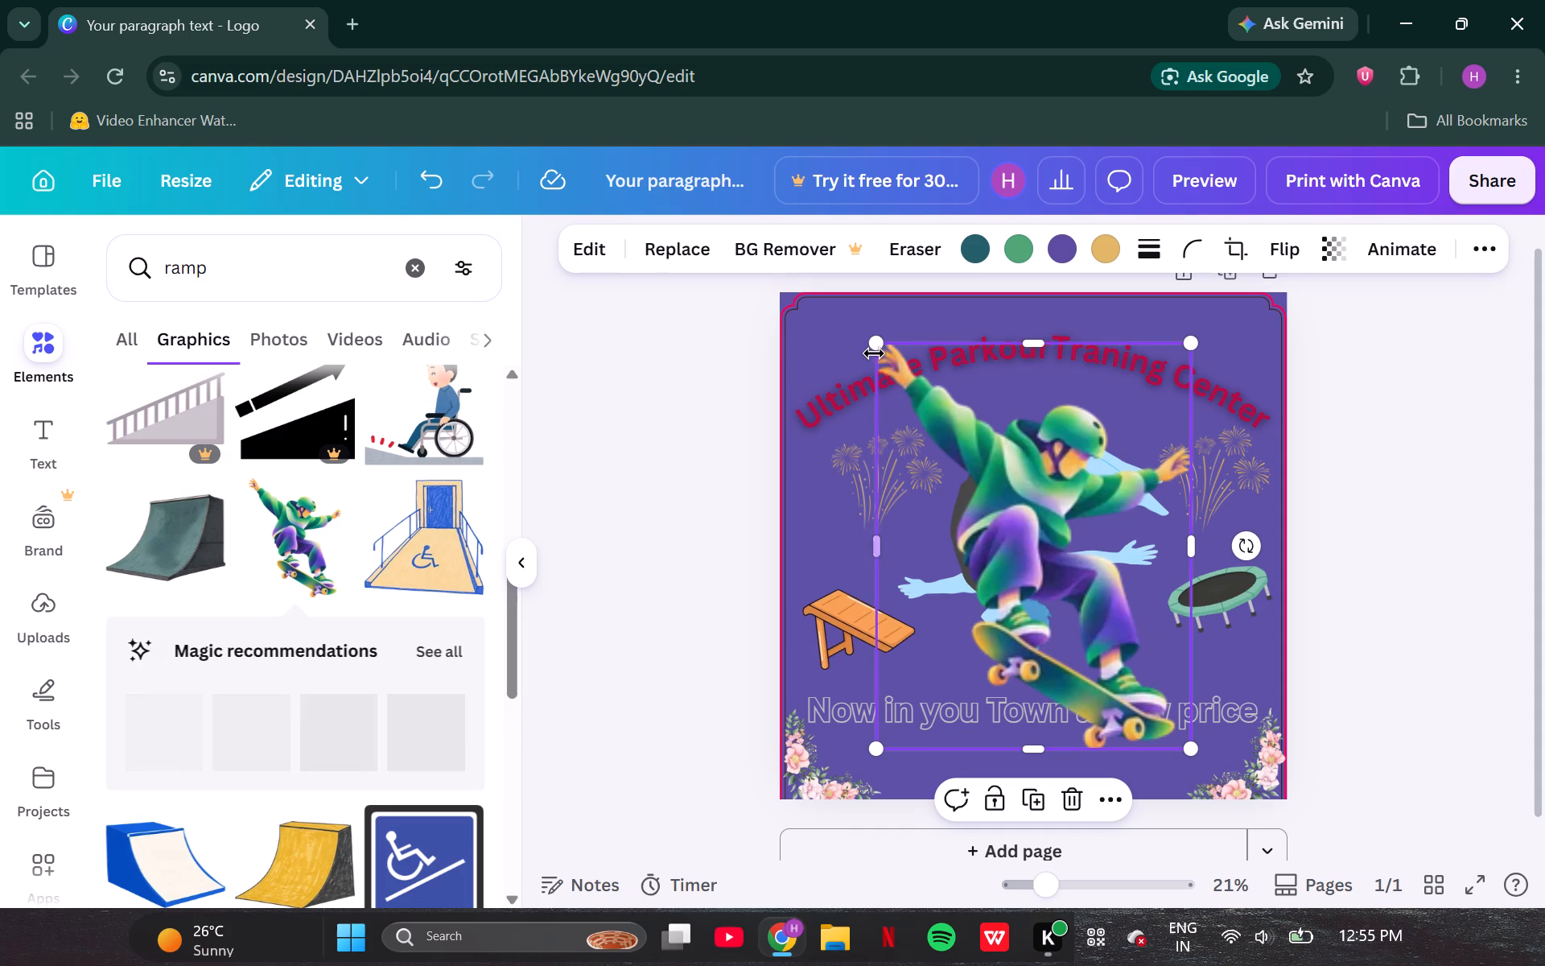
Shrink the skateboarder to a small figure and place it at the logo's left edge, beside the fireworks and above the orange ramp.
left_click_drag(884, 345, 1129, 671)
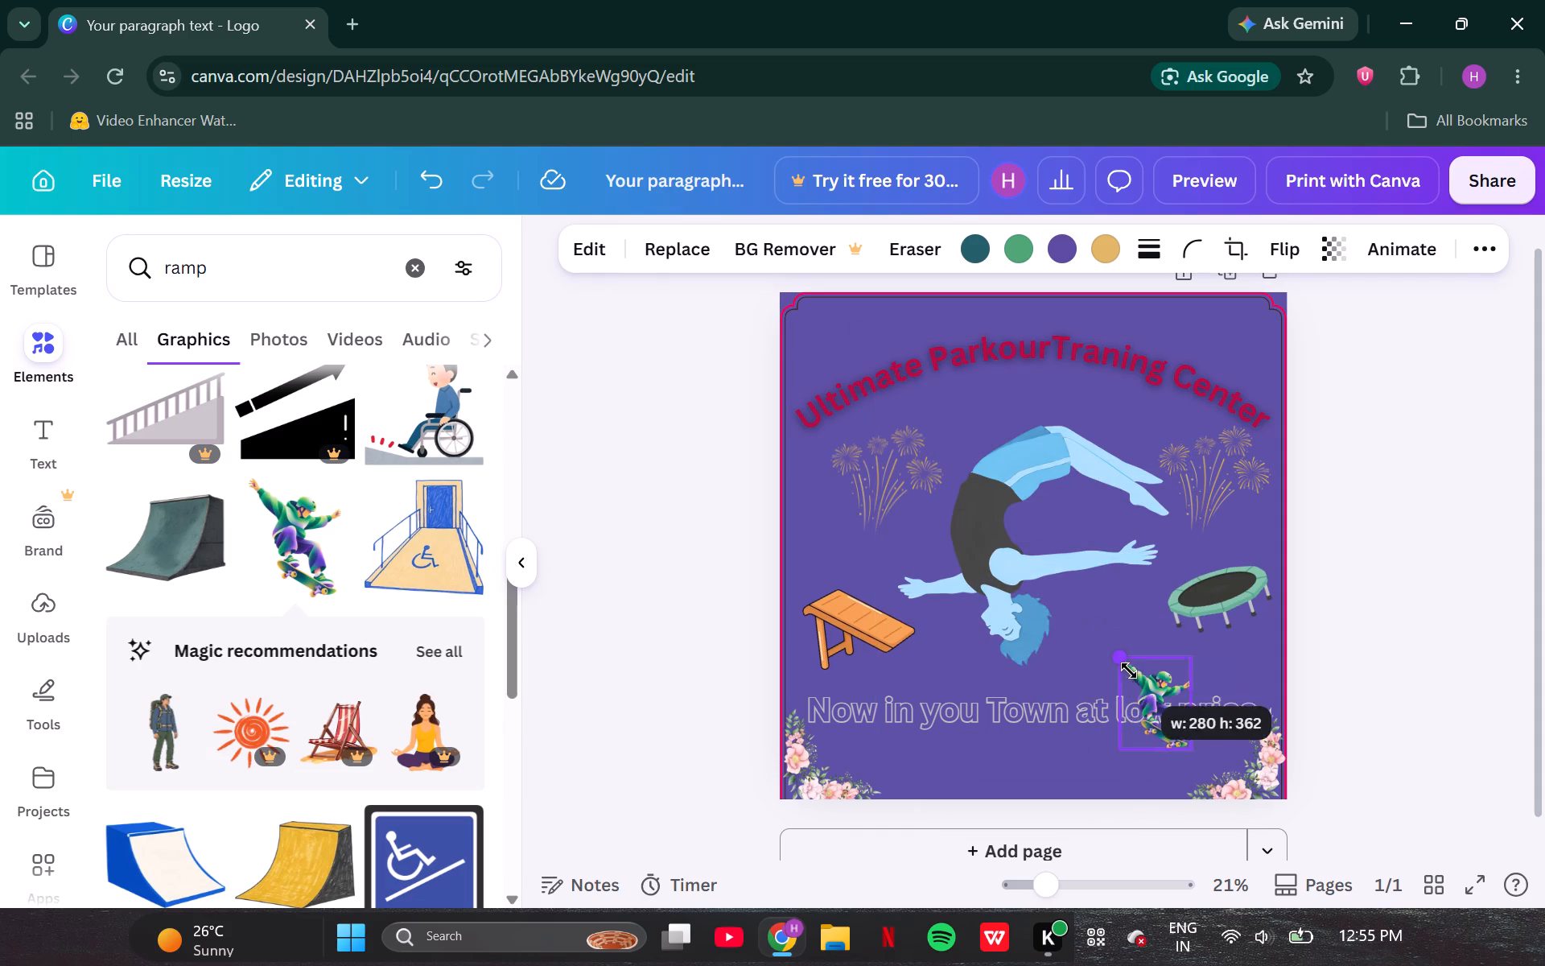
left_click_drag(1129, 671, 1140, 680)
left_click_drag(1173, 720, 987, 549)
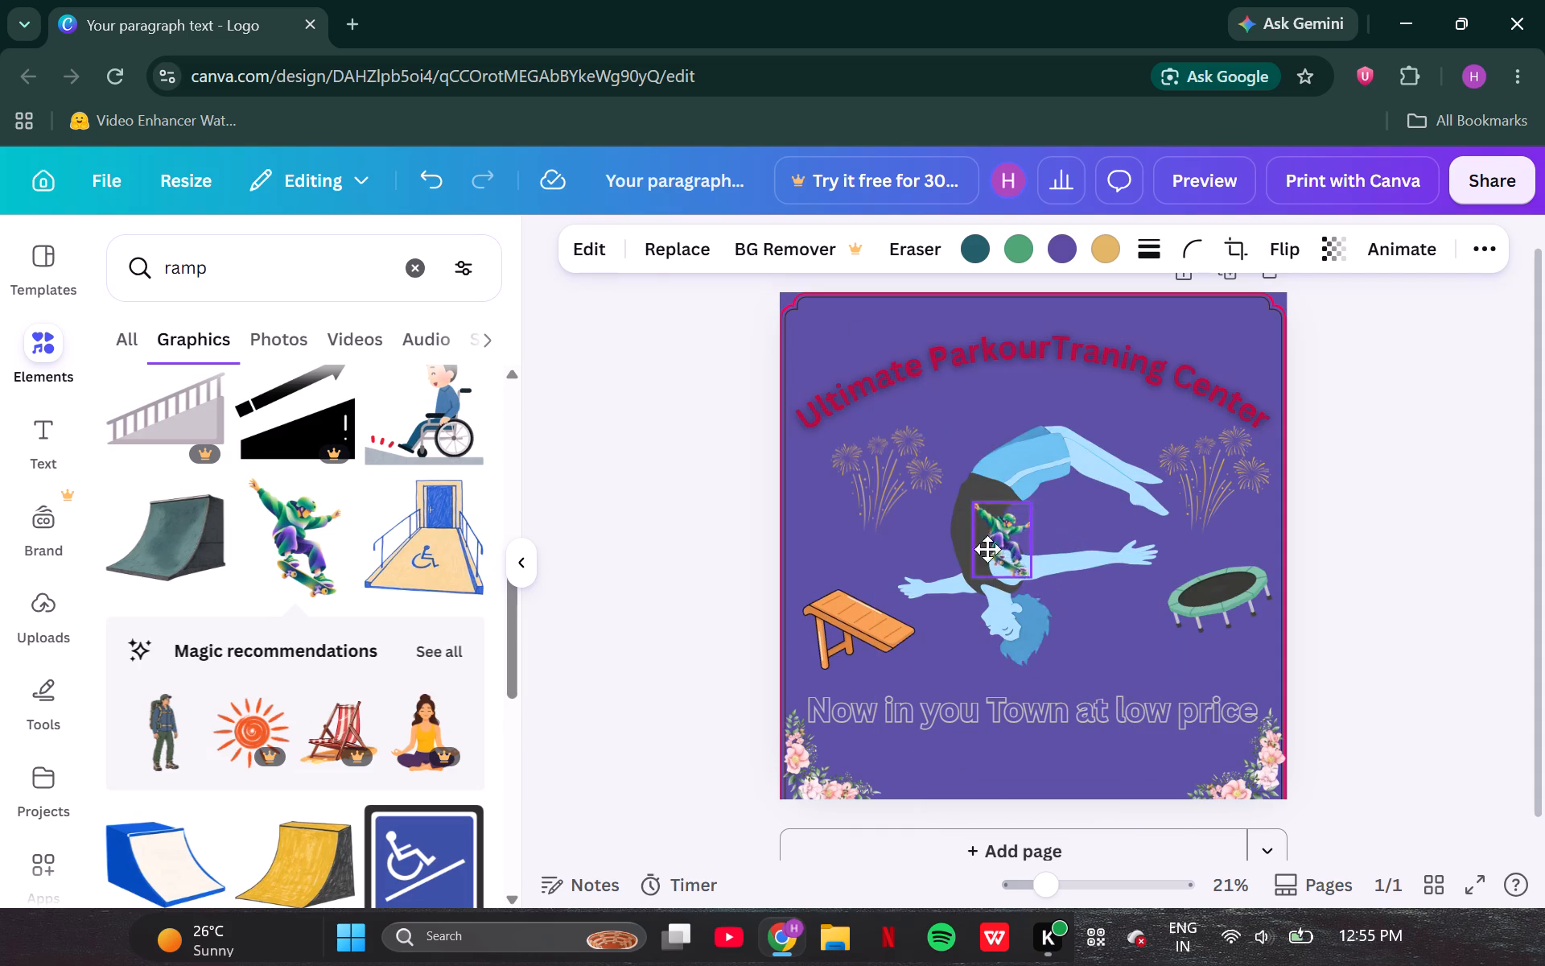
left_click_drag(987, 549, 832, 522)
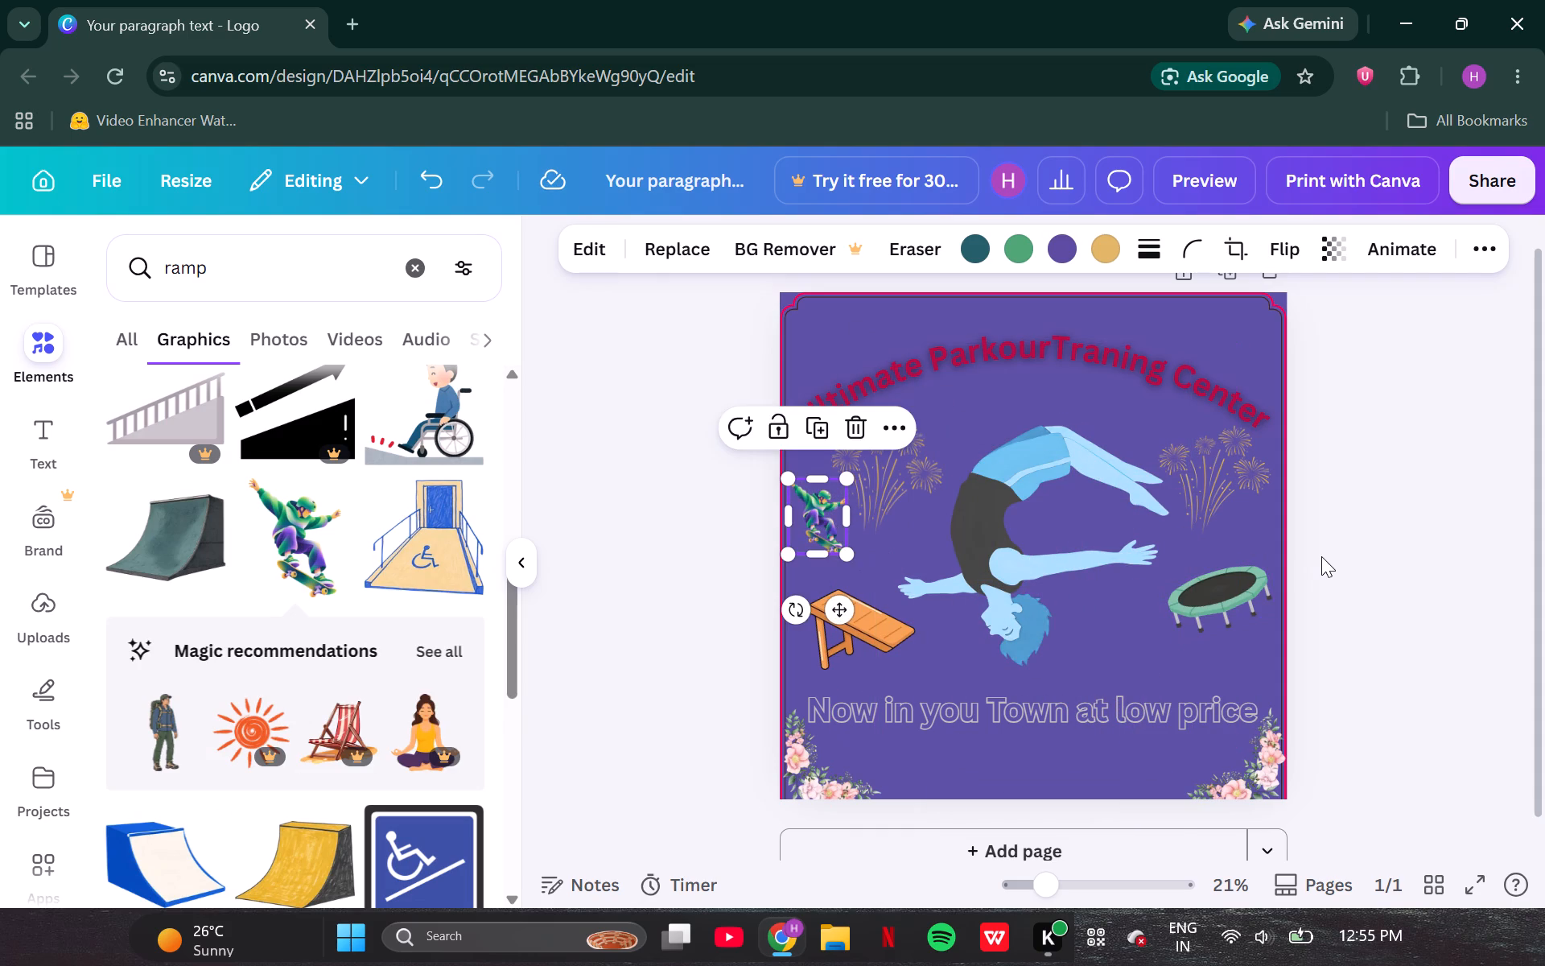
left_click(1320, 556)
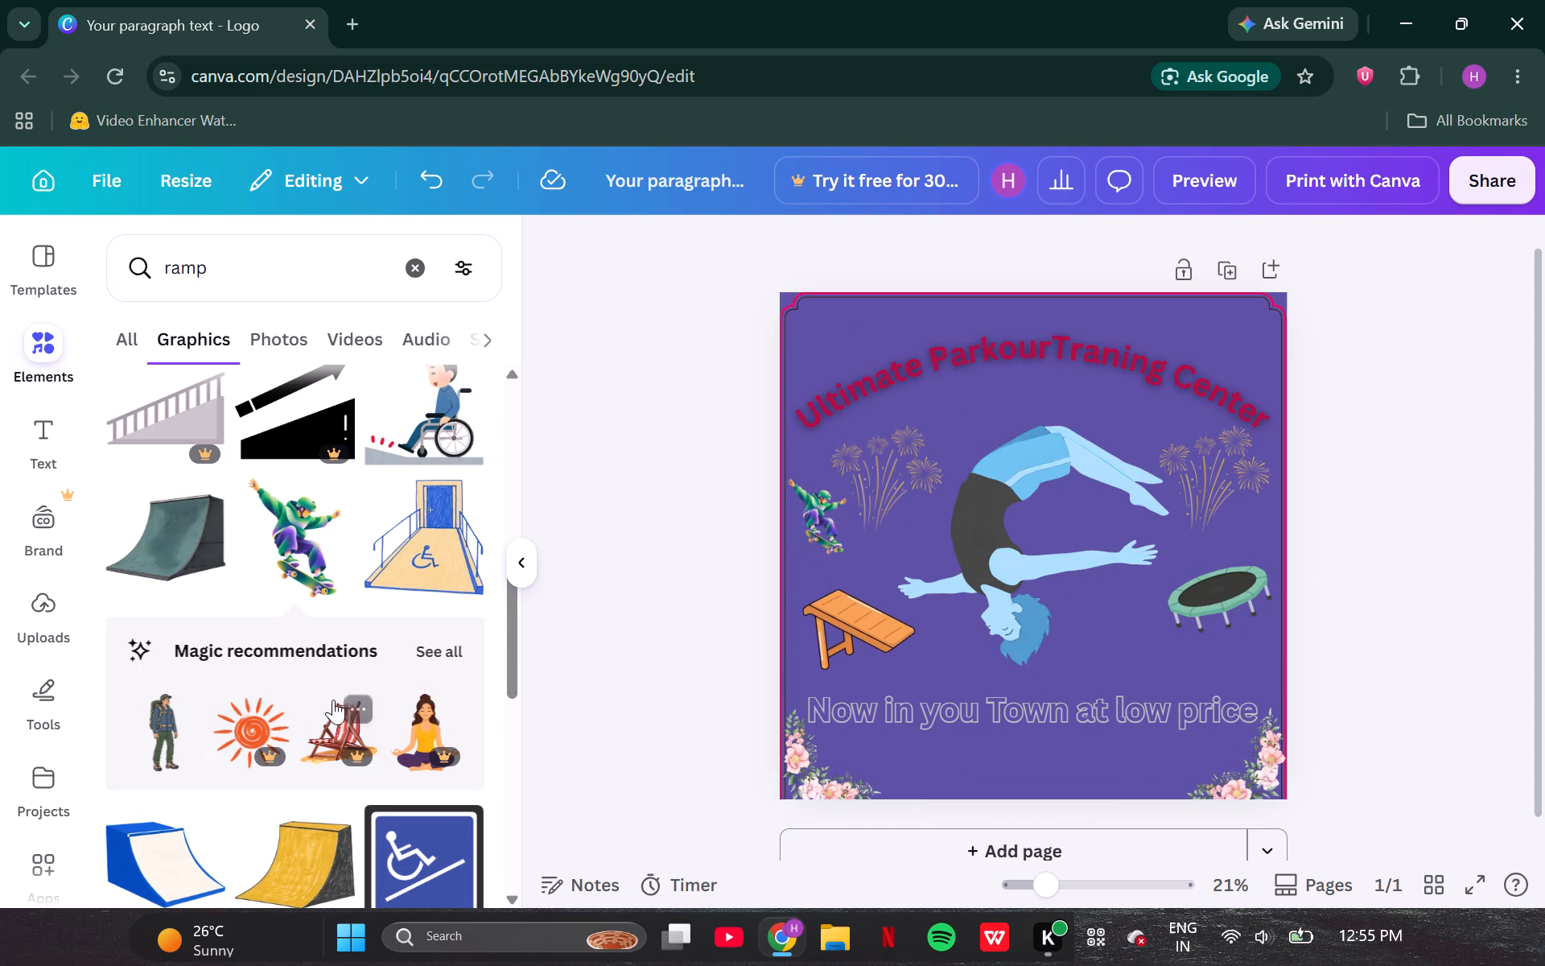
Look through the remaining ramp graphics for another element that suits the parkour logo.
scroll(377, 631, "down", 4)
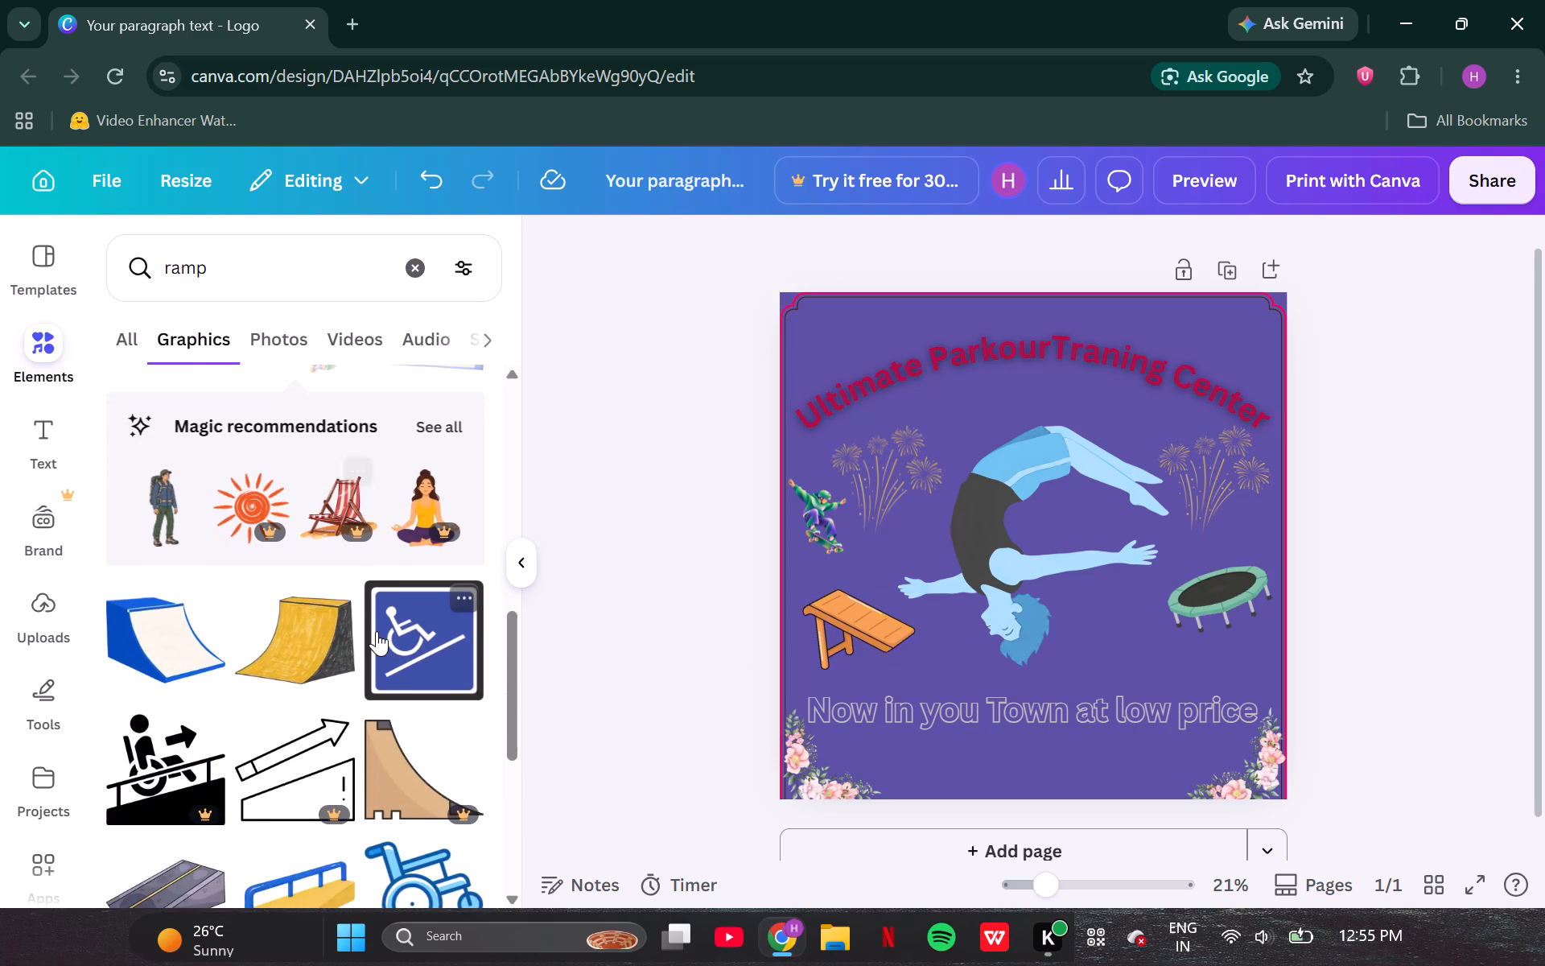
scroll(377, 631, "down", 4)
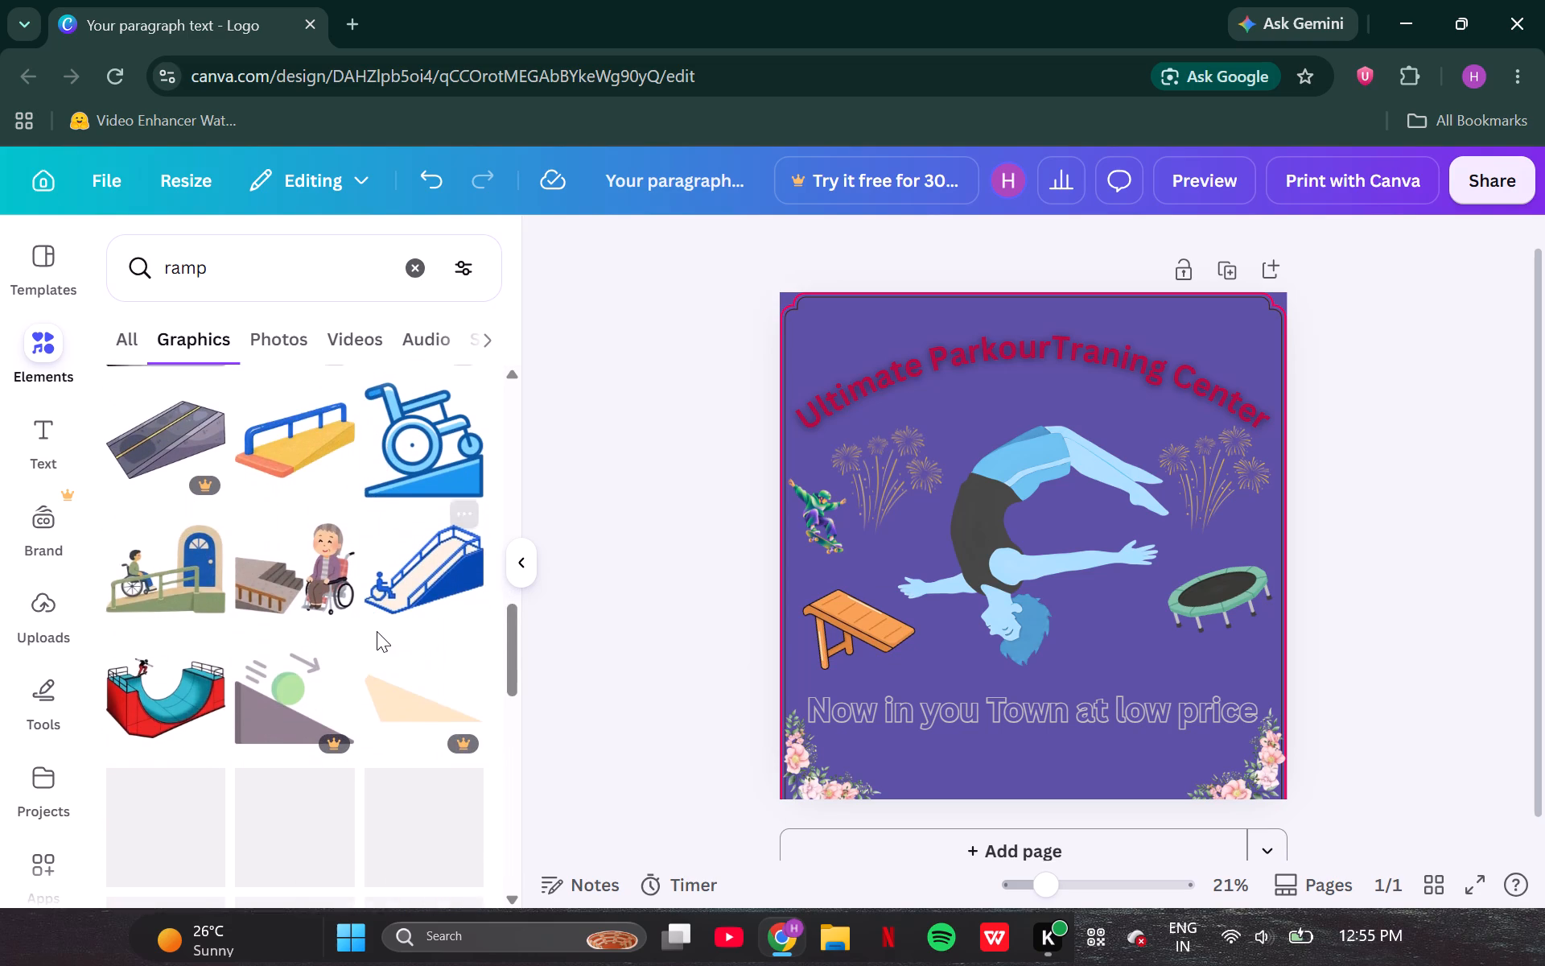
scroll(279, 688, "down", 2)
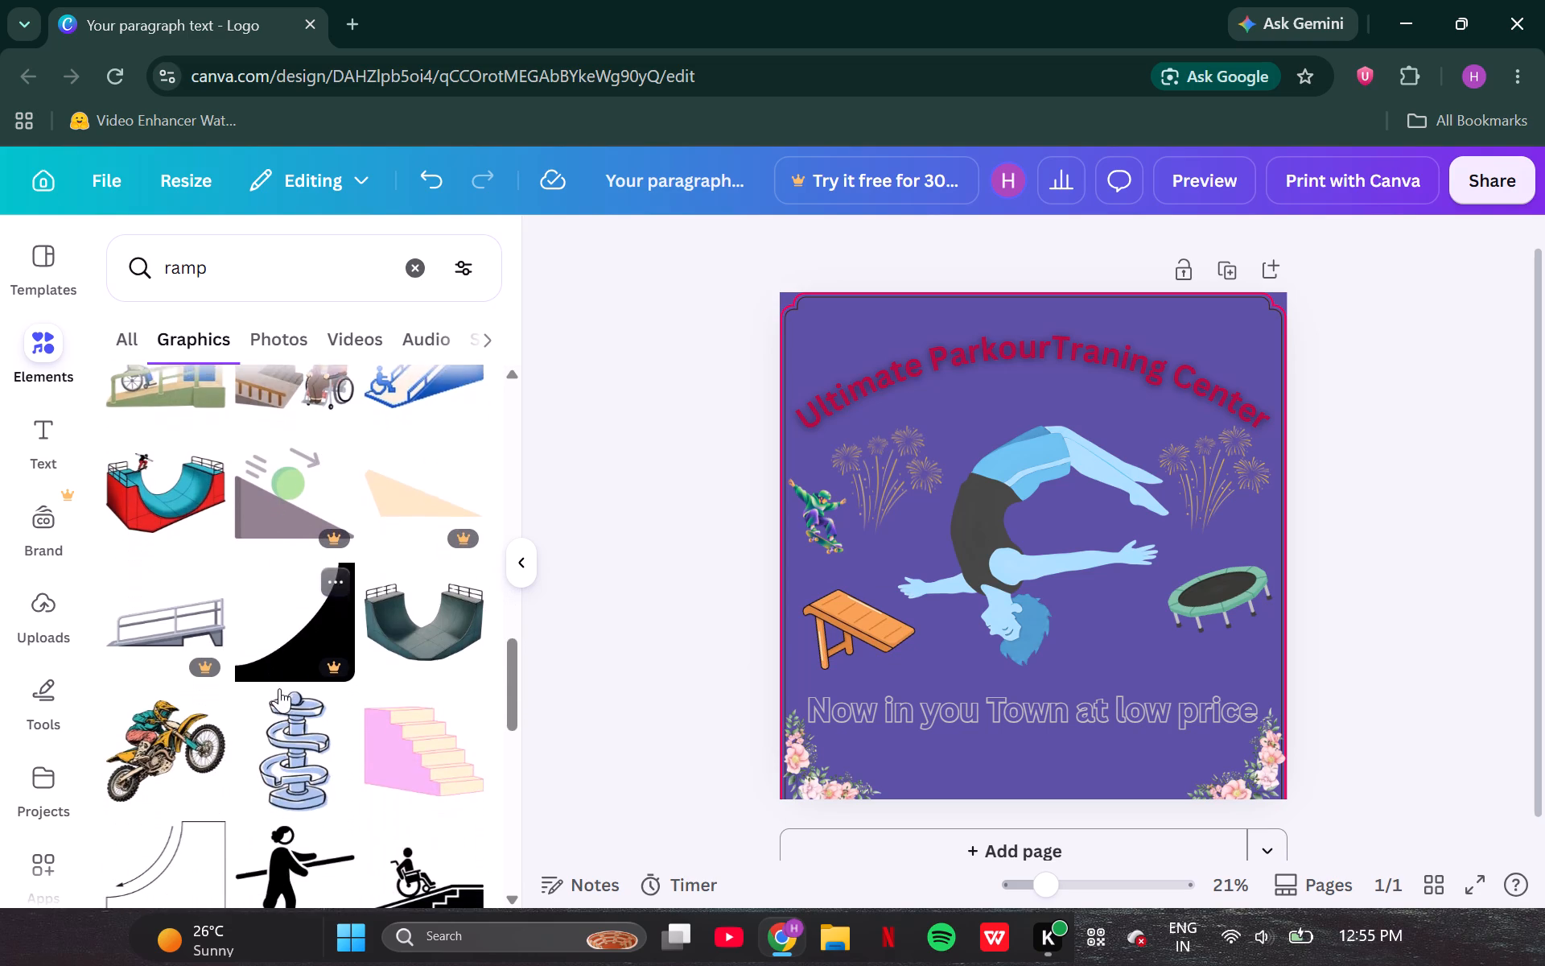
scroll(279, 688, "down", 2)
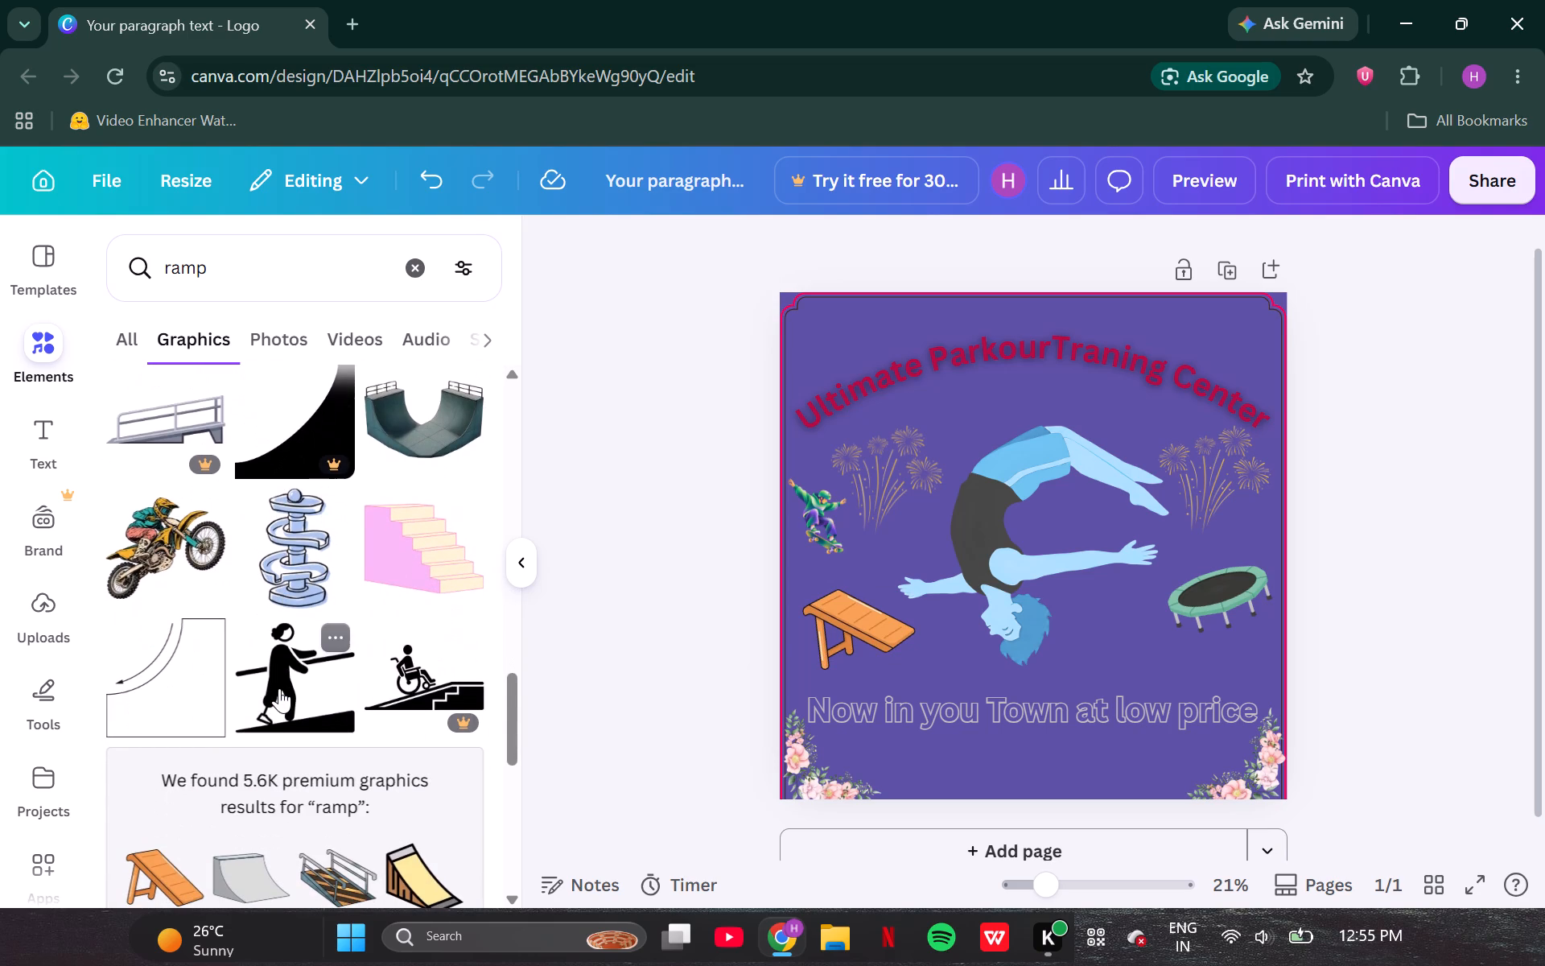
scroll(279, 688, "down", 2)
scroll(279, 688, "up", 11)
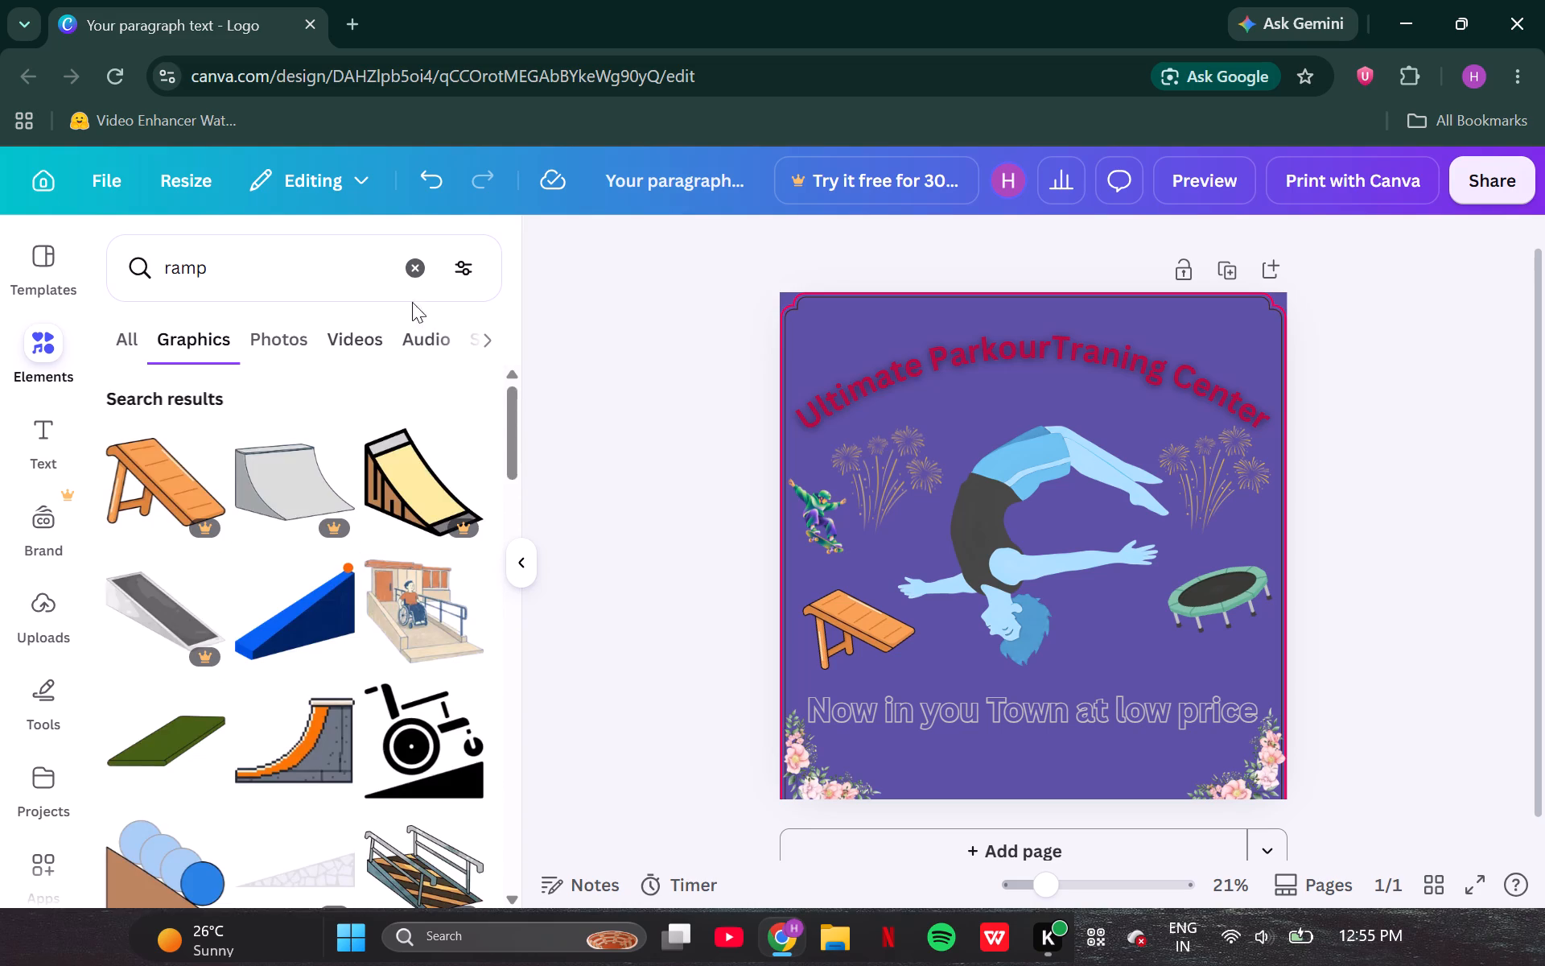
Replace the elements search with "parkour".
left_click(420, 275)
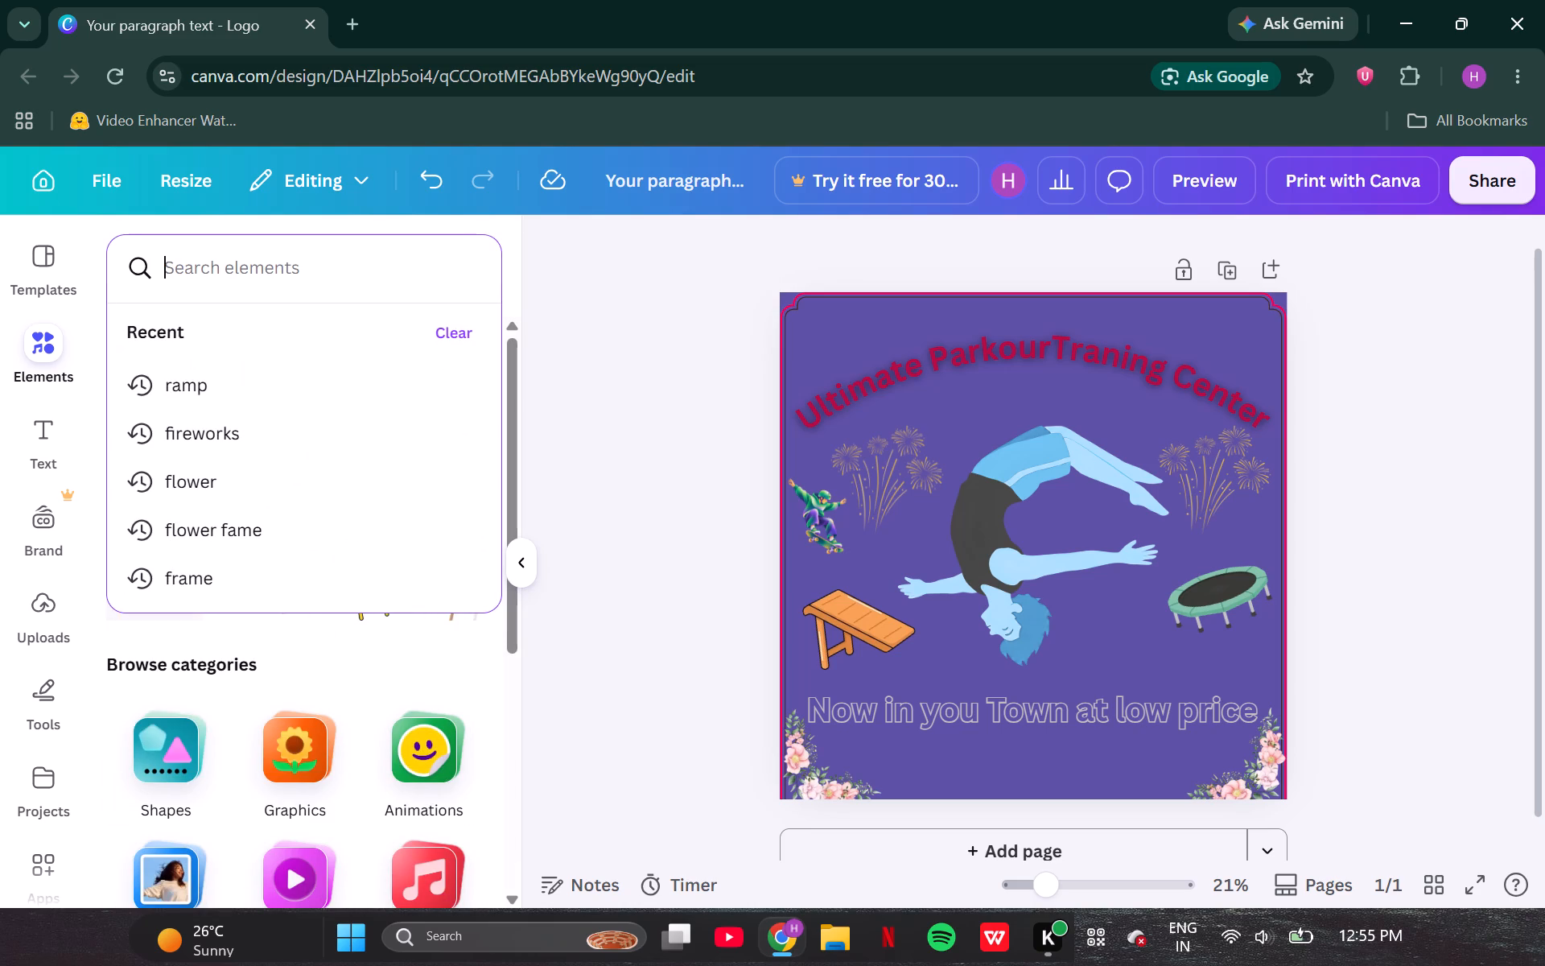
type("parkour")
key("space")
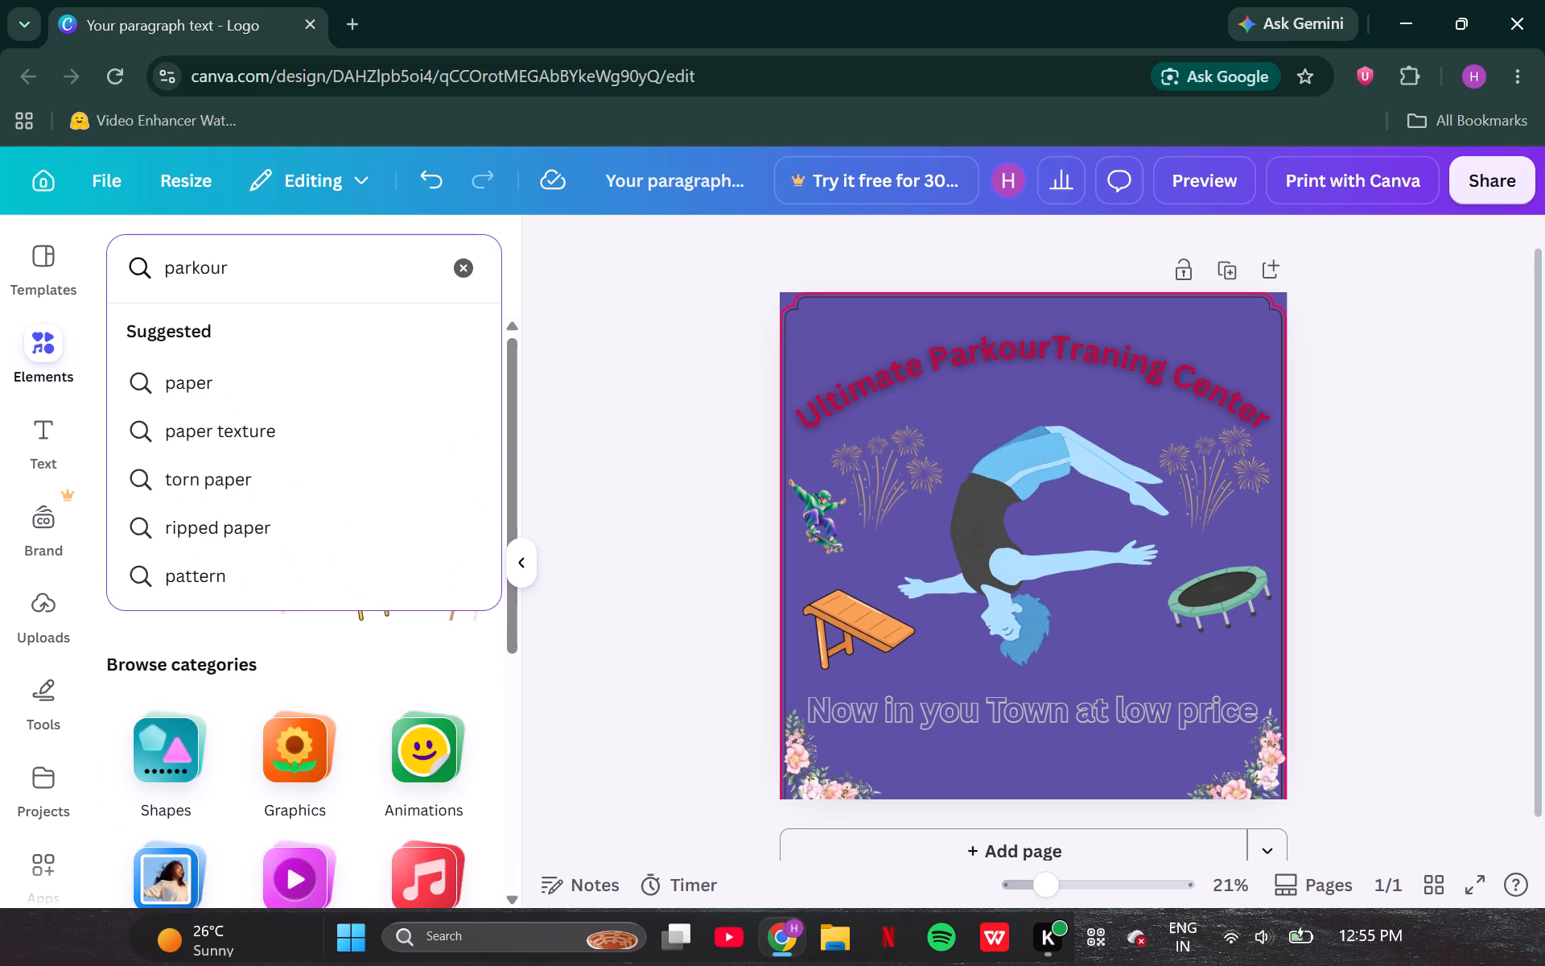
key("Return")
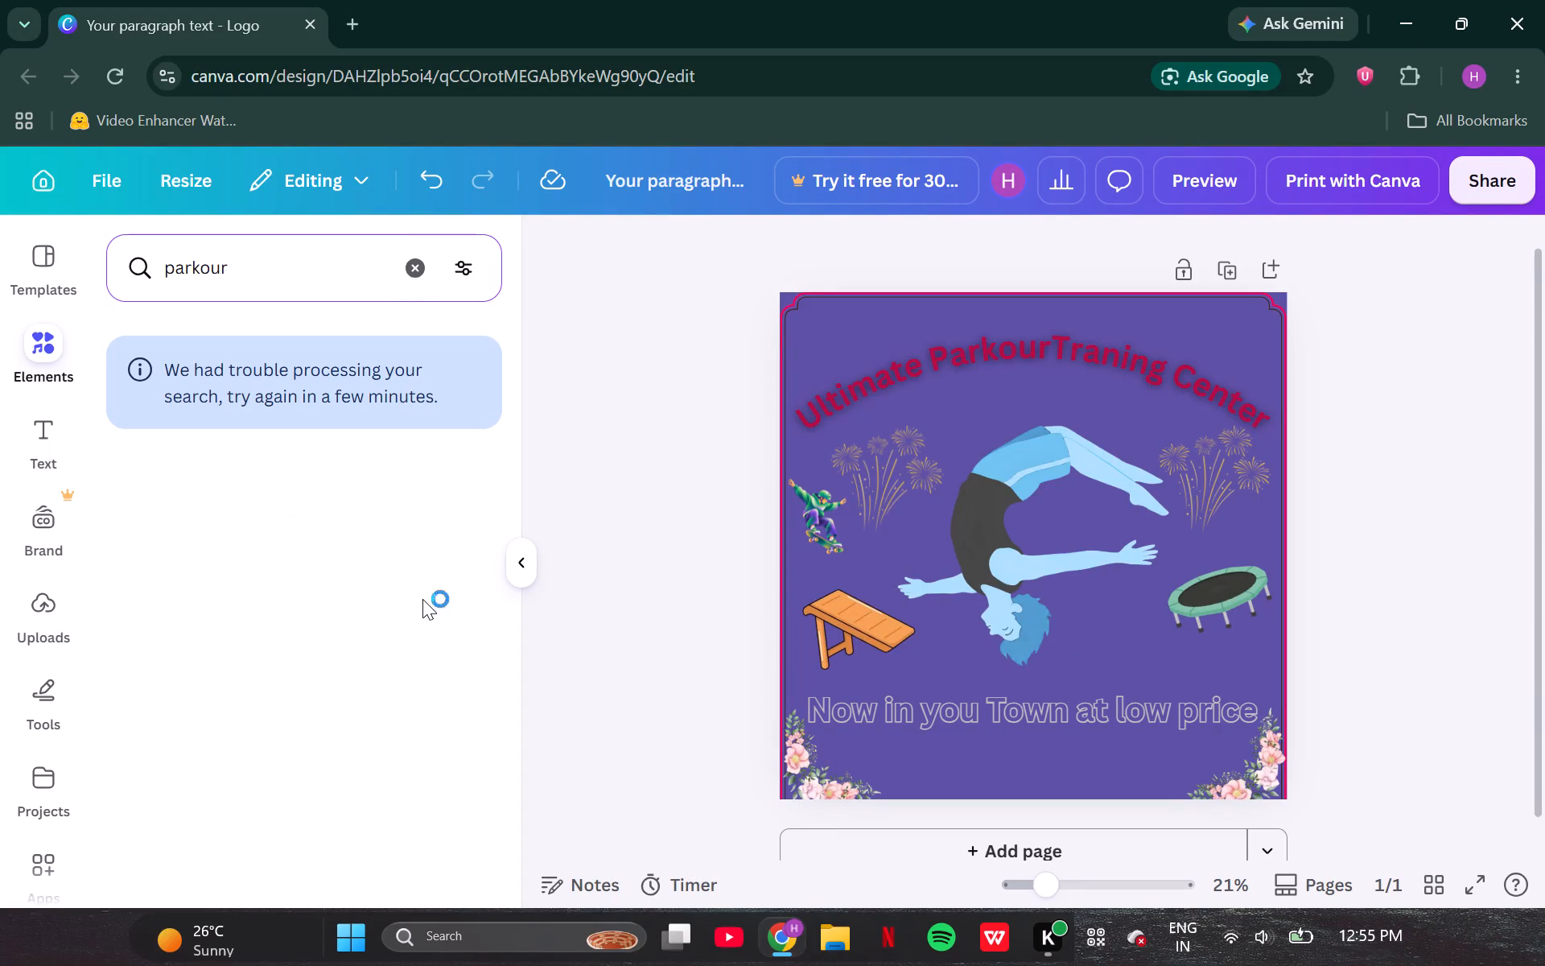
Replace the elements search with "matris" and look through the results for a suitable element.
left_click(414, 270)
left_click_drag(256, 427, 342, 254)
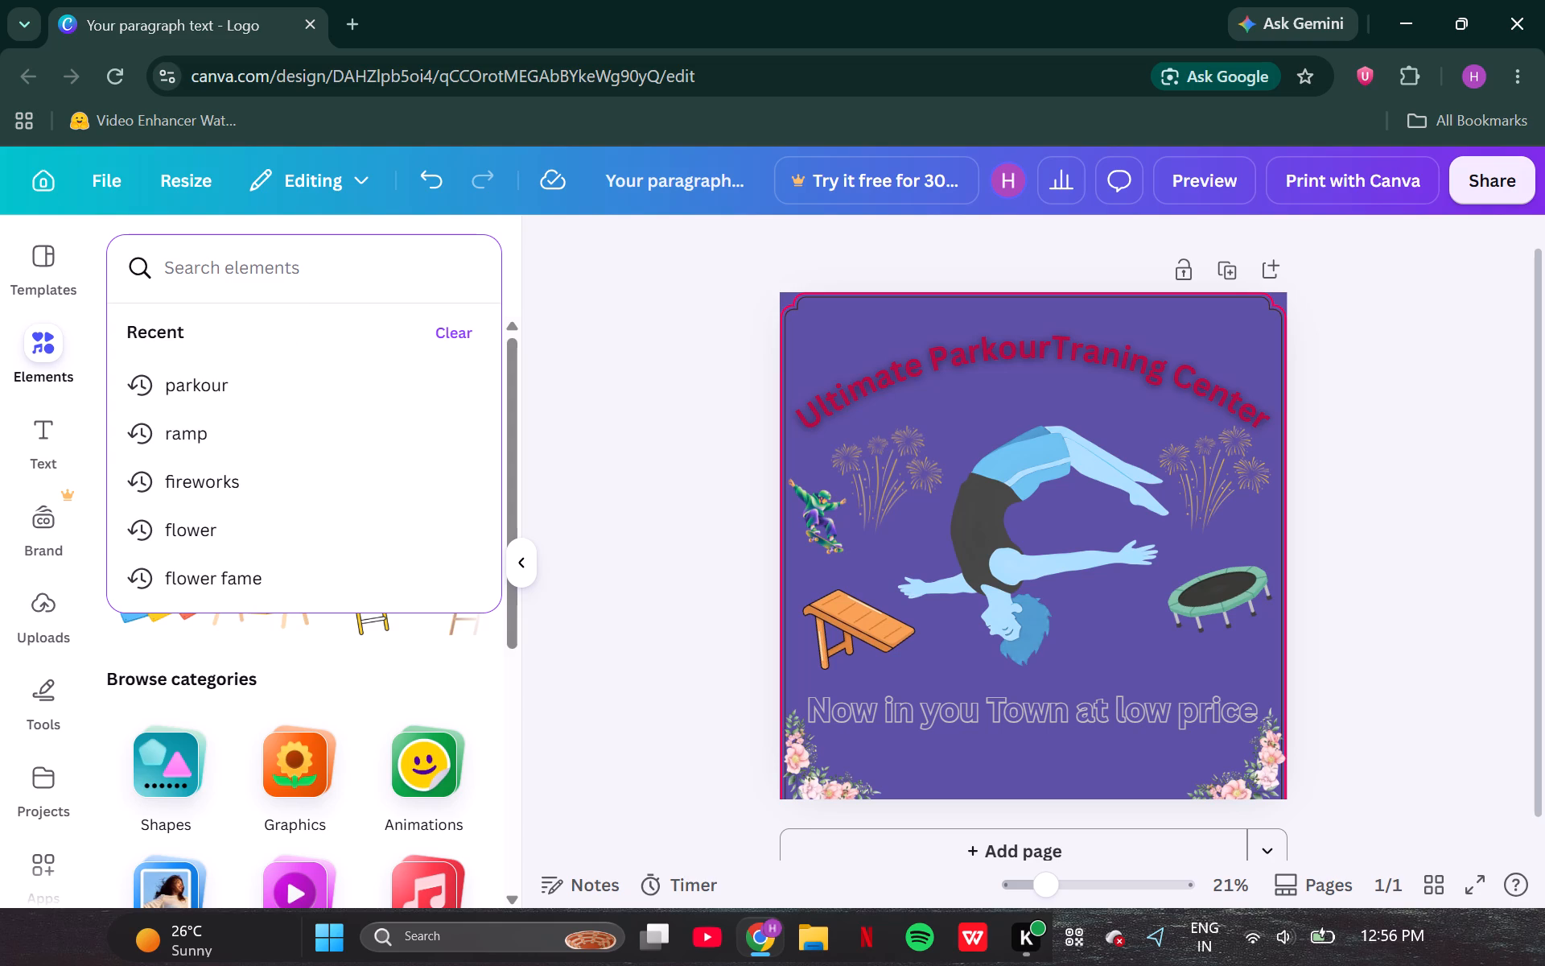
left_click(338, 266)
type("mat")
type("ris")
key("Return")
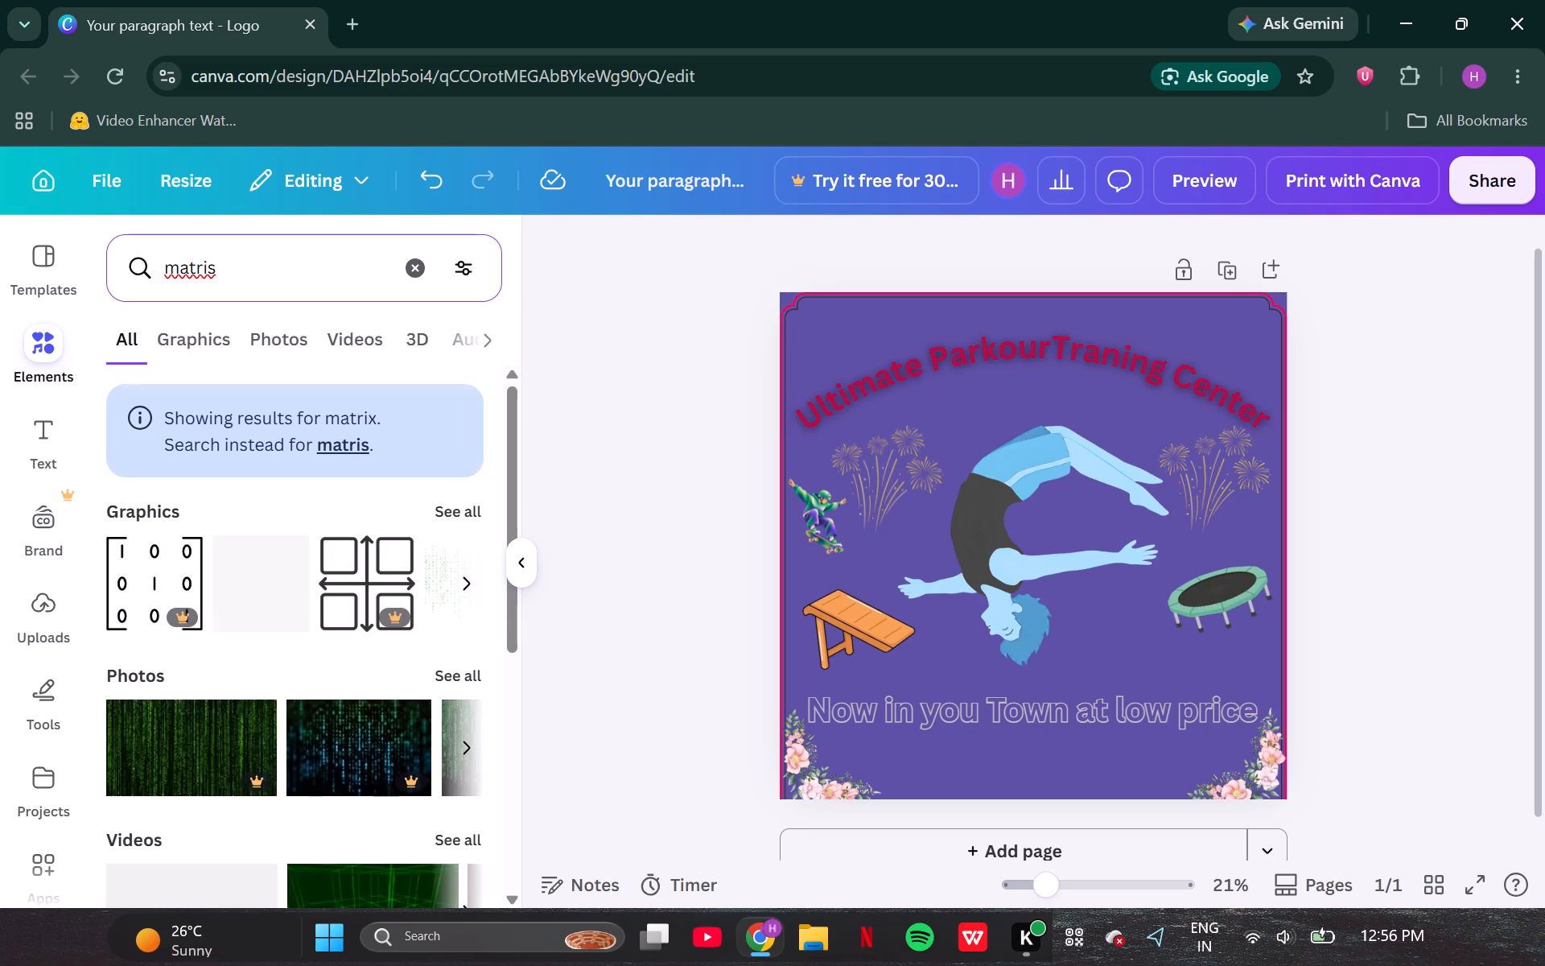
scroll(275, 621, "down", 6)
scroll(275, 621, "up", 1)
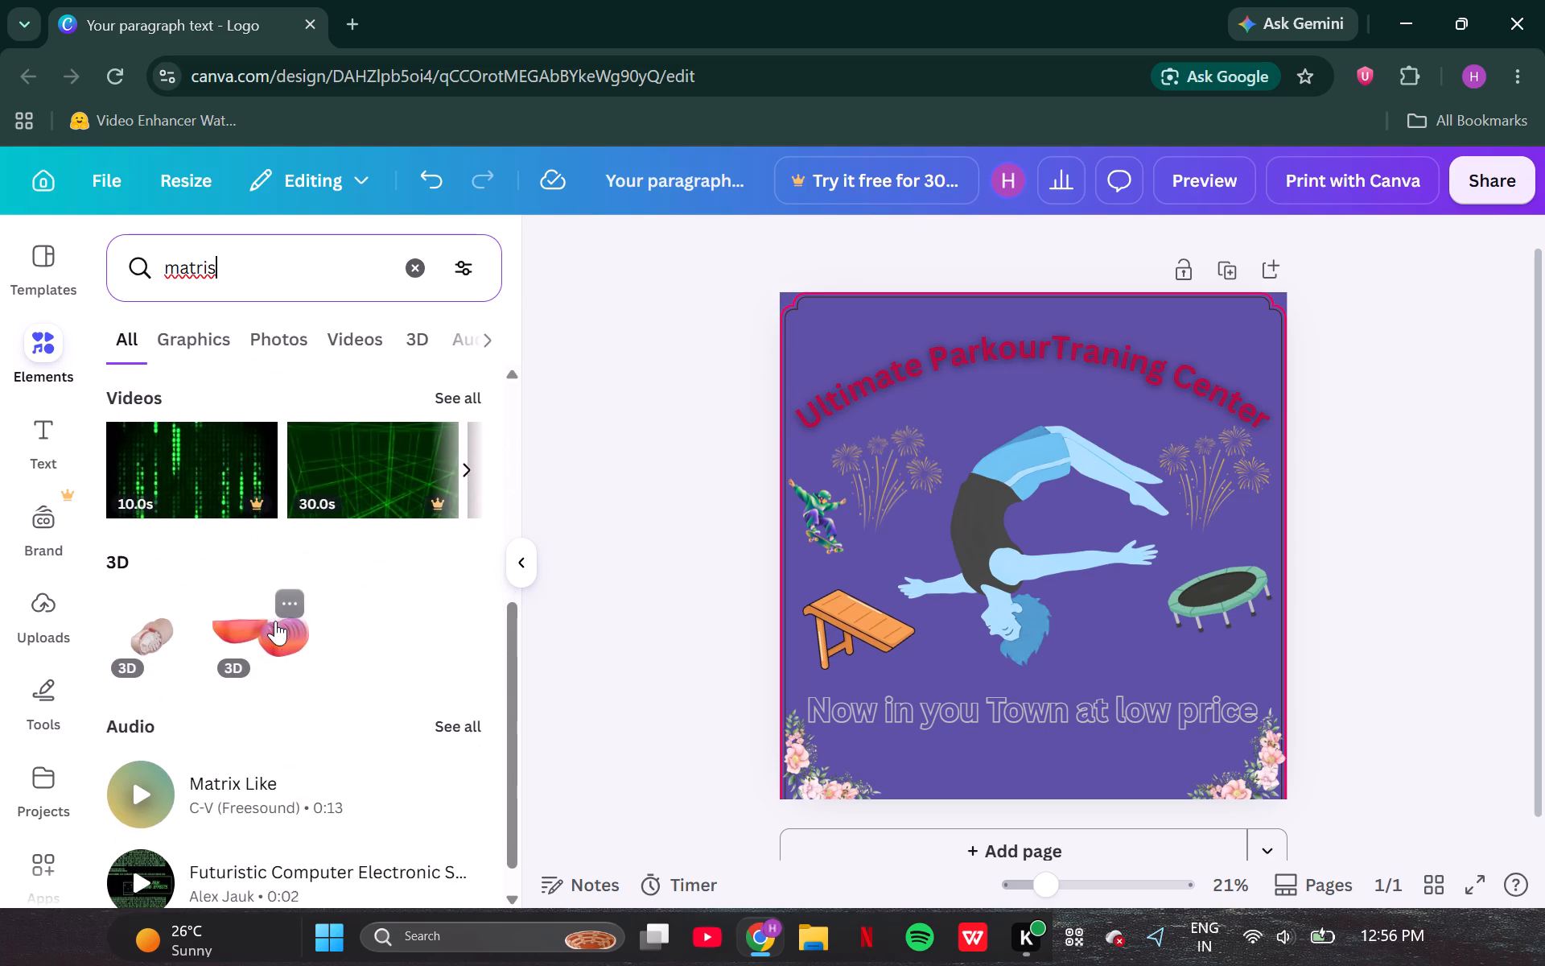
scroll(275, 621, "up", 1)
Replace the elements search with "jumping" and insert the black silhouette of a leaping person from the graphics.
left_click(418, 260)
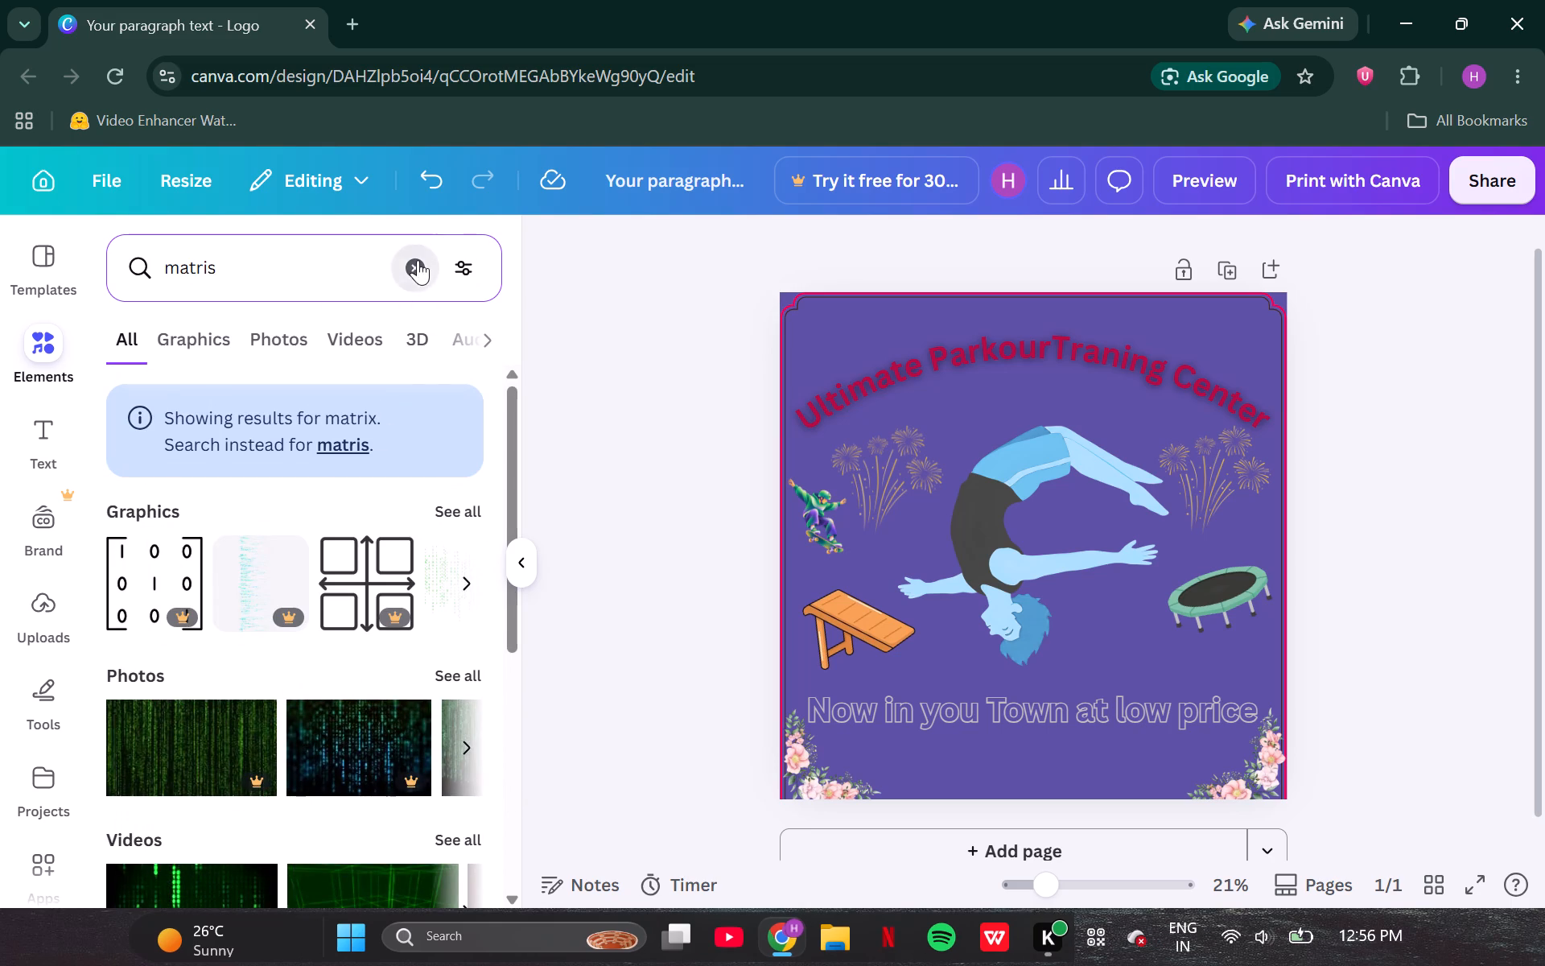
type("jumppin")
key("BackSpace")
key("BackSpace")
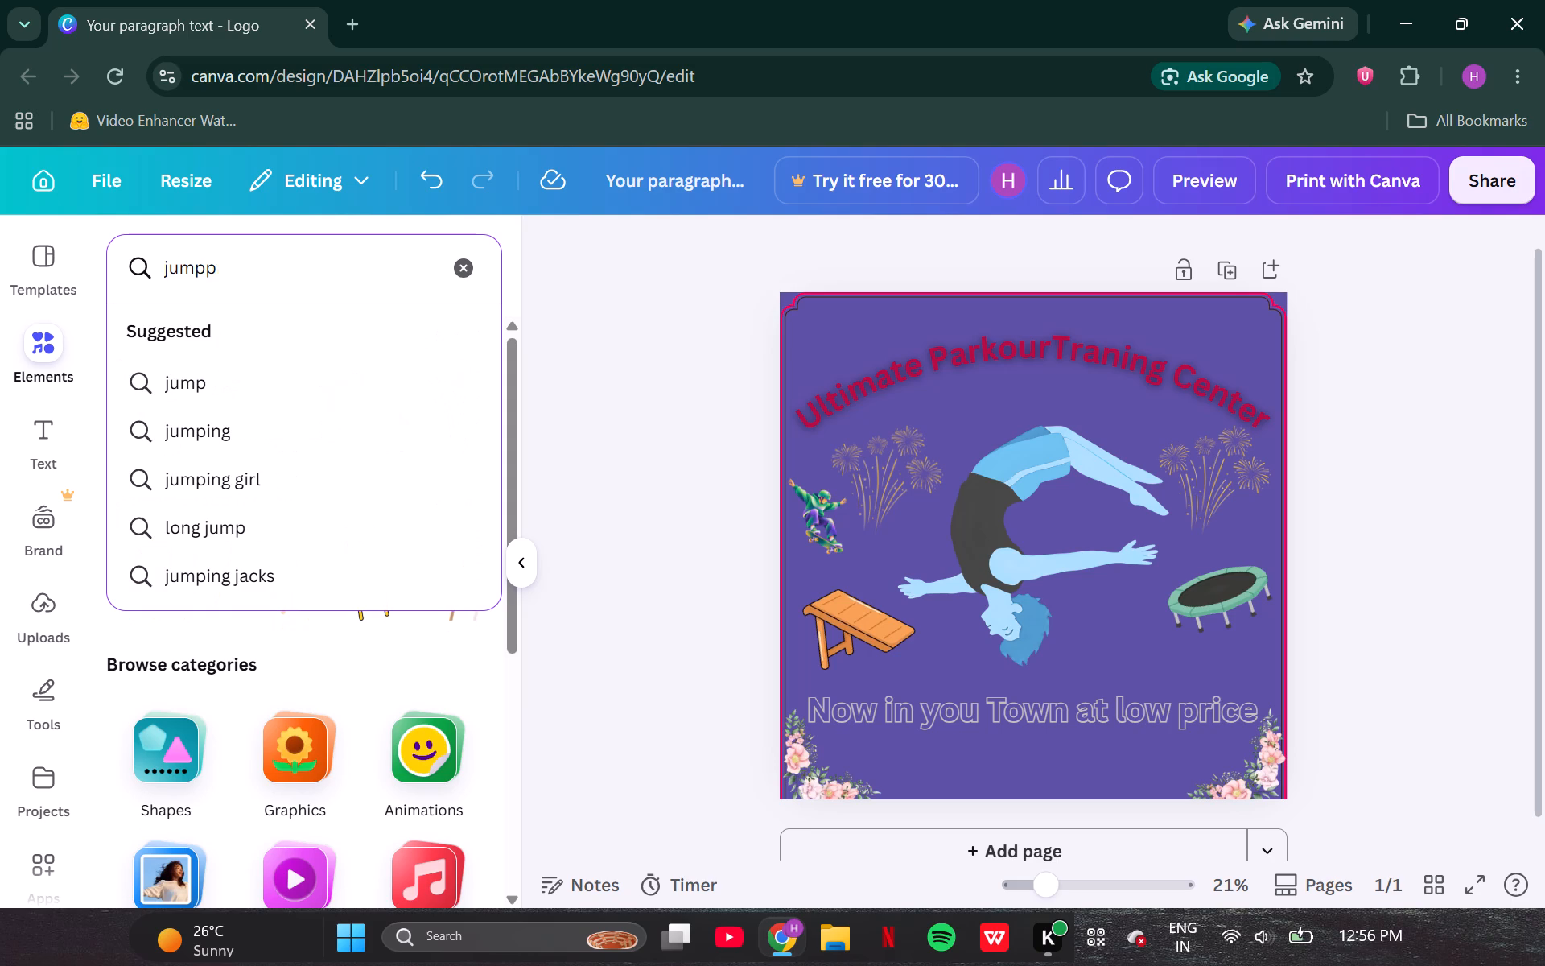
key("BackSpace")
type("ing")
key("Return")
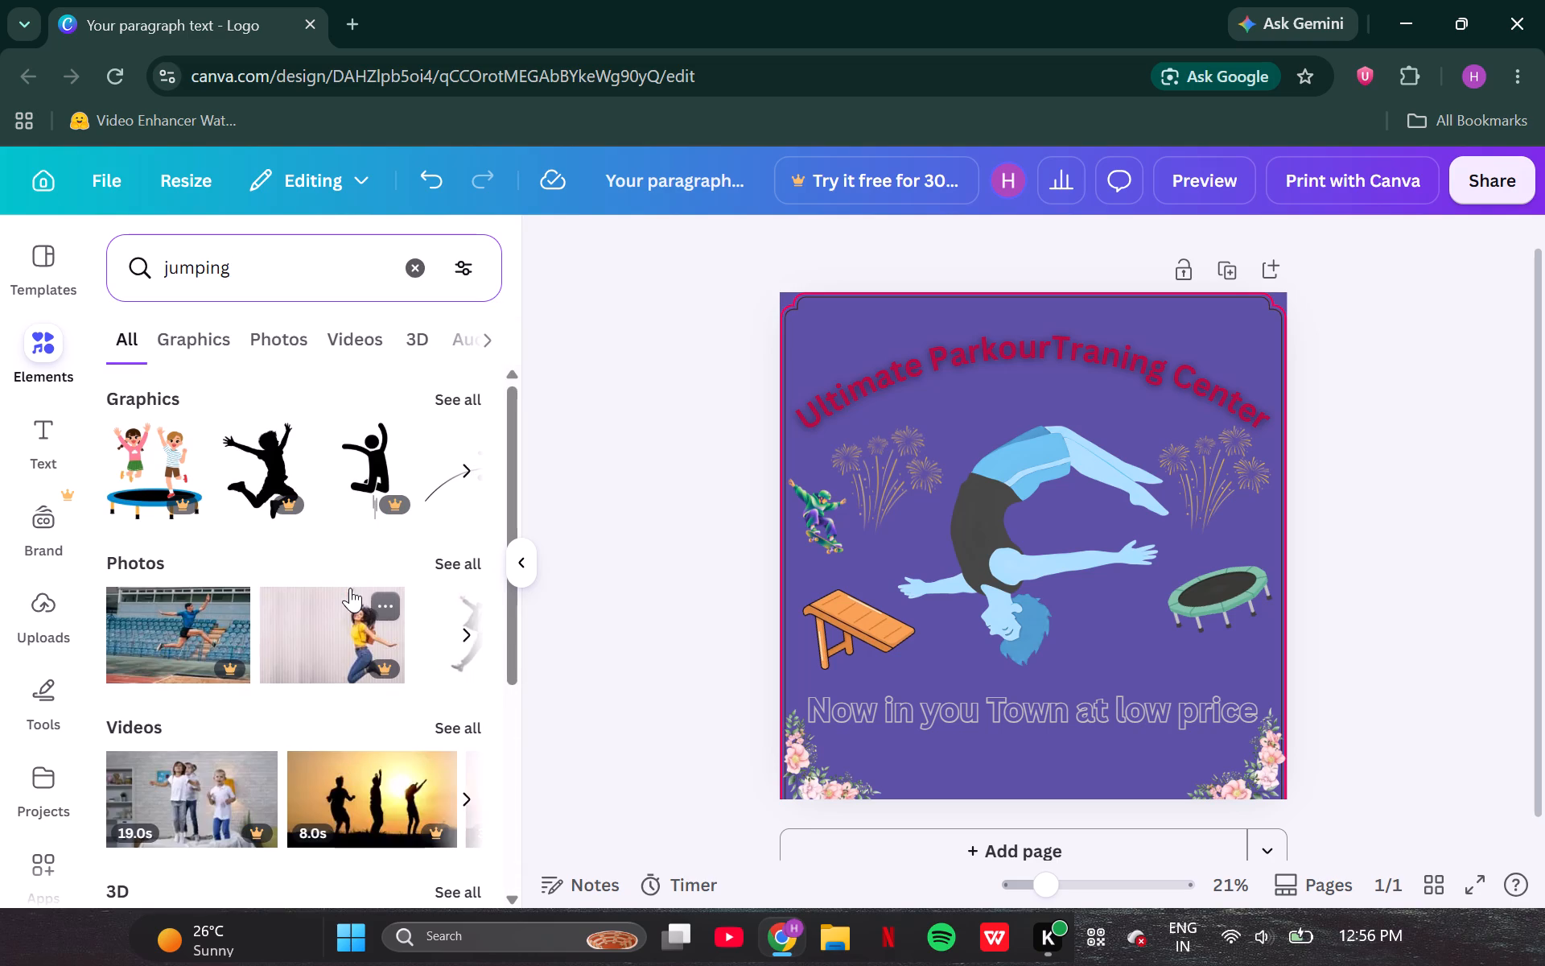
scroll(332, 459, "left", 2)
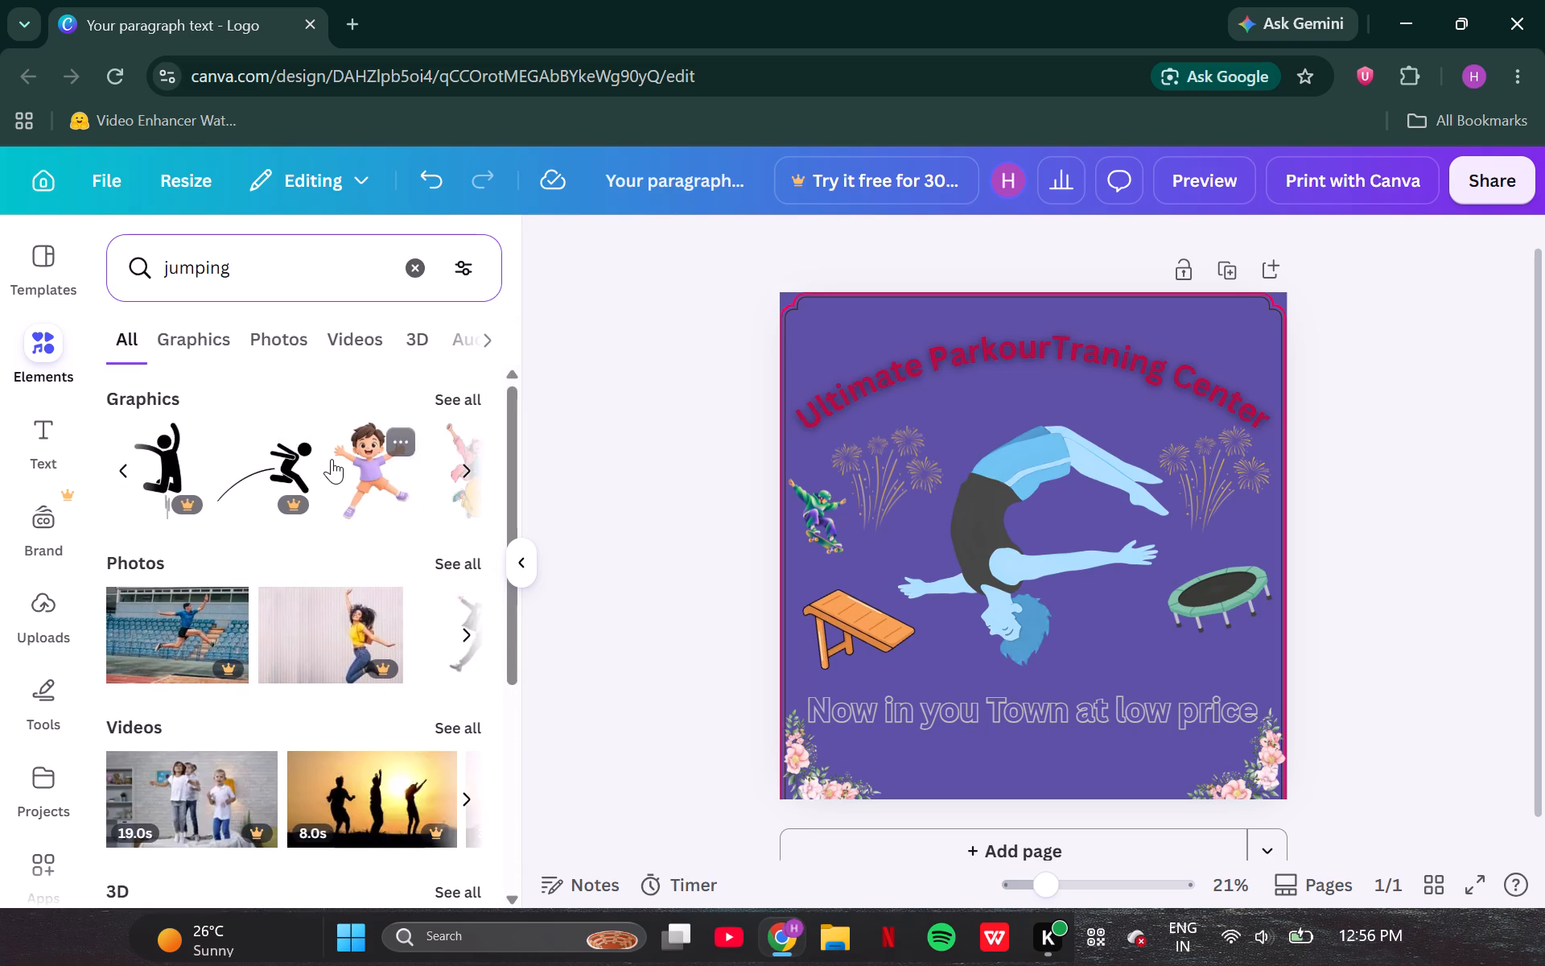
scroll(332, 459, "left", 3)
left_click(385, 457)
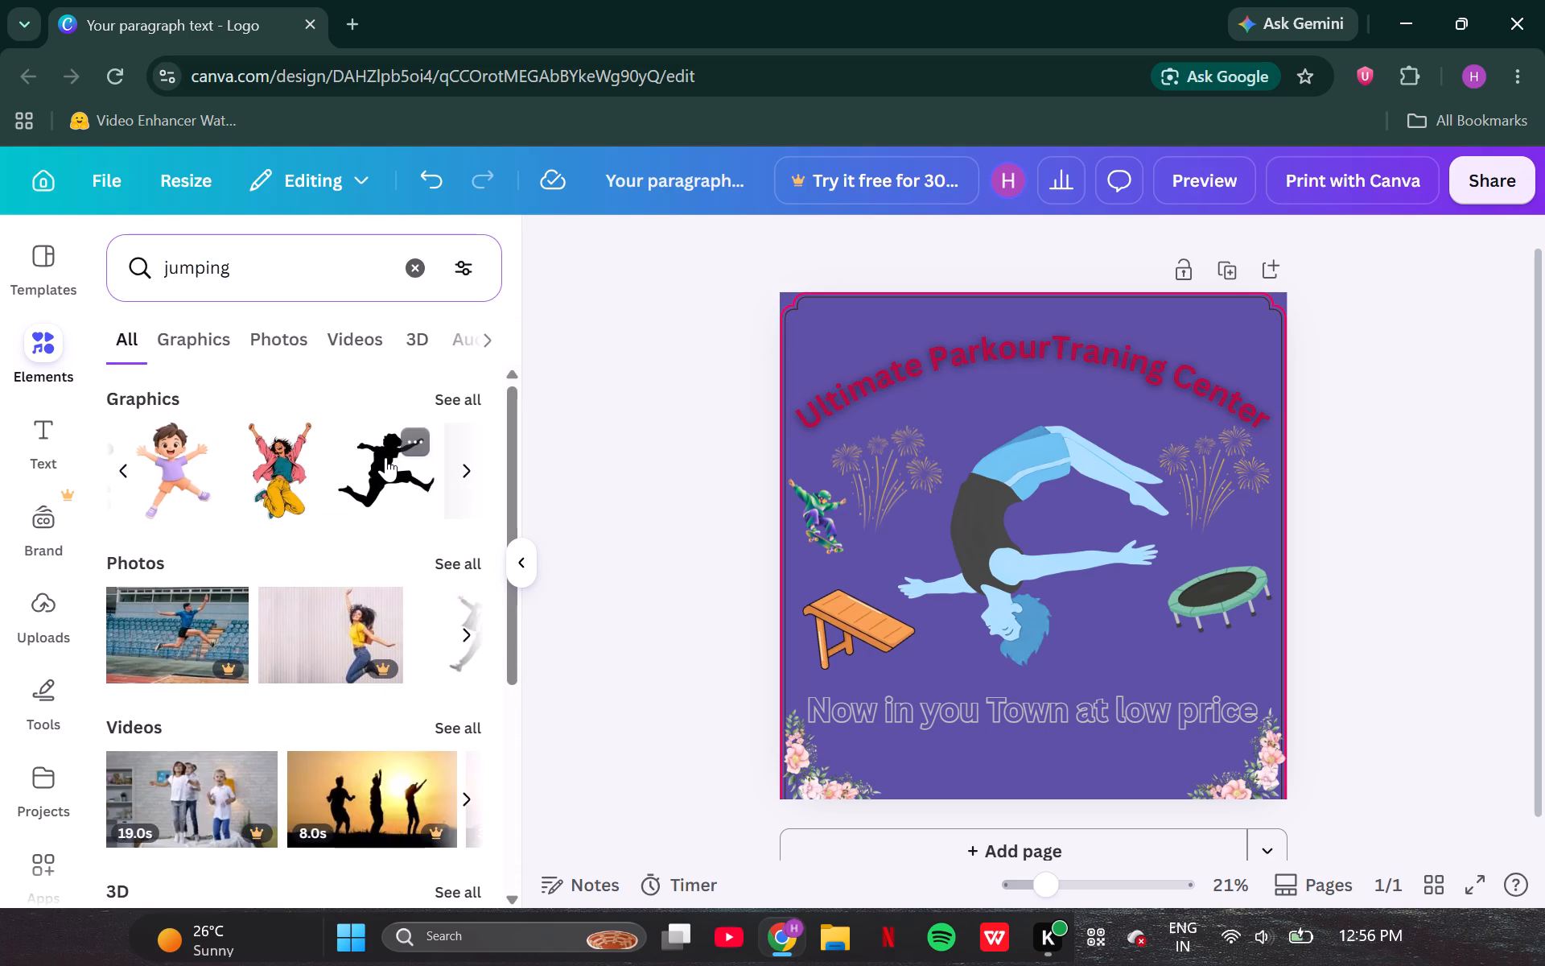
Shrink the leaping silhouette to a small figure and tilt it counterclockwise, between the backflipping figure's head and the trampoline.
left_click_drag(933, 471, 1091, 572)
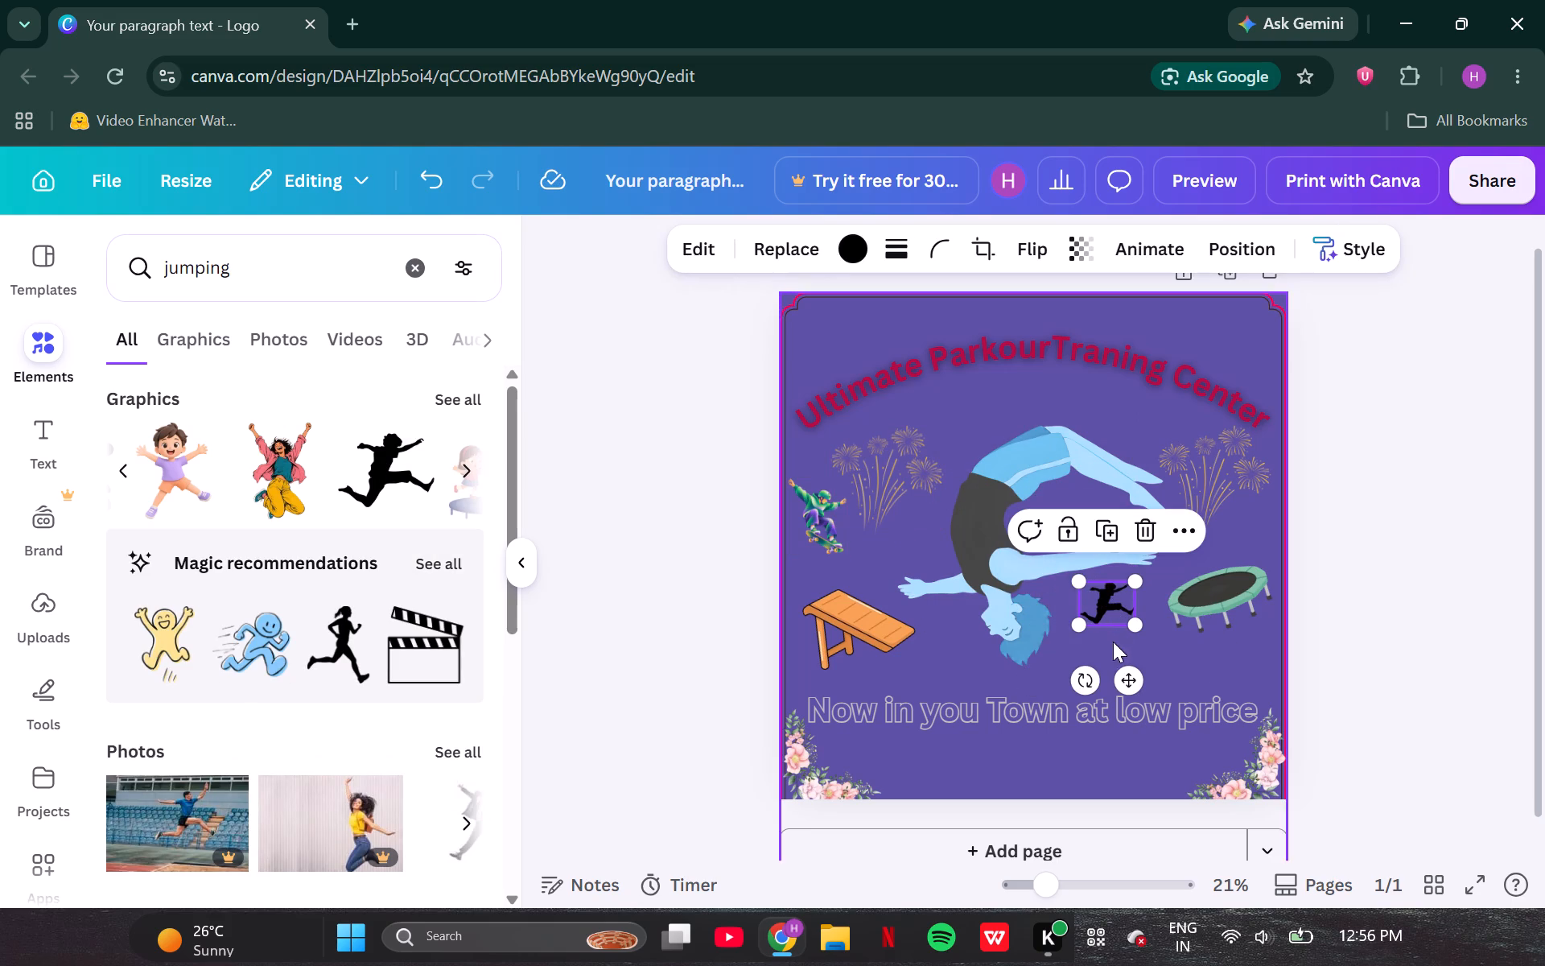
left_click_drag(1073, 687, 1111, 695)
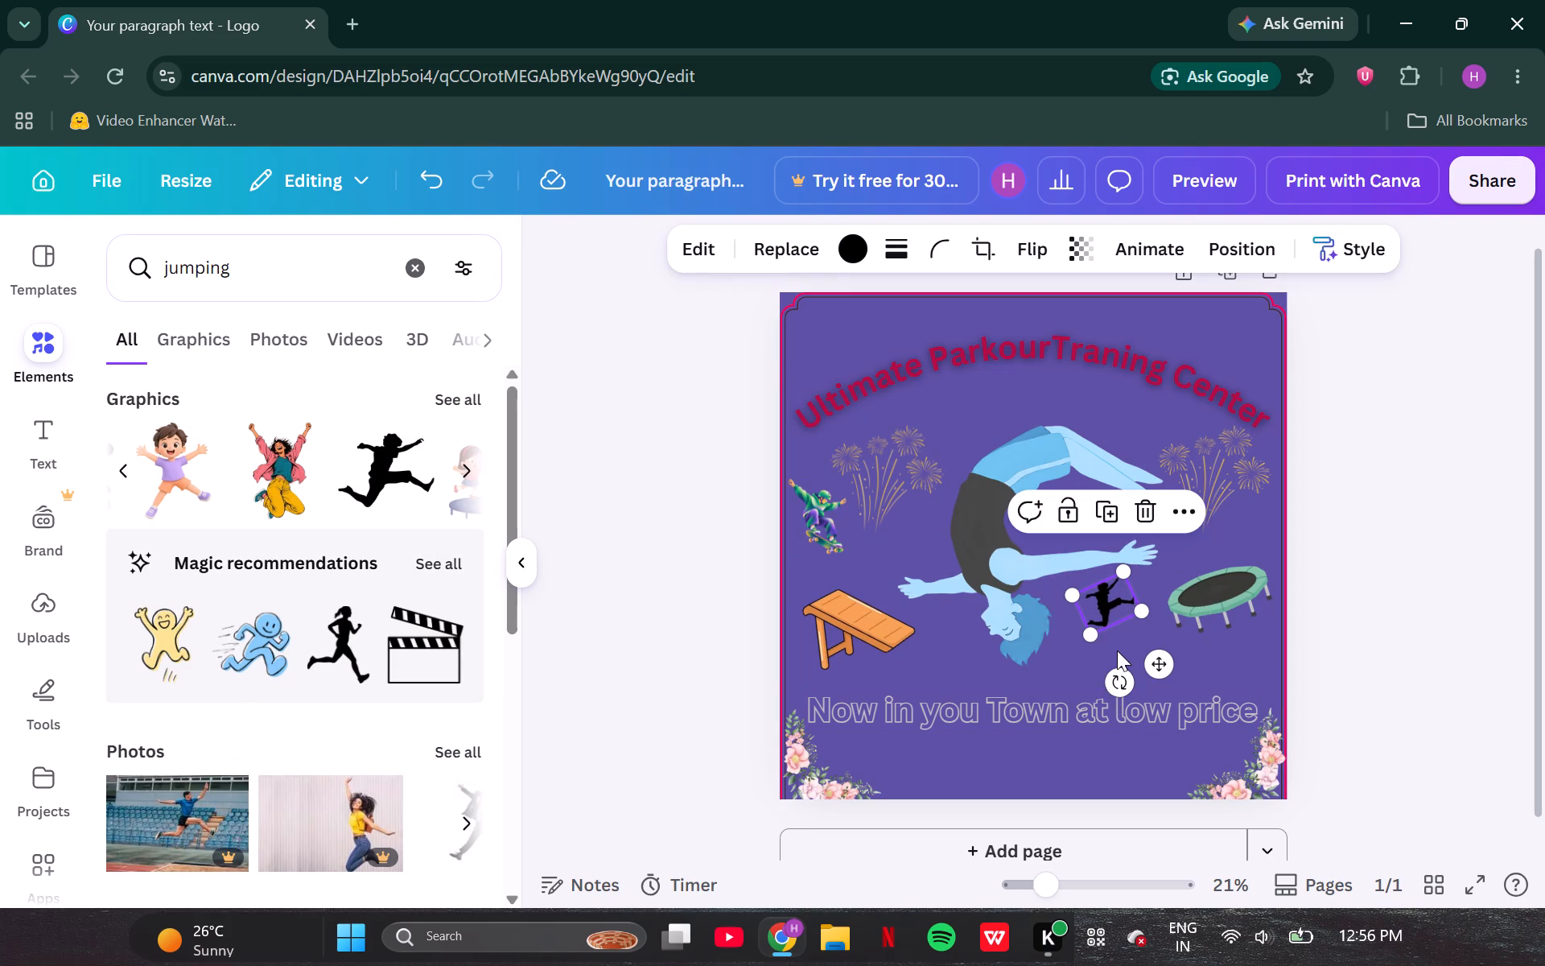
left_click_drag(1112, 607, 1119, 622)
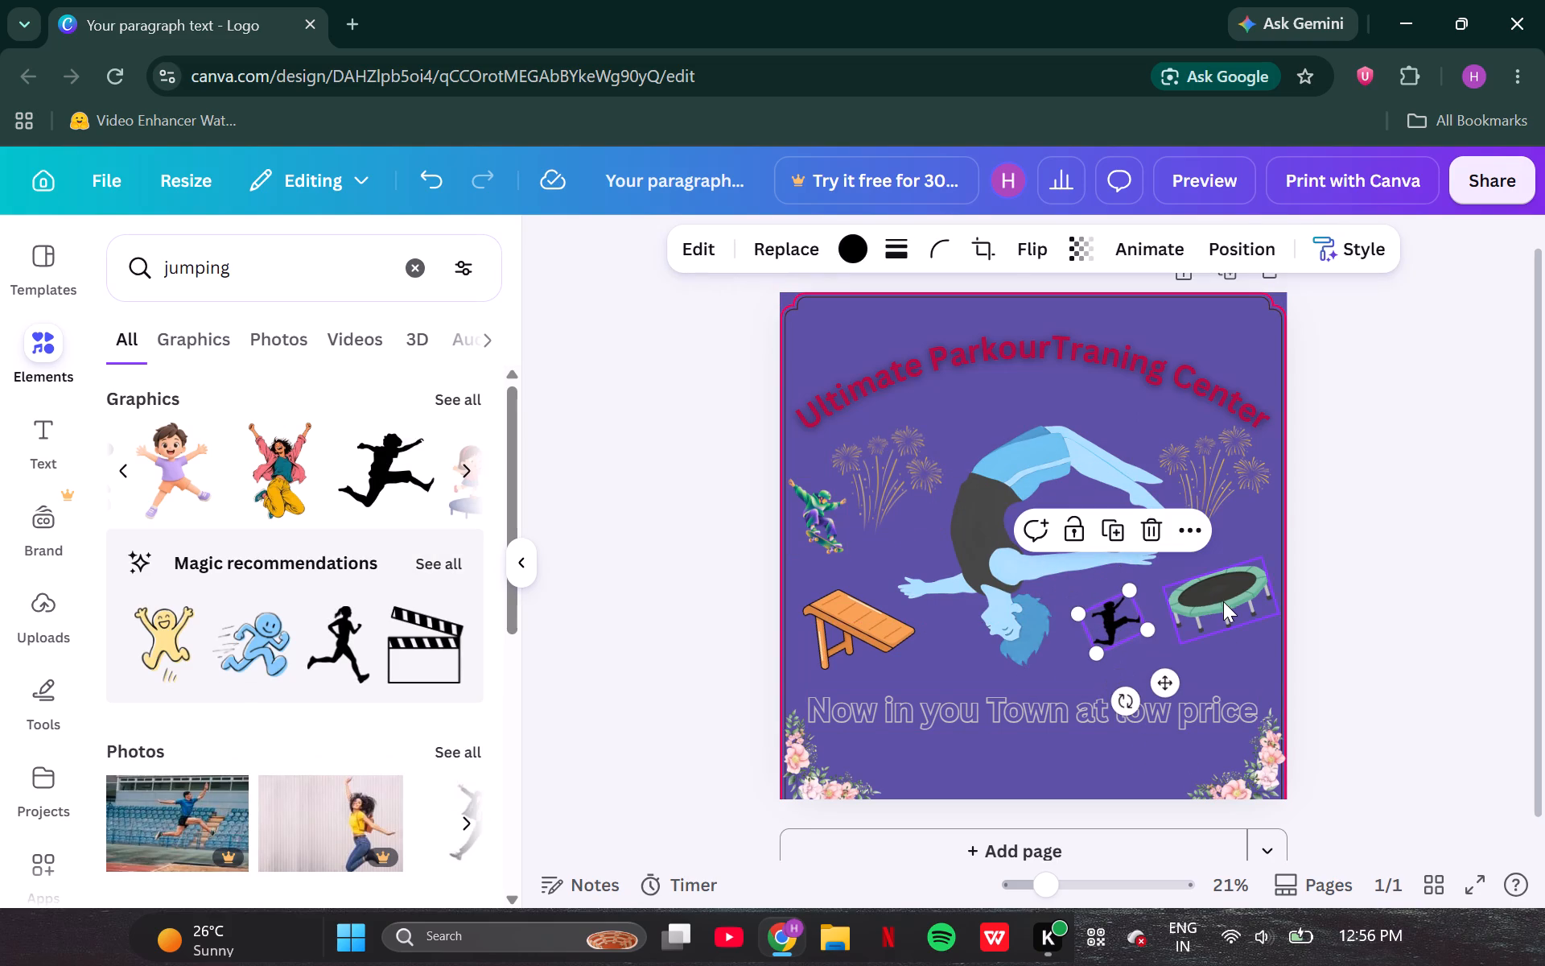
Move the trampoline slightly down and inward, and place the leaping silhouette over its left end as if jumping on it.
left_click_drag(1223, 601, 1203, 654)
left_click_drag(1114, 630, 1160, 628)
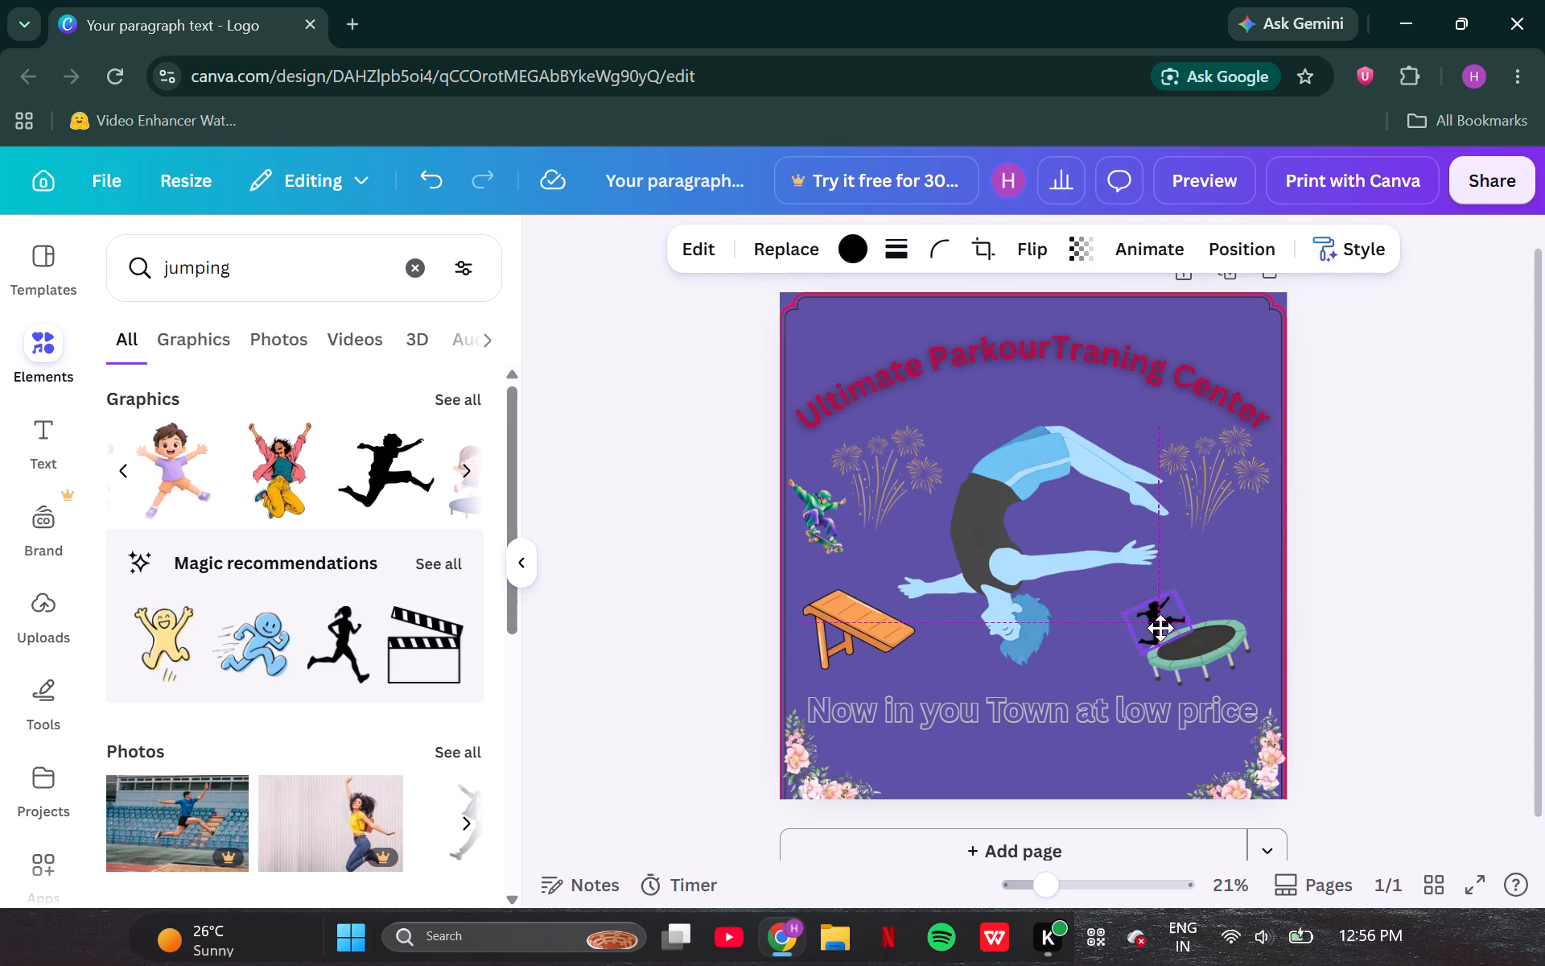
left_click_drag(1160, 628, 1183, 627)
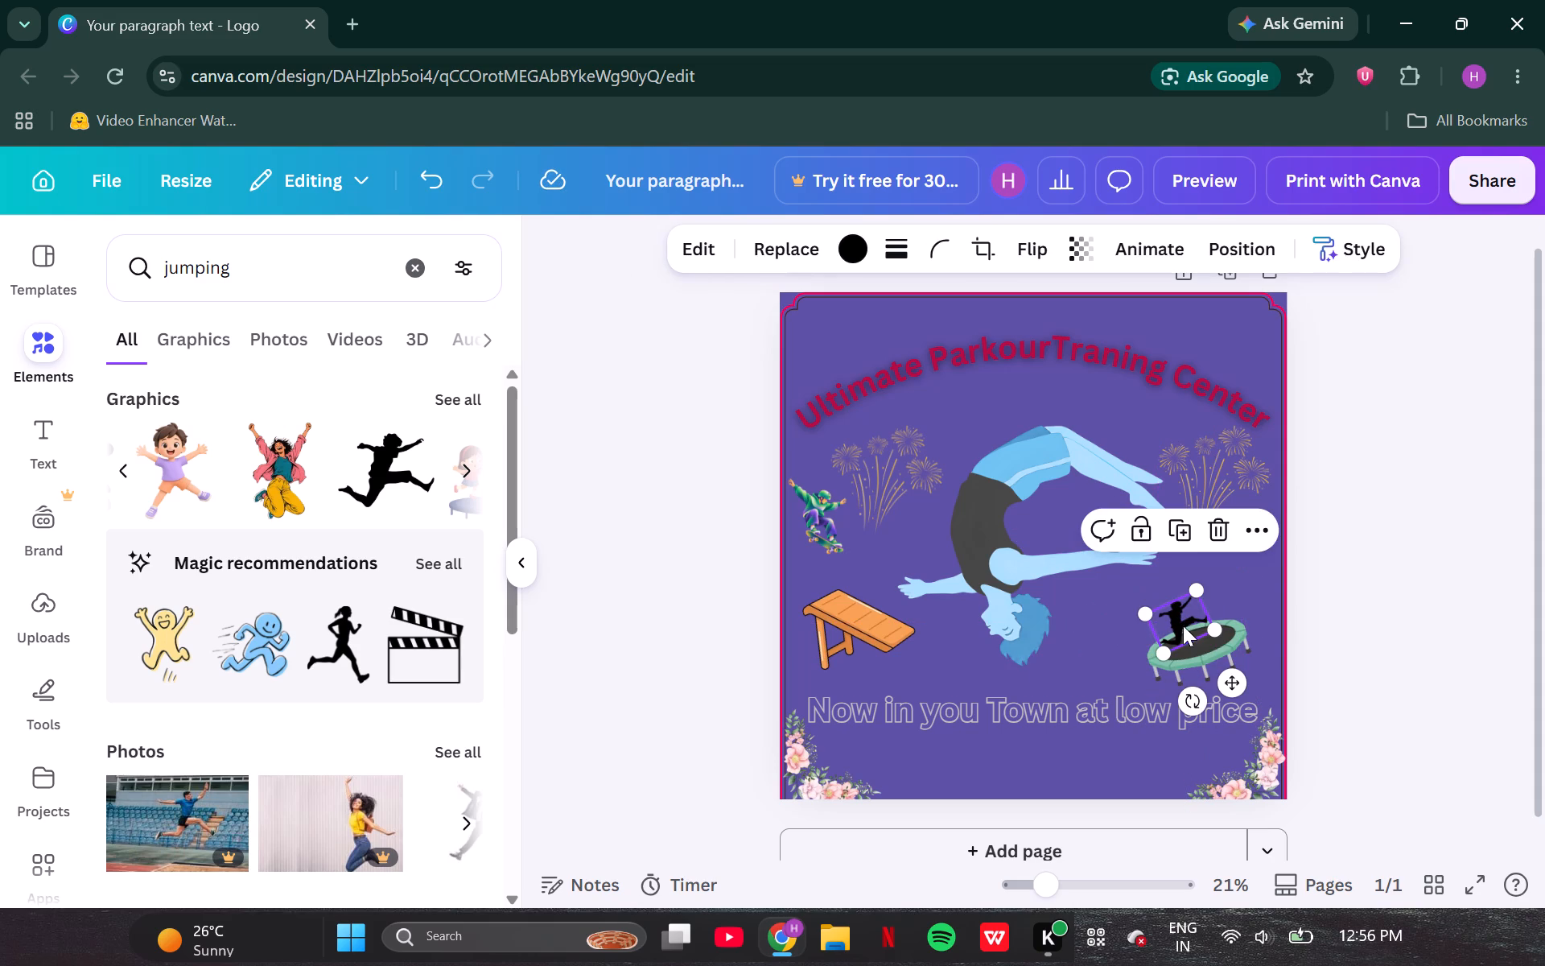
left_click_drag(1183, 618, 1184, 611)
left_click(1184, 611)
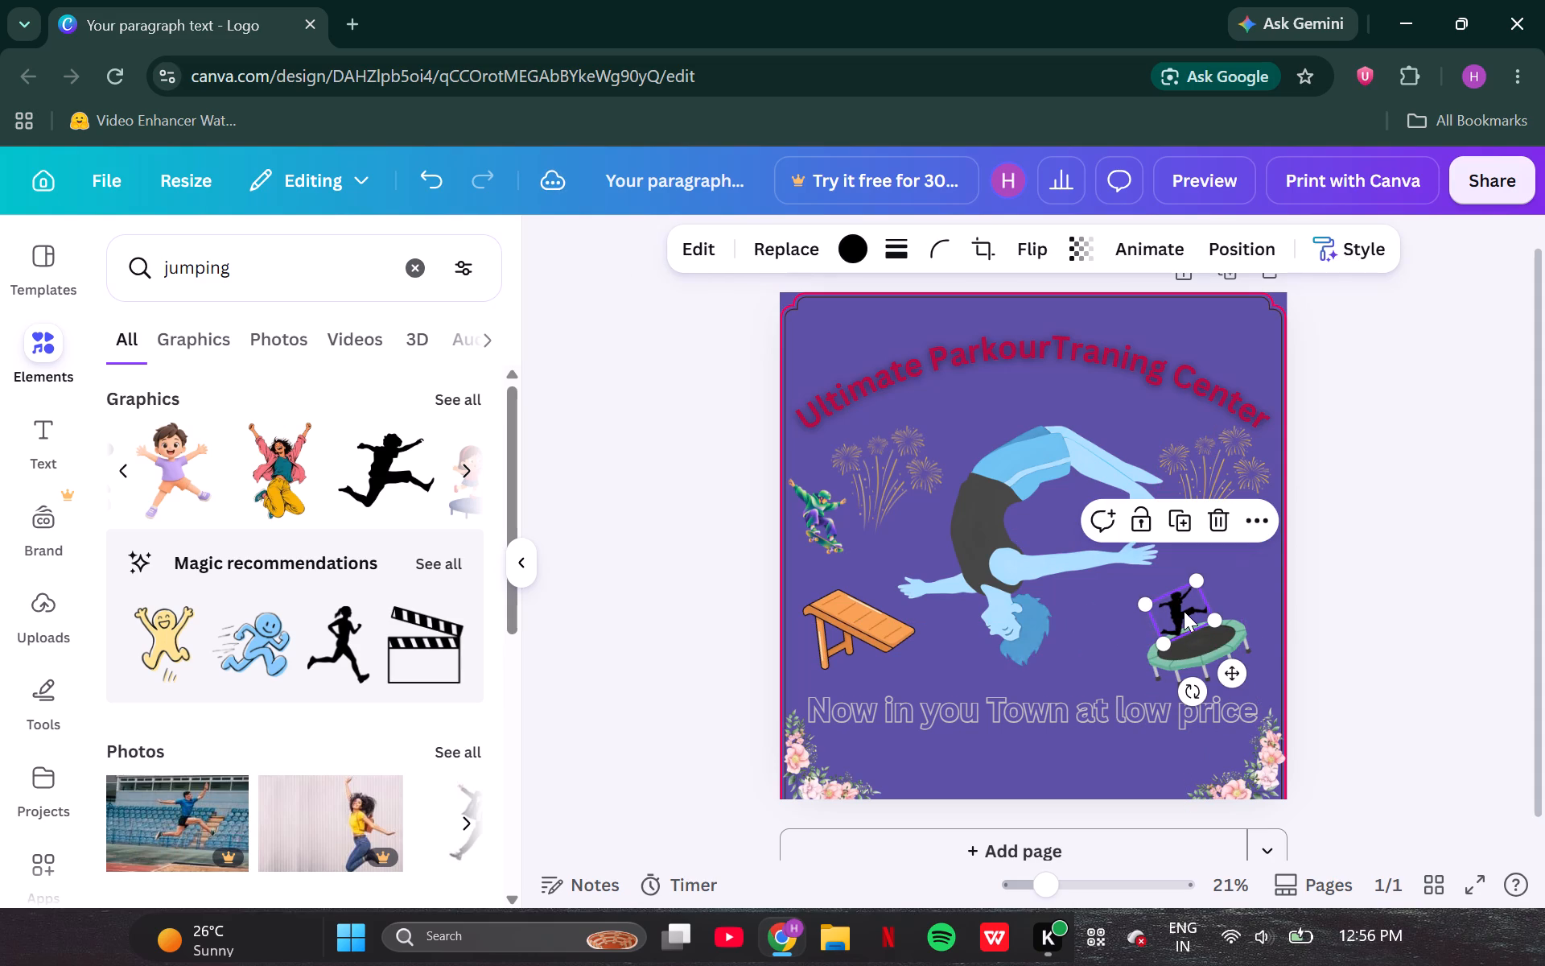
Recolour the leaping silhouette on the trampoline to vivid crimson #ff0054.
left_click(1176, 605)
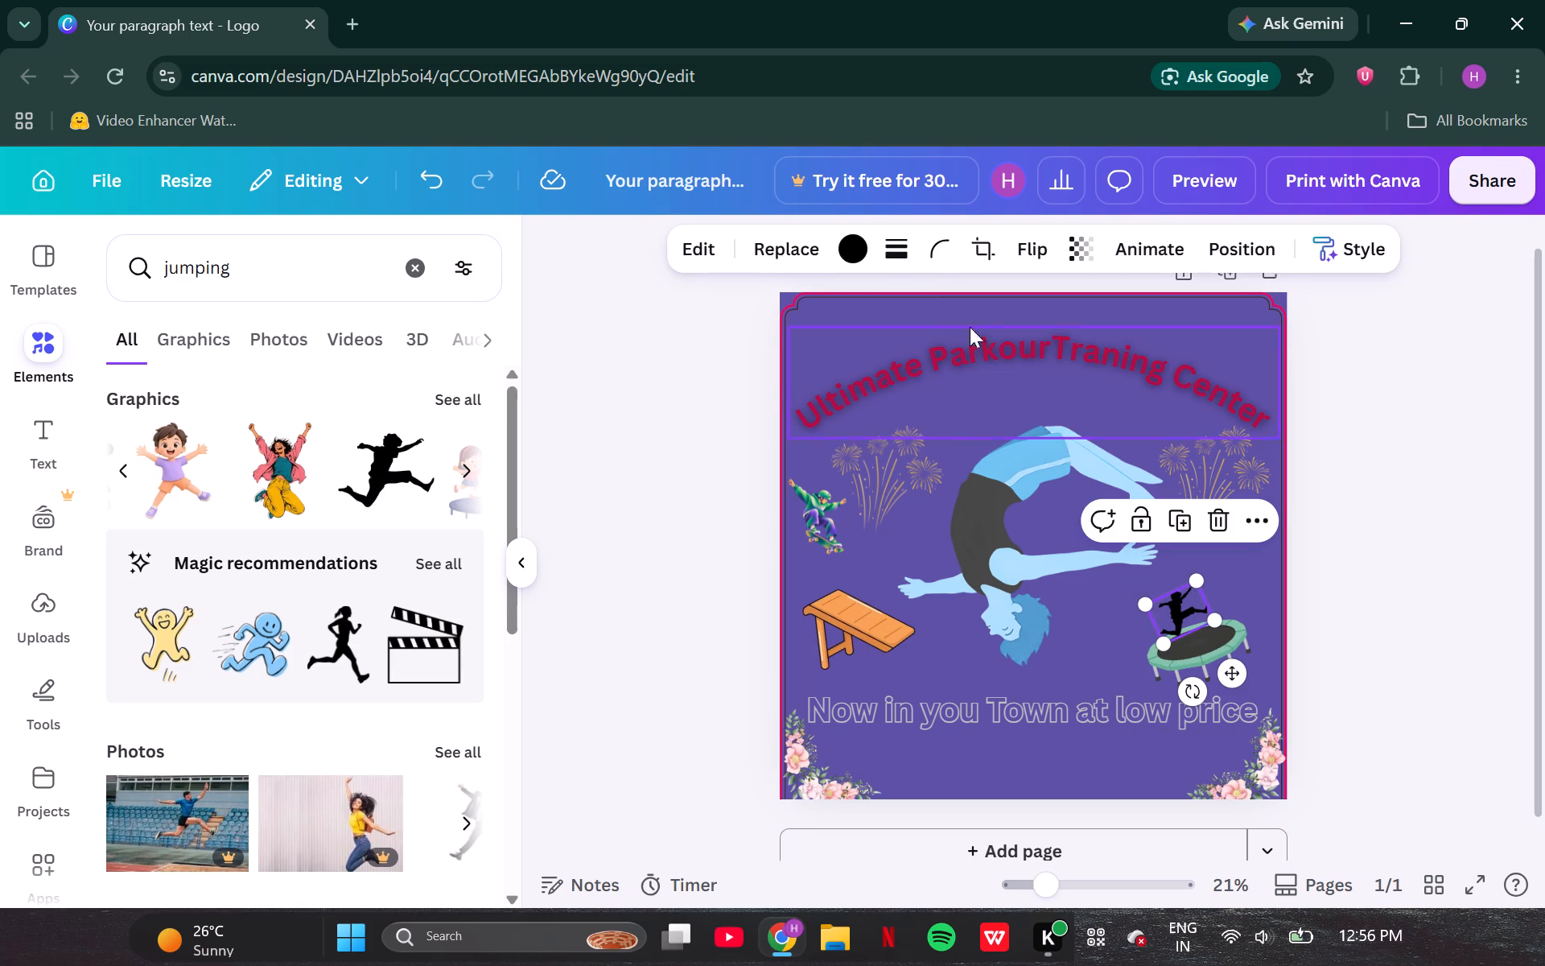
left_click(847, 233)
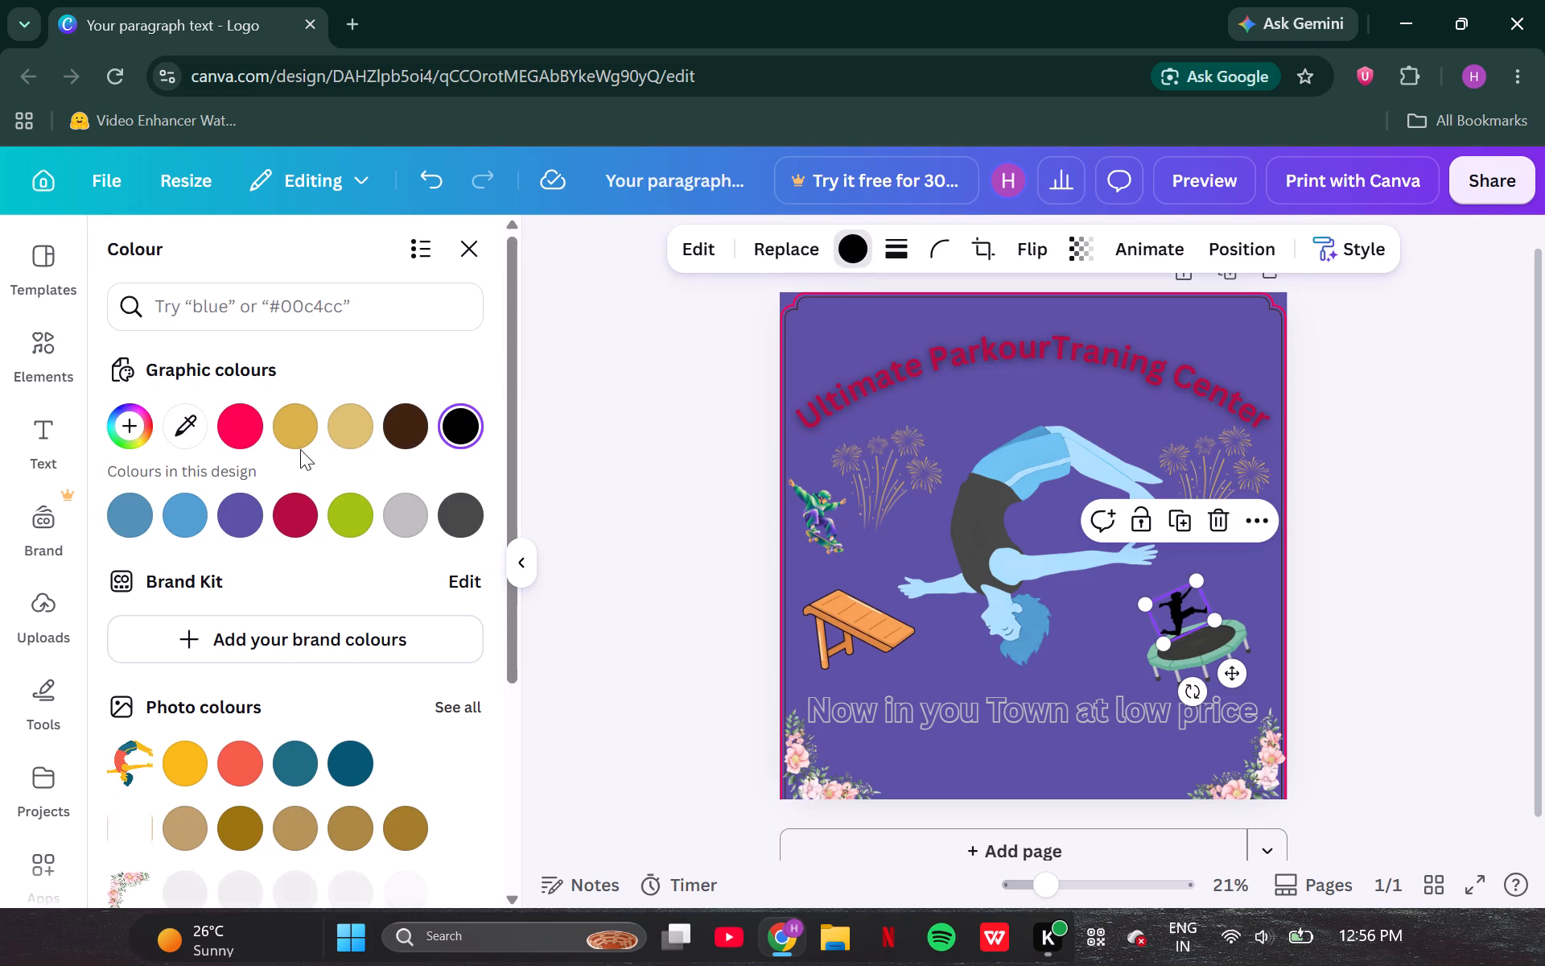
left_click(244, 424)
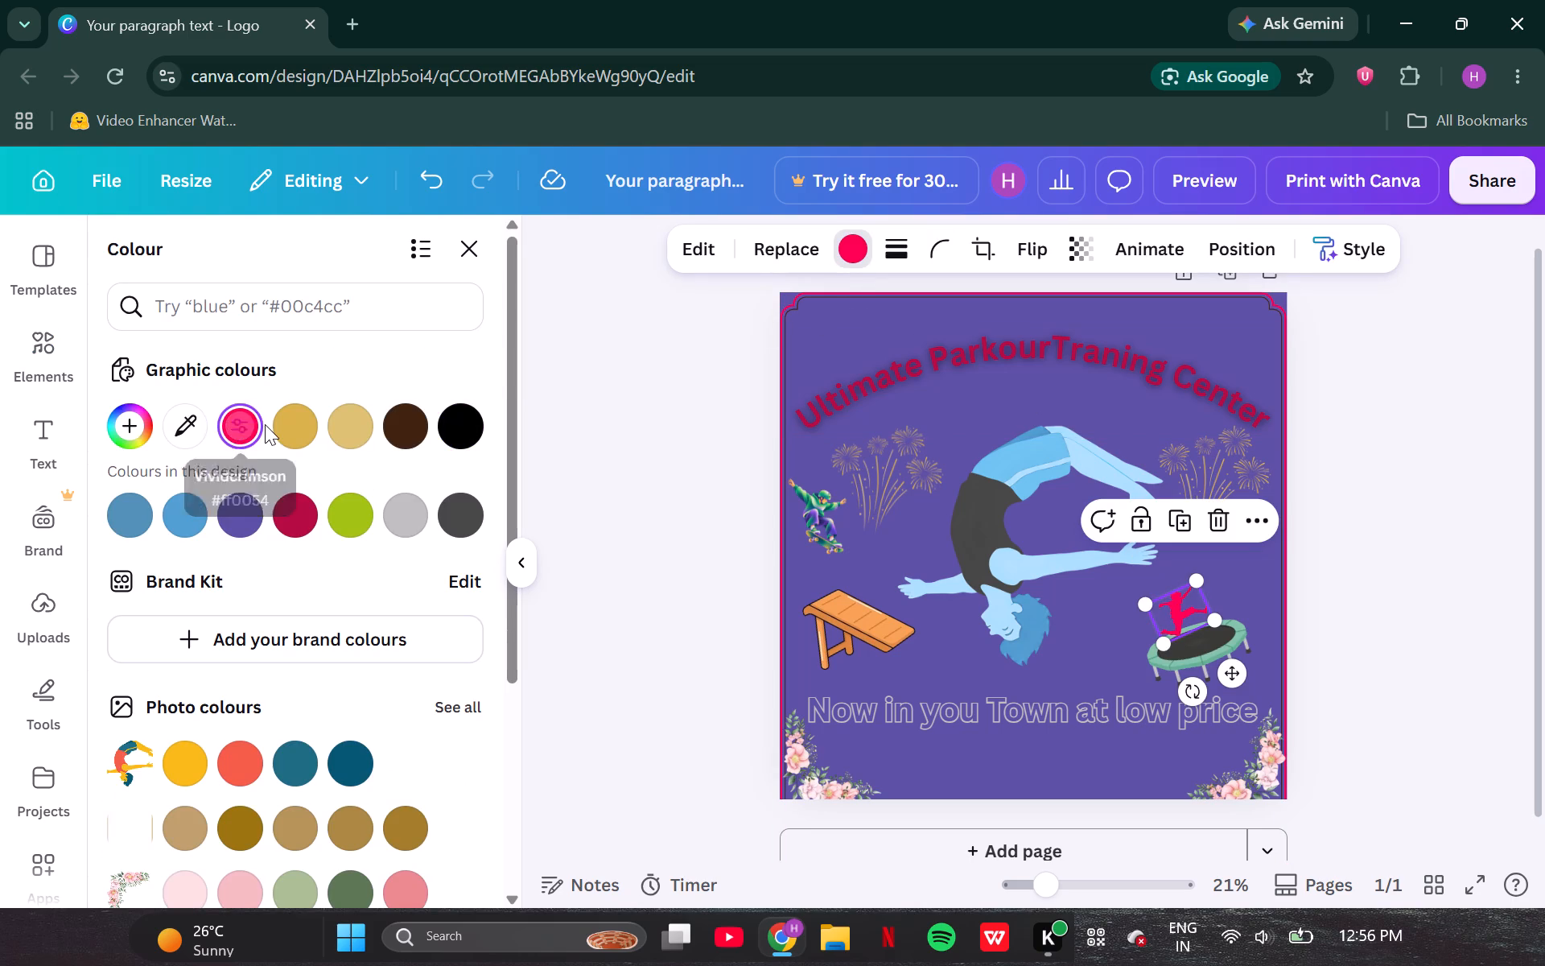
left_click(637, 523)
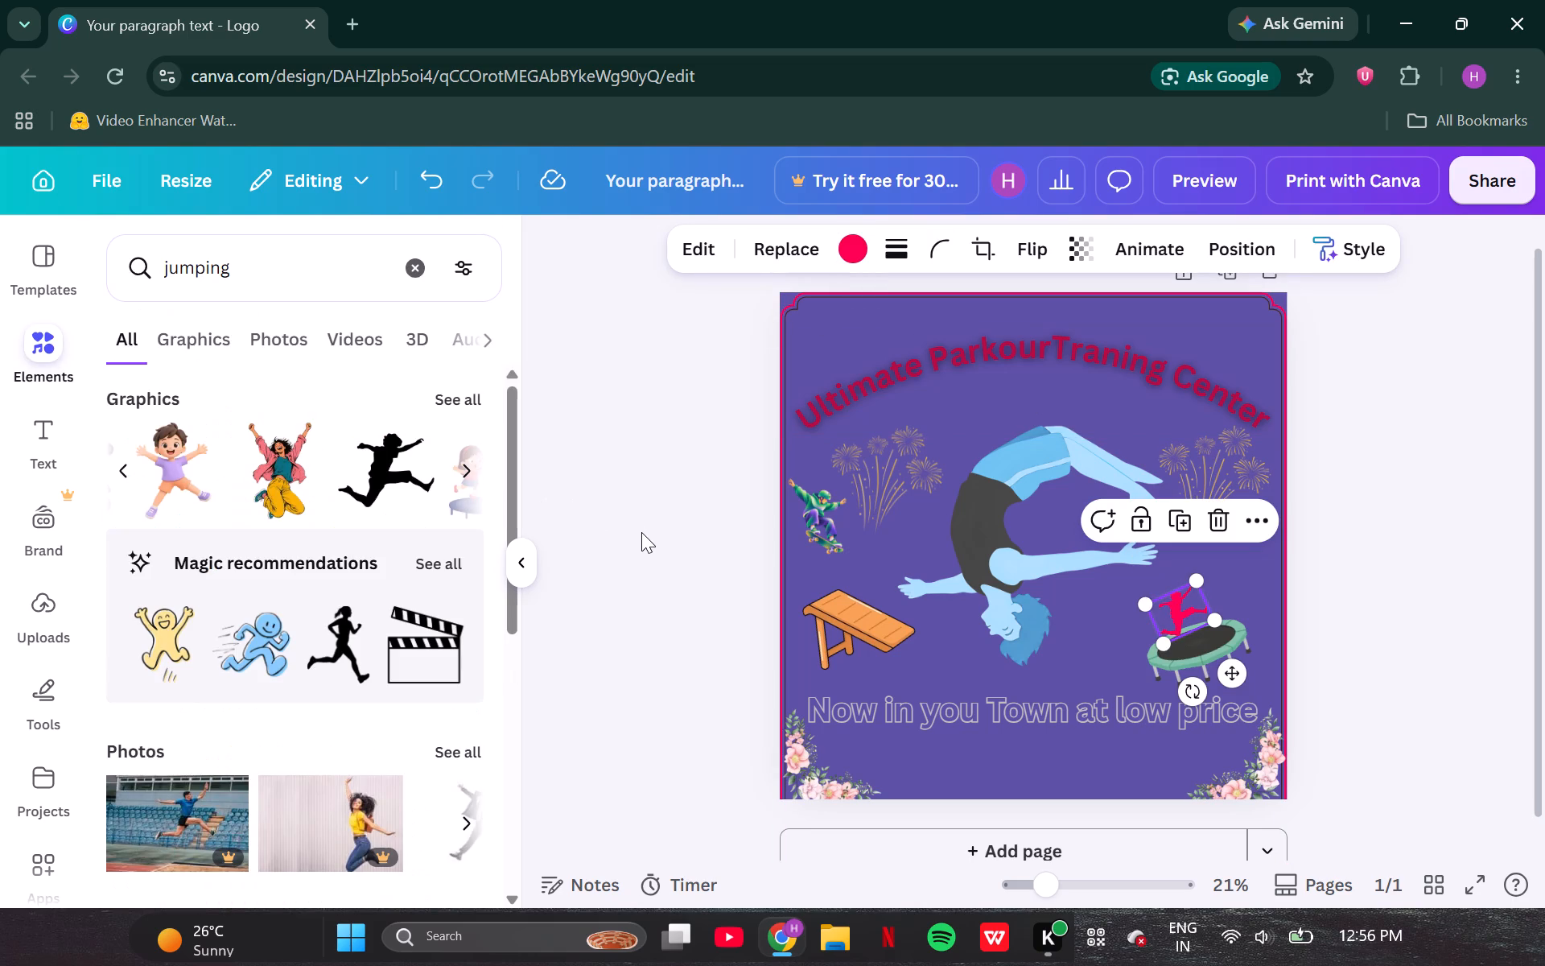
left_click(643, 534)
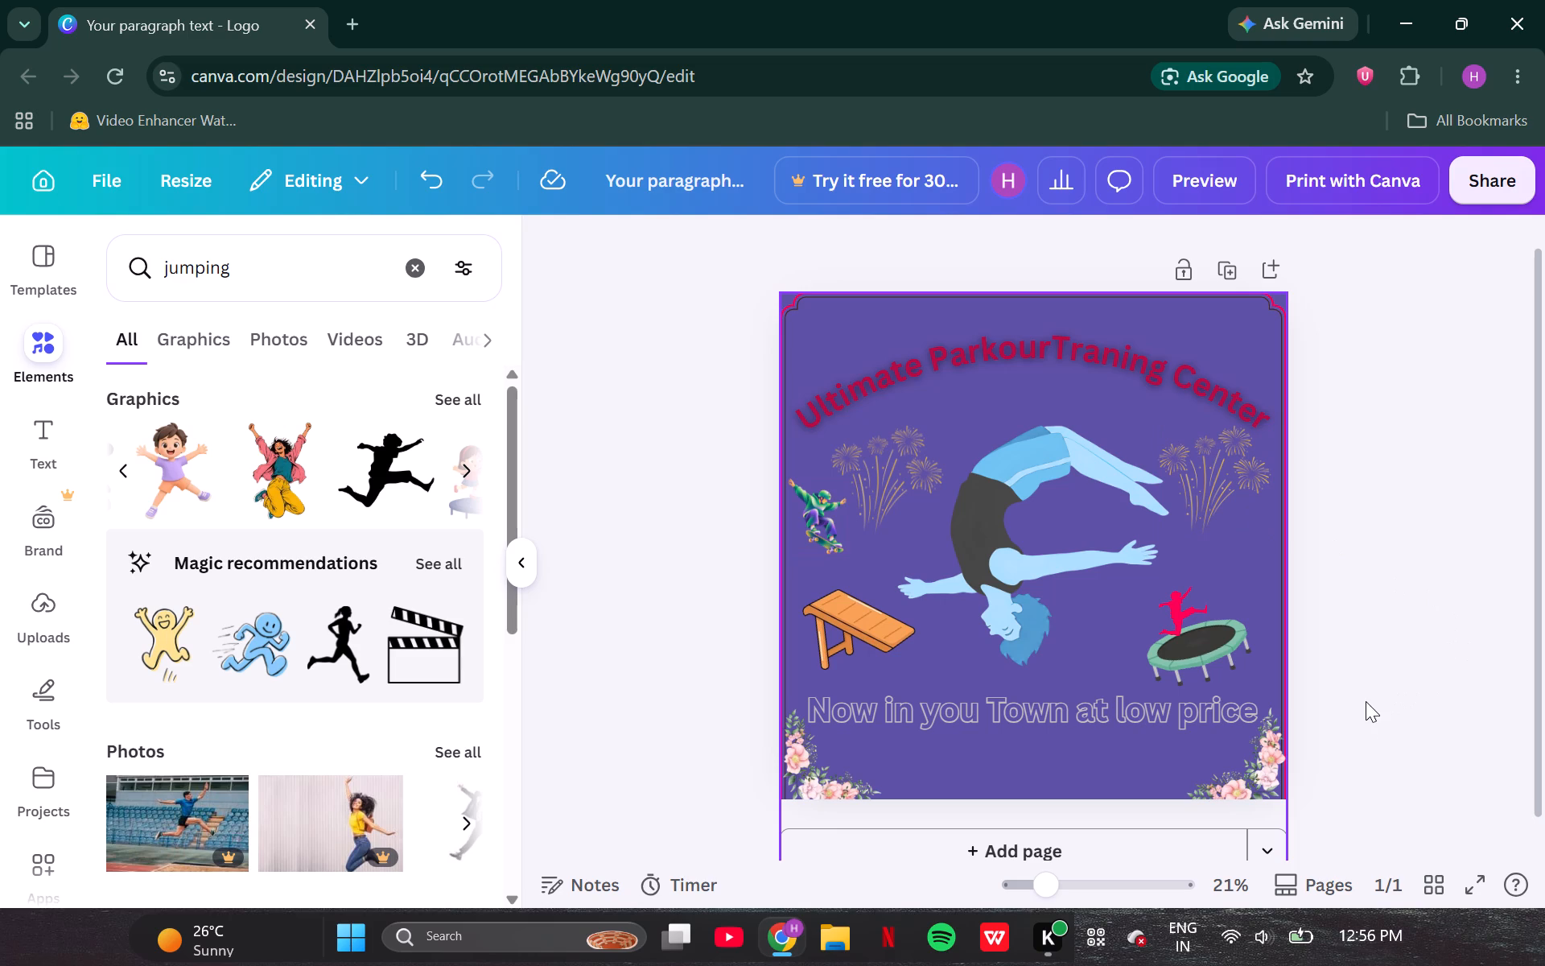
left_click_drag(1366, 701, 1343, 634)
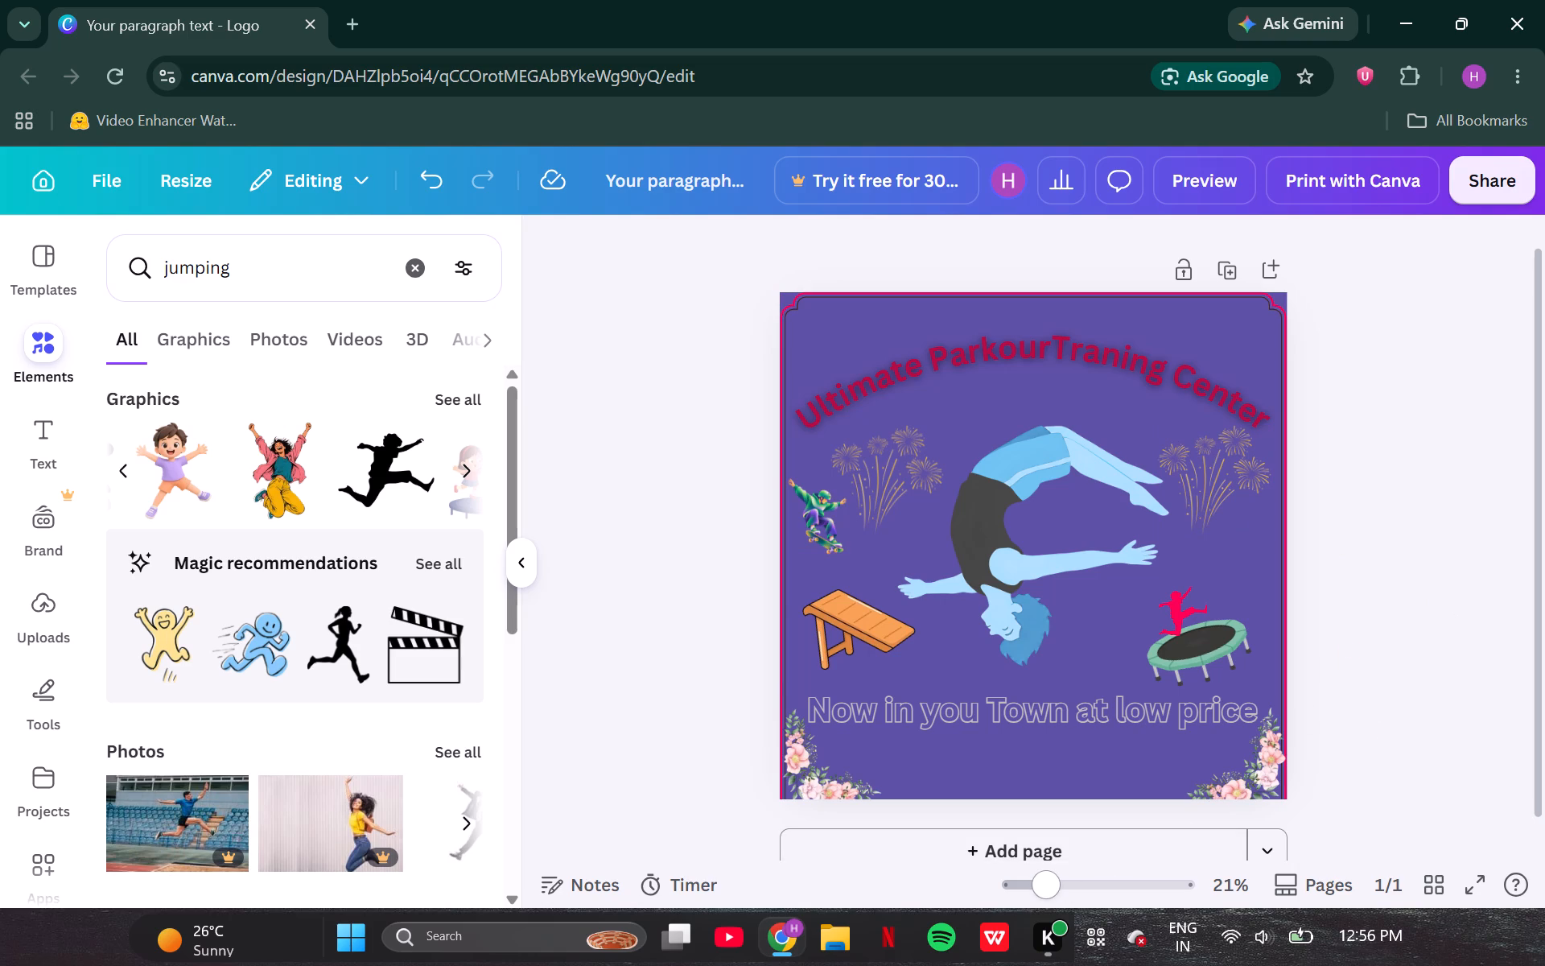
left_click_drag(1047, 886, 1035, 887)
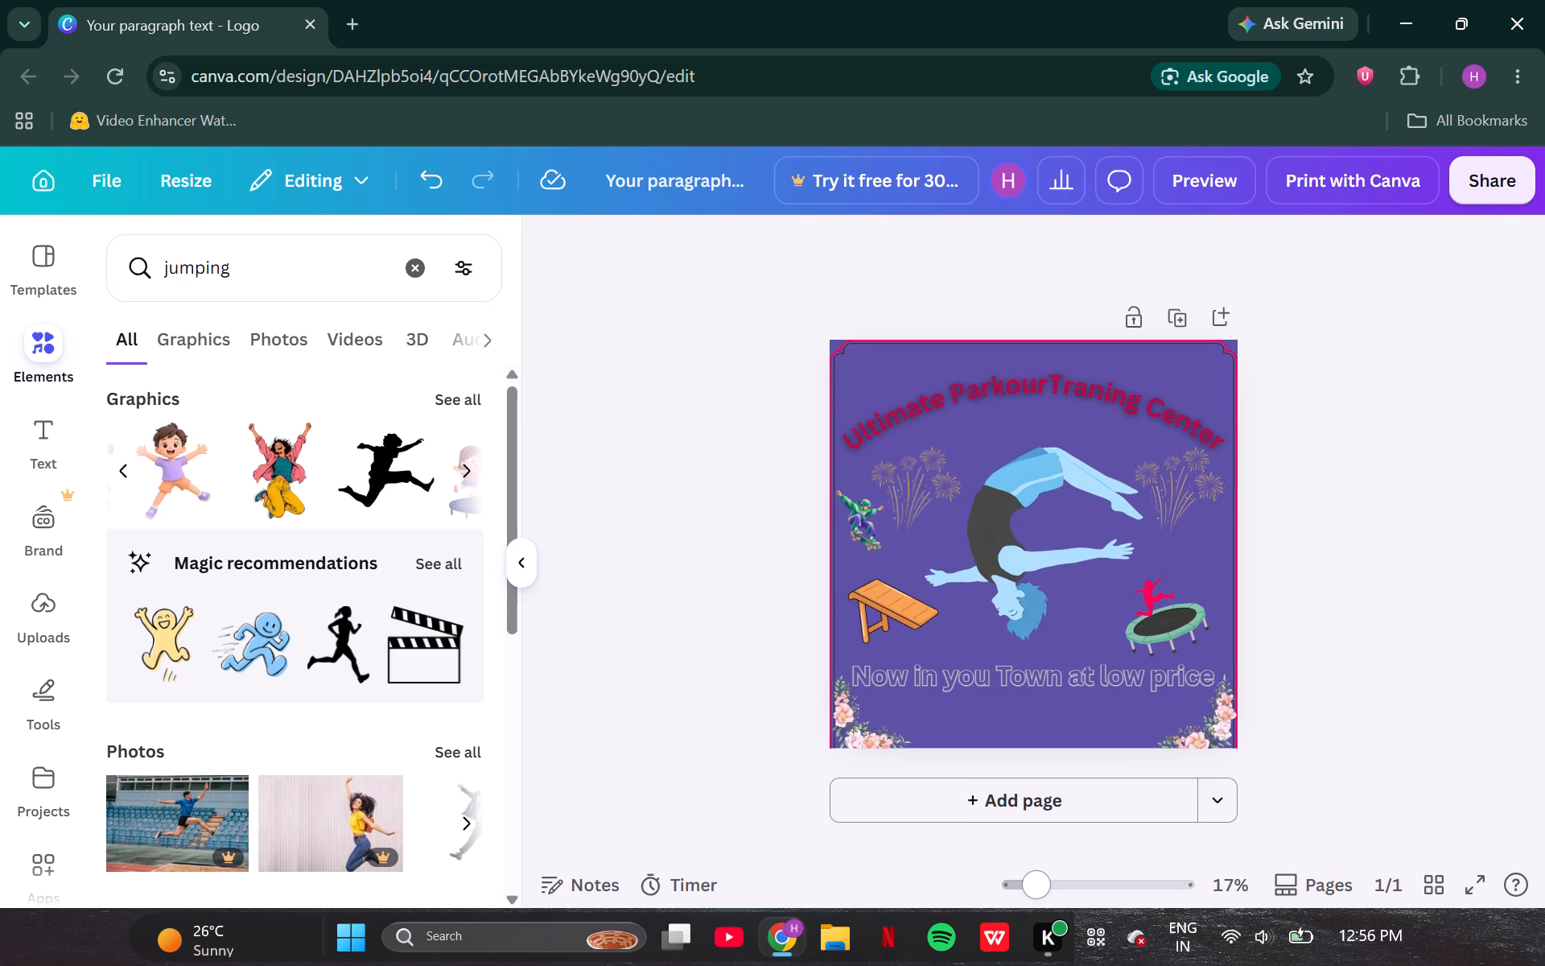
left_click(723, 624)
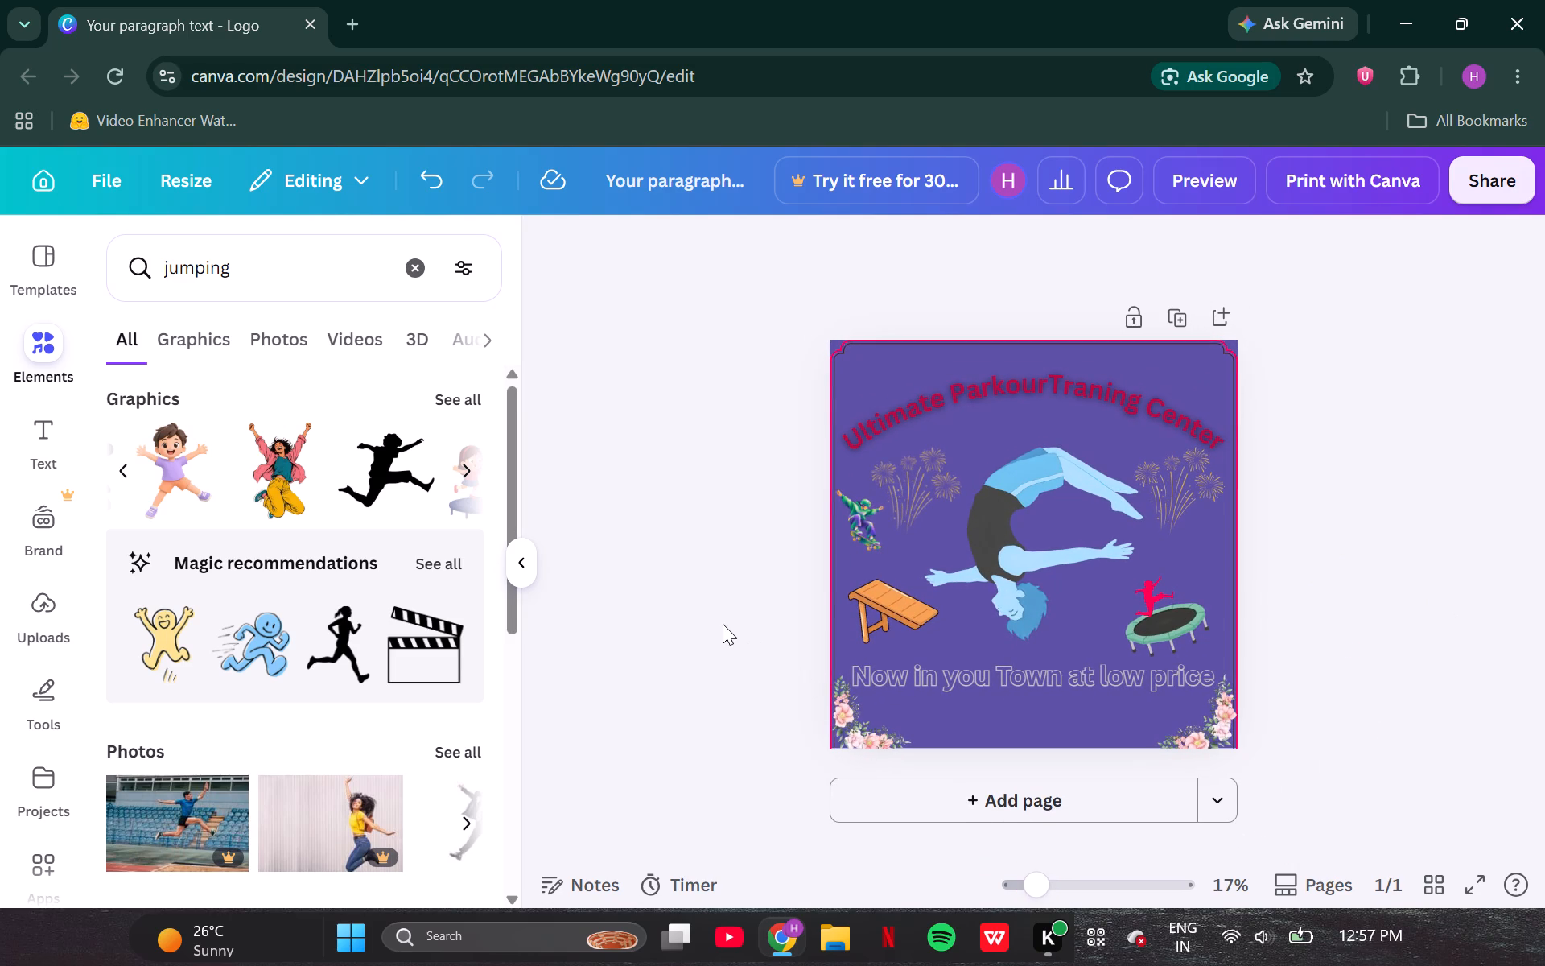